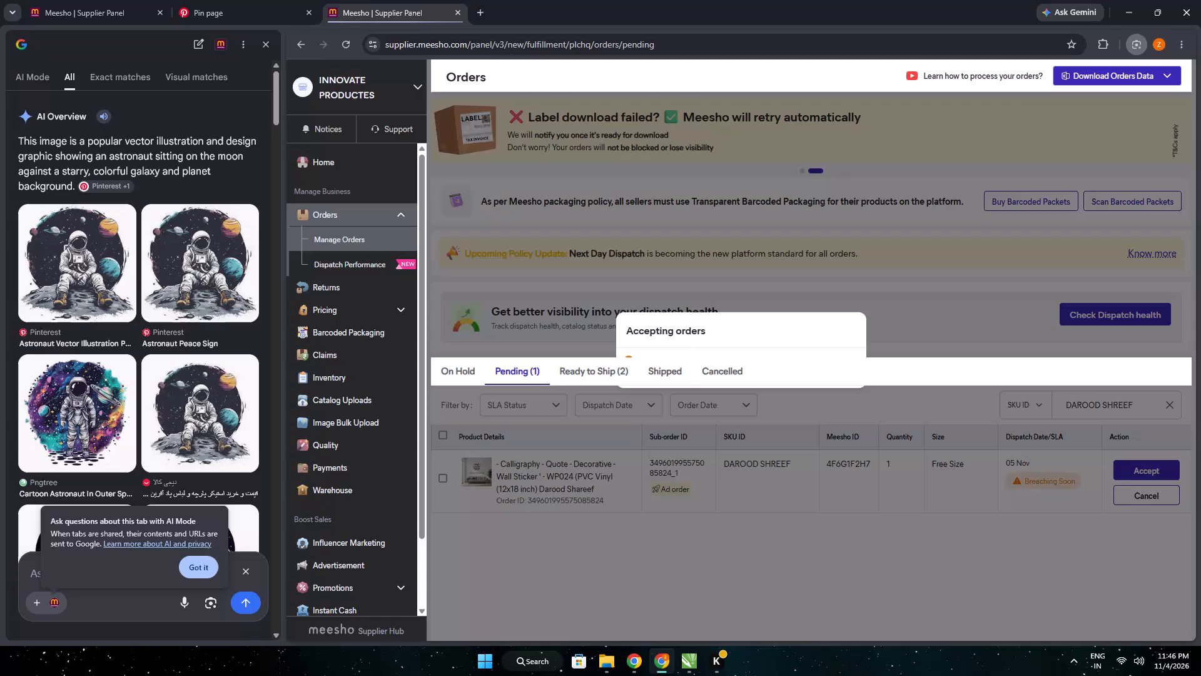
# Open the Ready to Ship orders and look through the list's products, SKU IDs and label status.
pyautogui.click(565, 374)
pyautogui.scroll(-3, 540, 448)
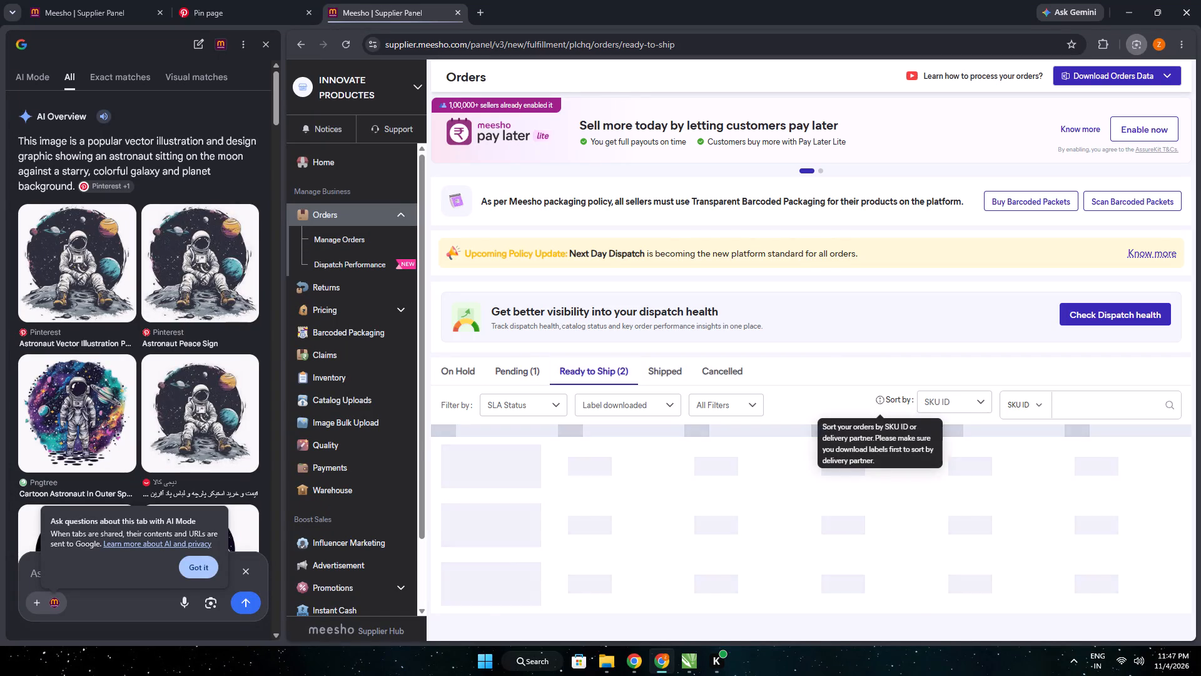
pyautogui.scroll(-5, 540, 448)
pyautogui.scroll(-20, 554, 439)
pyautogui.scroll(-19, 554, 439)
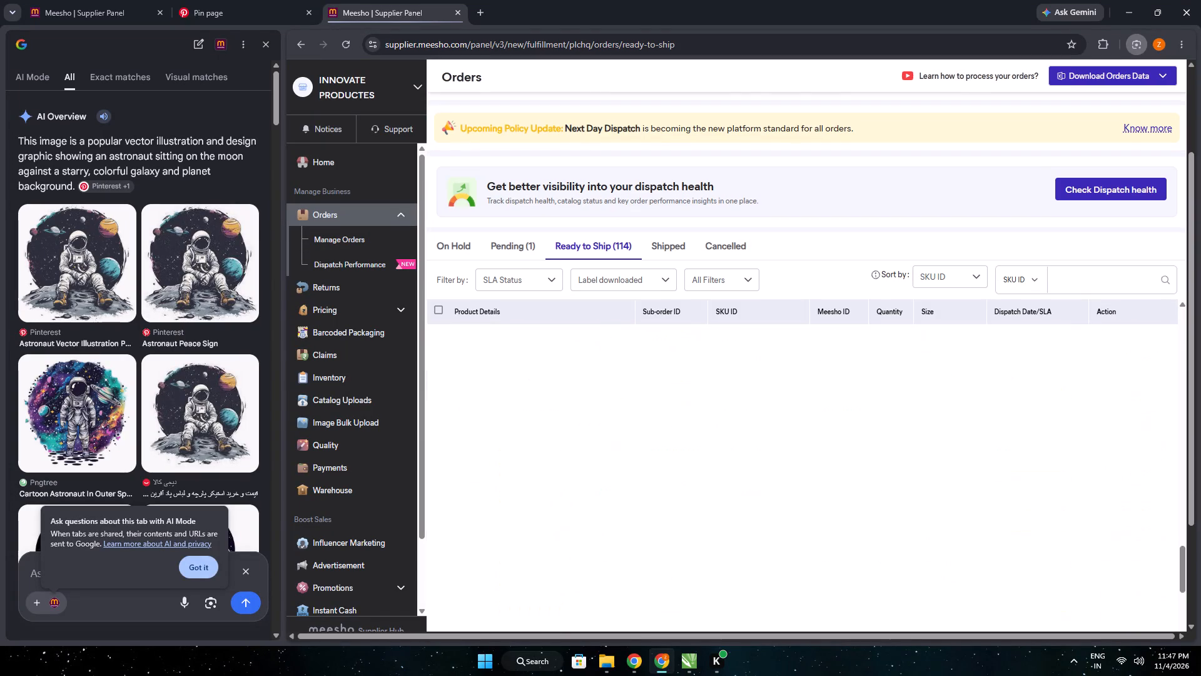
pyautogui.scroll(-9, 294, 355)
pyautogui.scroll(-4, 877, 401)
pyautogui.scroll(-5, 916, 234)
pyautogui.scroll(-8, 597, 466)
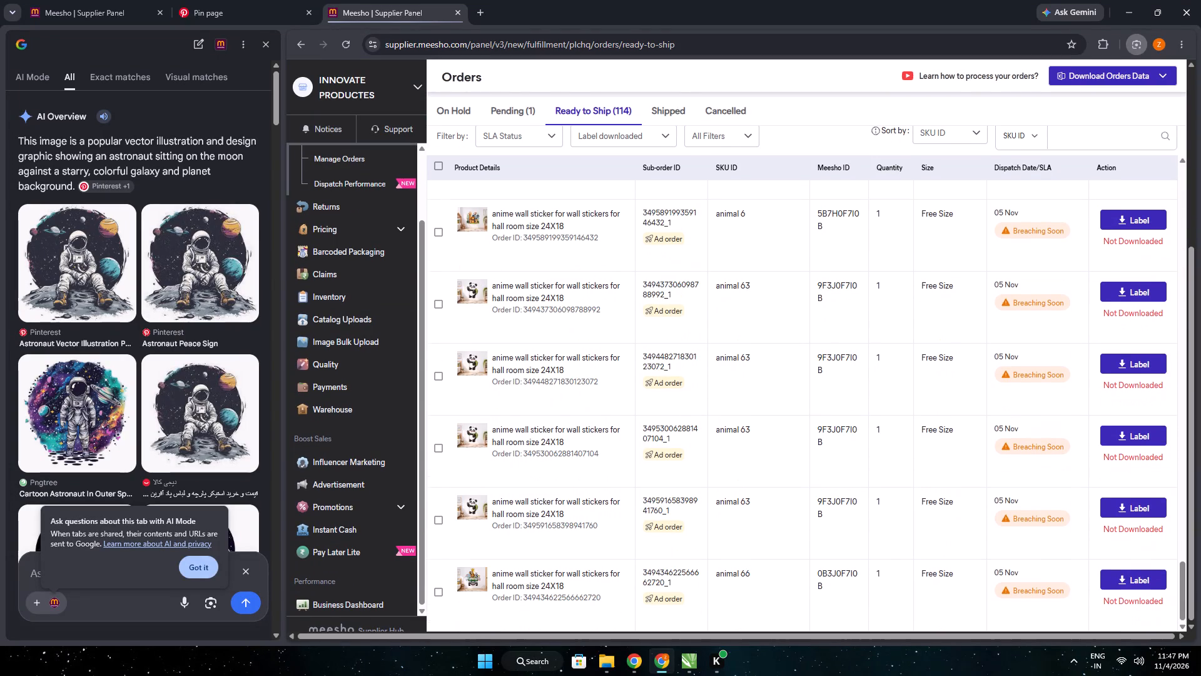
pyautogui.scroll(-14, 595, 461)
pyautogui.scroll(-9, 629, 423)
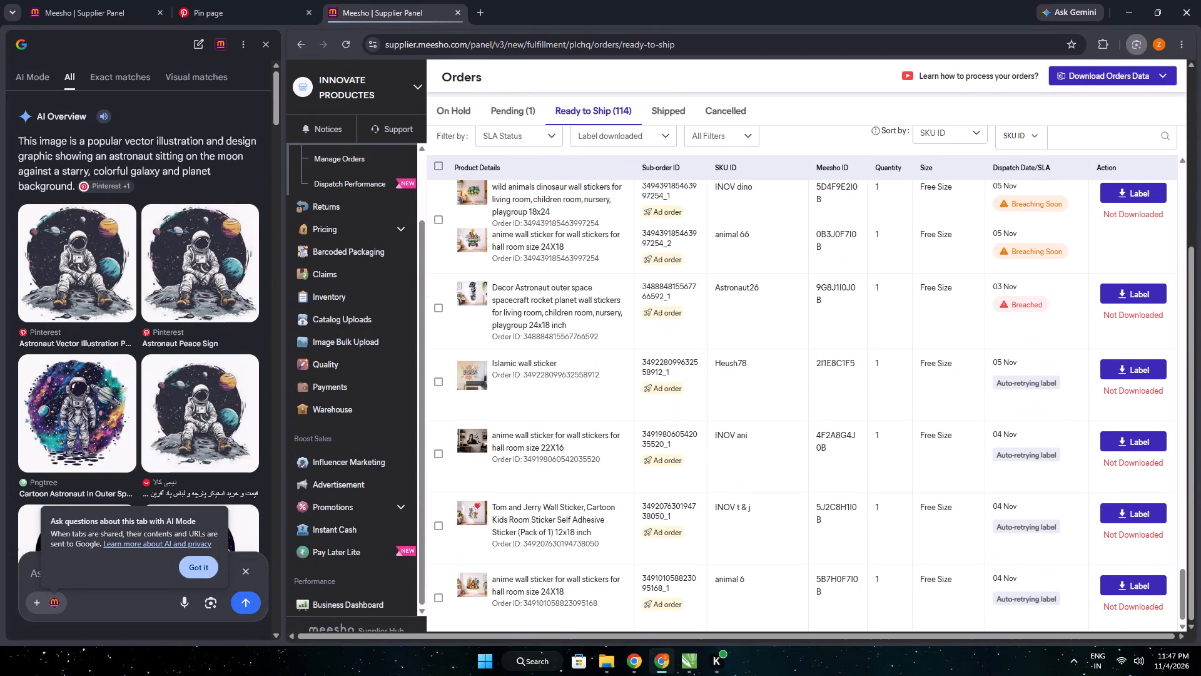
pyautogui.scroll(-8, 625, 416)
pyautogui.scroll(-8, 518, 411)
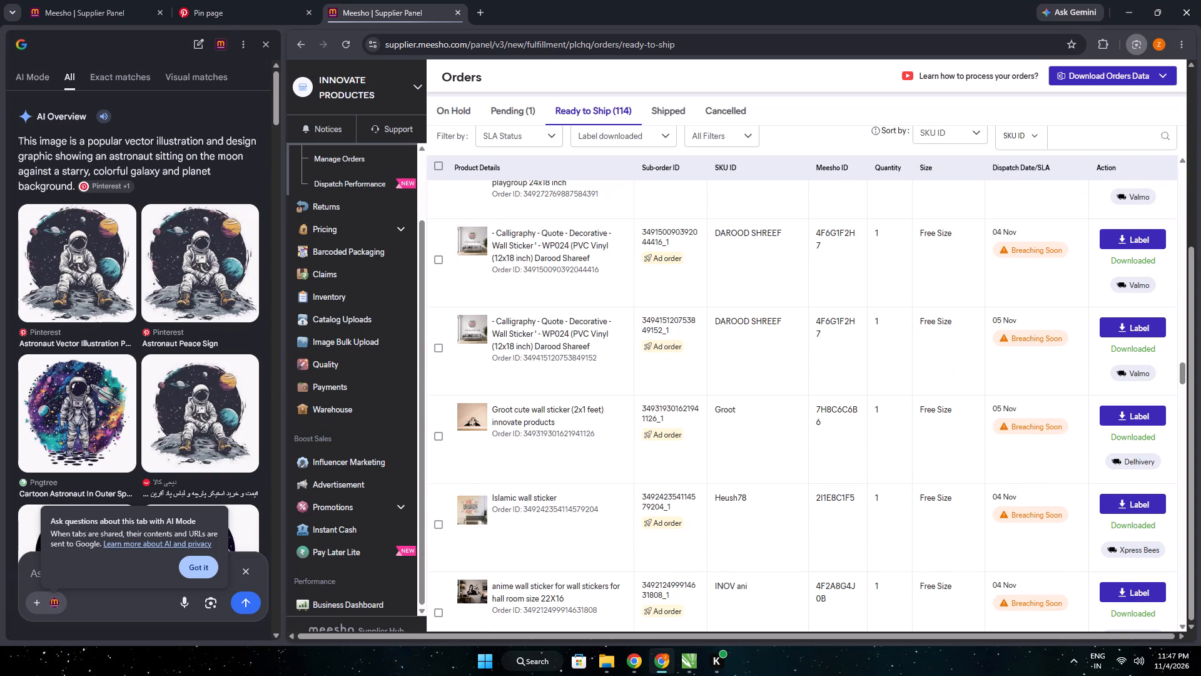
# Switch to CorelDRAW to work on the sticker print sheets.
pyautogui.click(692, 658)
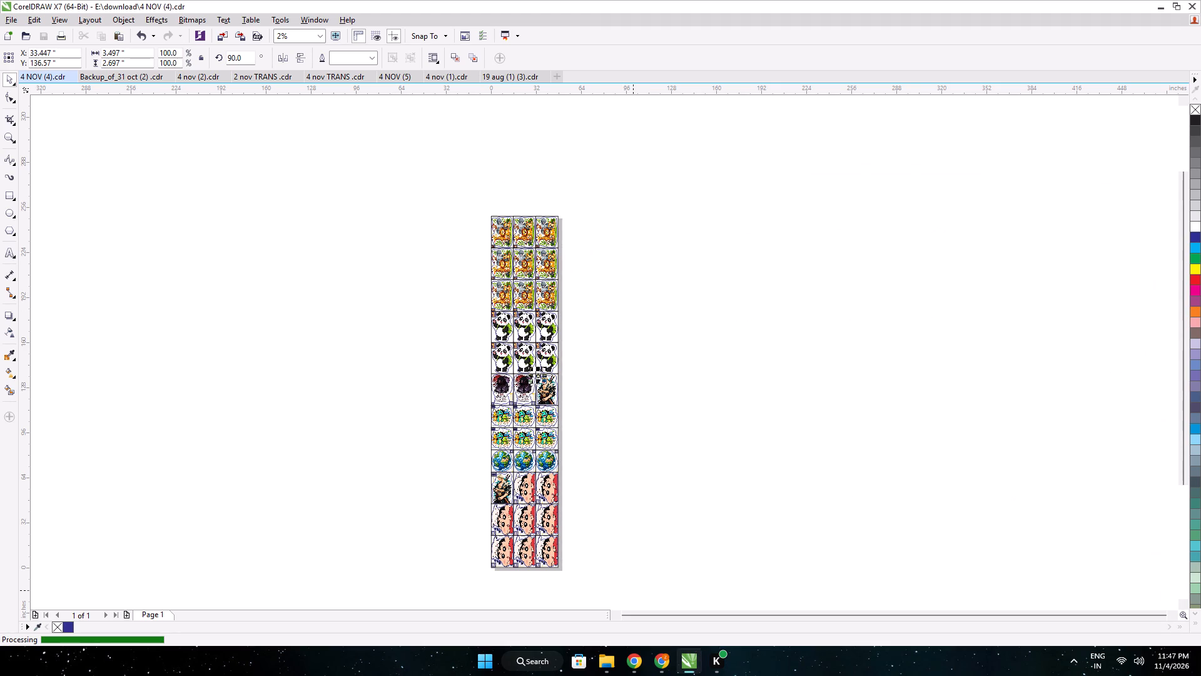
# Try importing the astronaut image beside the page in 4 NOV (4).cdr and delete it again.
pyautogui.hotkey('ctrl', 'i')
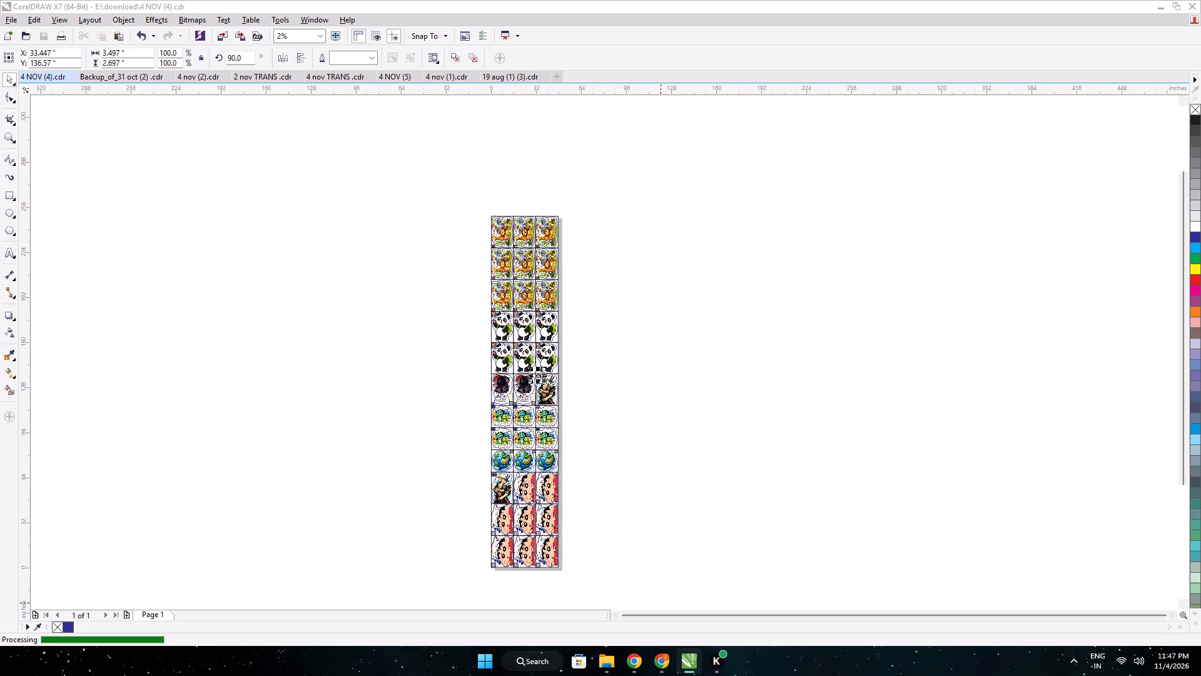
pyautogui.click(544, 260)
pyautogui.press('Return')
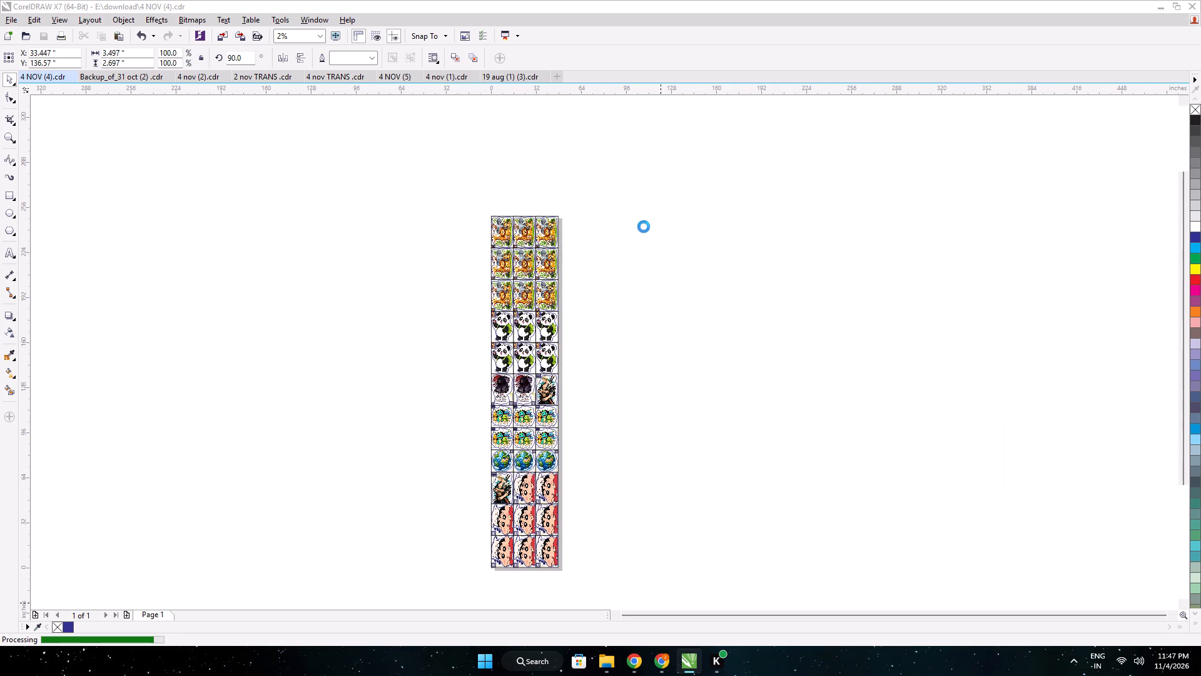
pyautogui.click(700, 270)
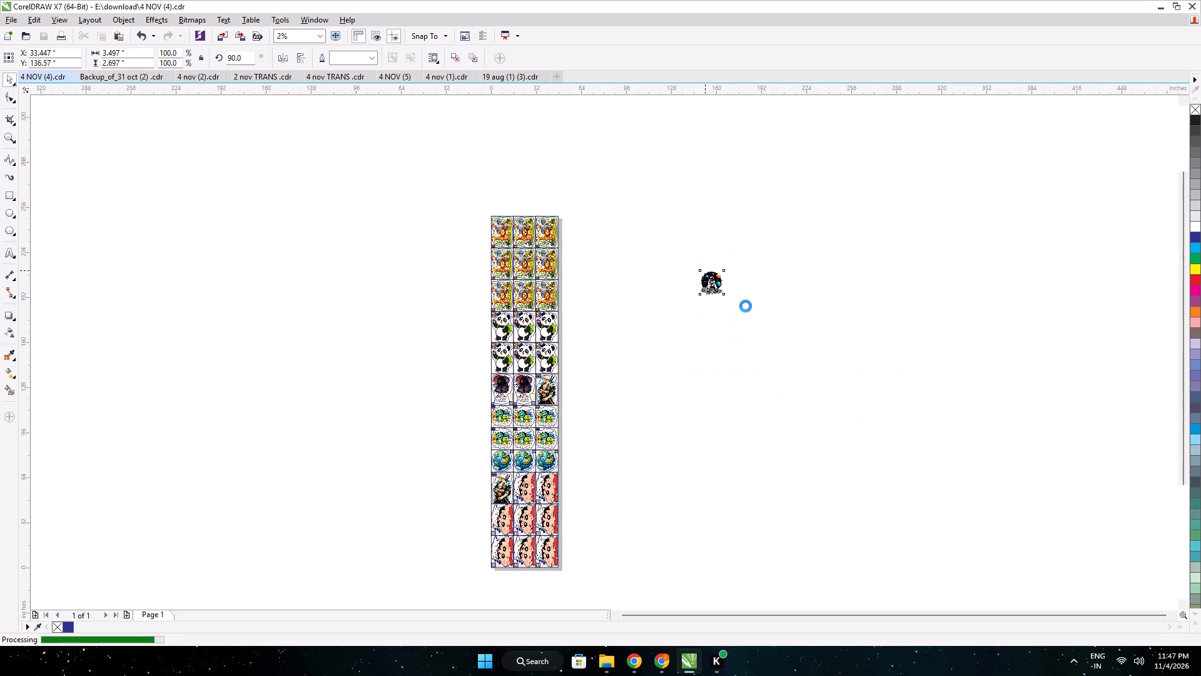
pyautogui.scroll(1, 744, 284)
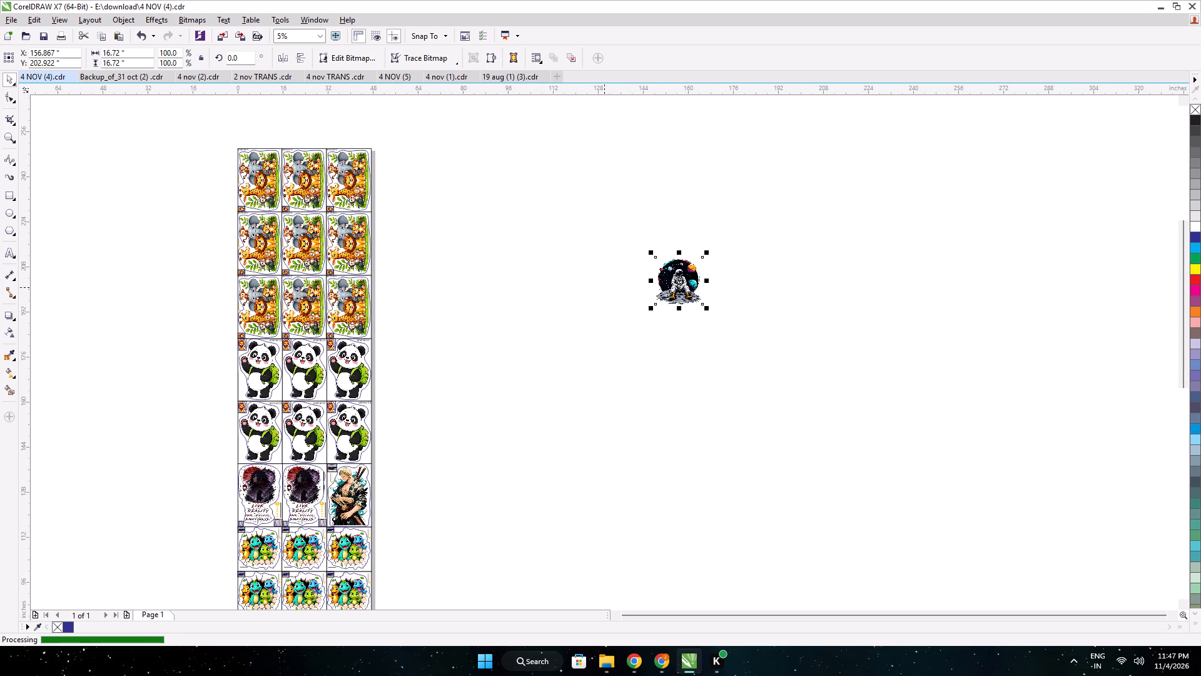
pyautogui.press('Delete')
# Switch to the 4 NOV (5) document and import the astronaut image beside the page.
pyautogui.click(391, 75)
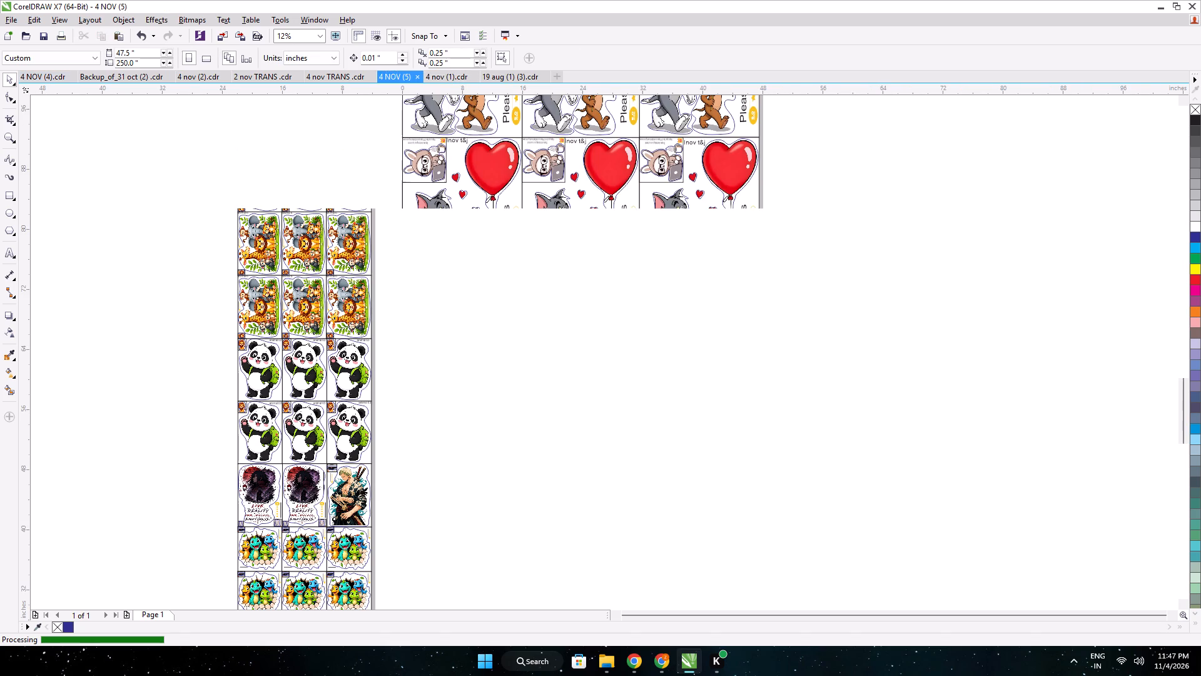
pyautogui.scroll(-1, 440, 286)
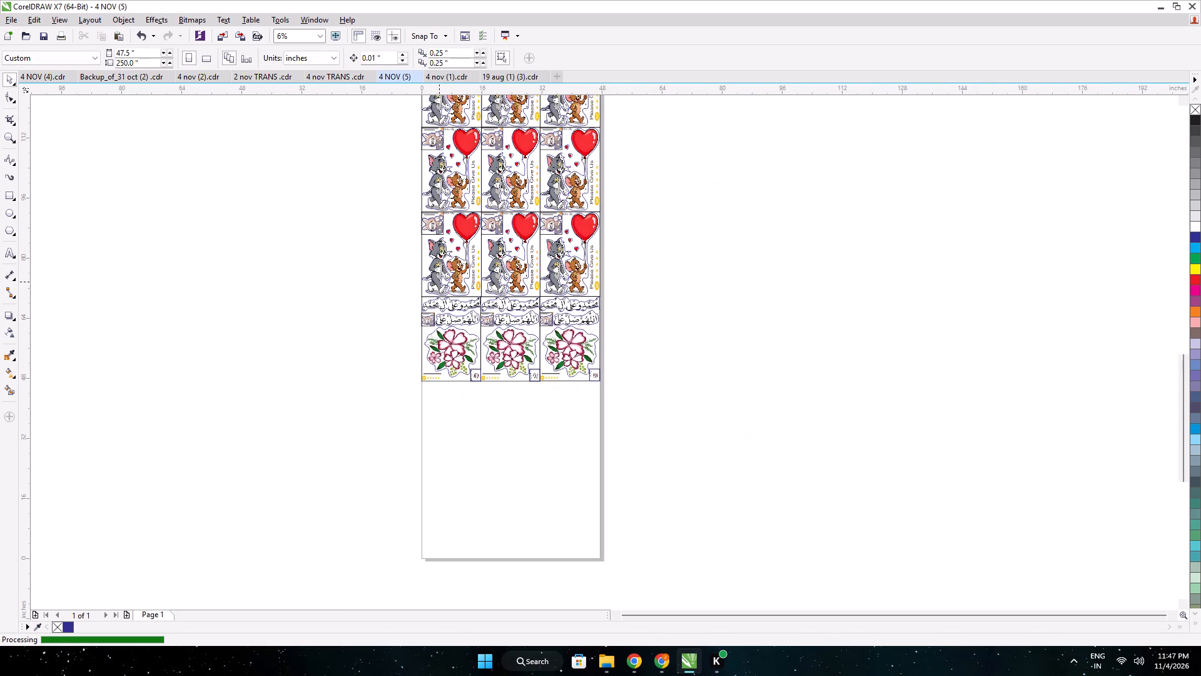
pyautogui.hotkey('ctrl', 'v')
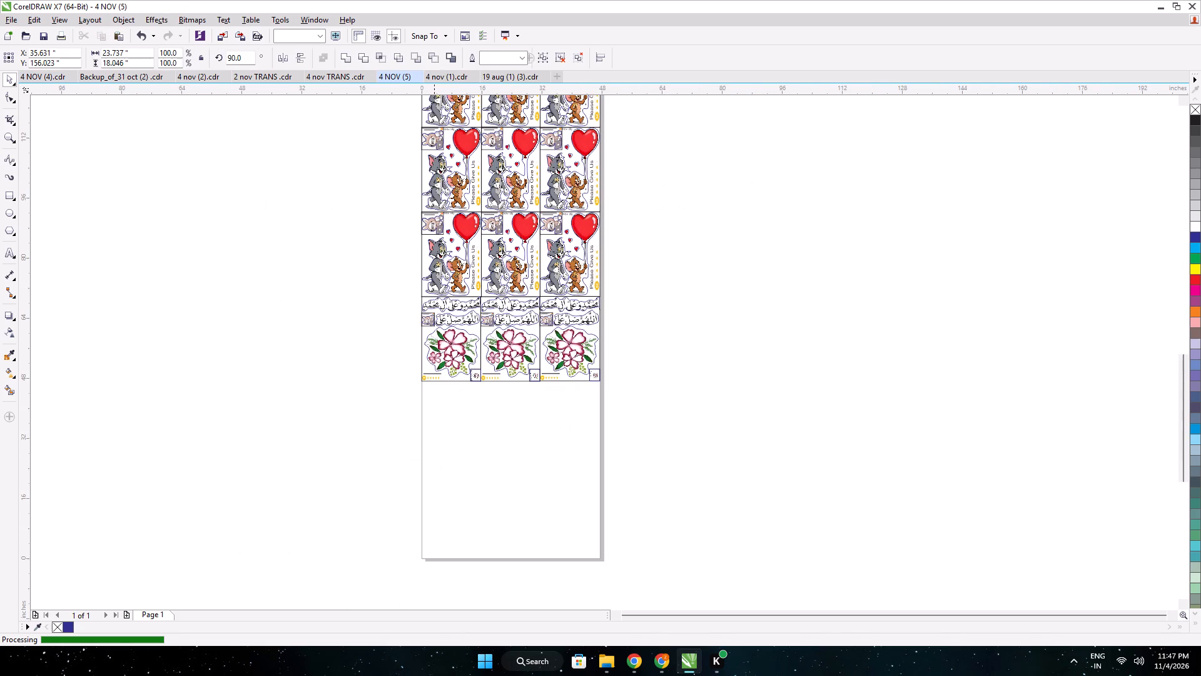
pyautogui.hotkey('ctrl', 'z')
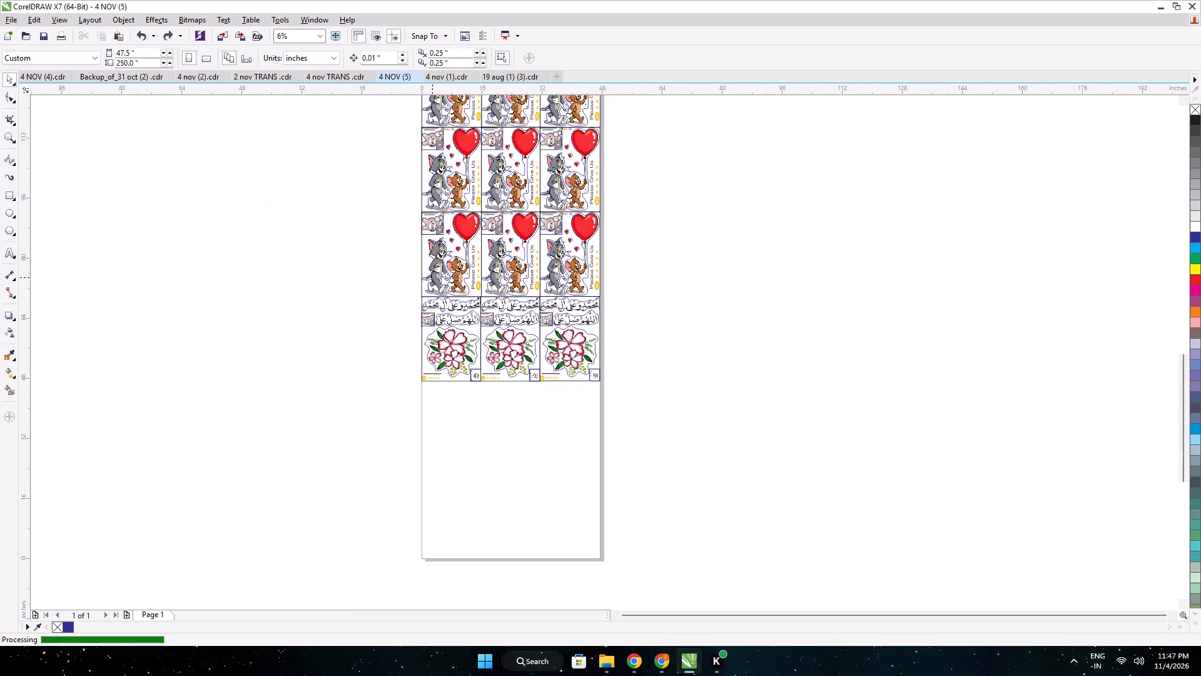
pyautogui.hotkey('ctrl', 'i')
pyautogui.click(582, 286)
pyautogui.press('Return')
pyautogui.click(651, 242)
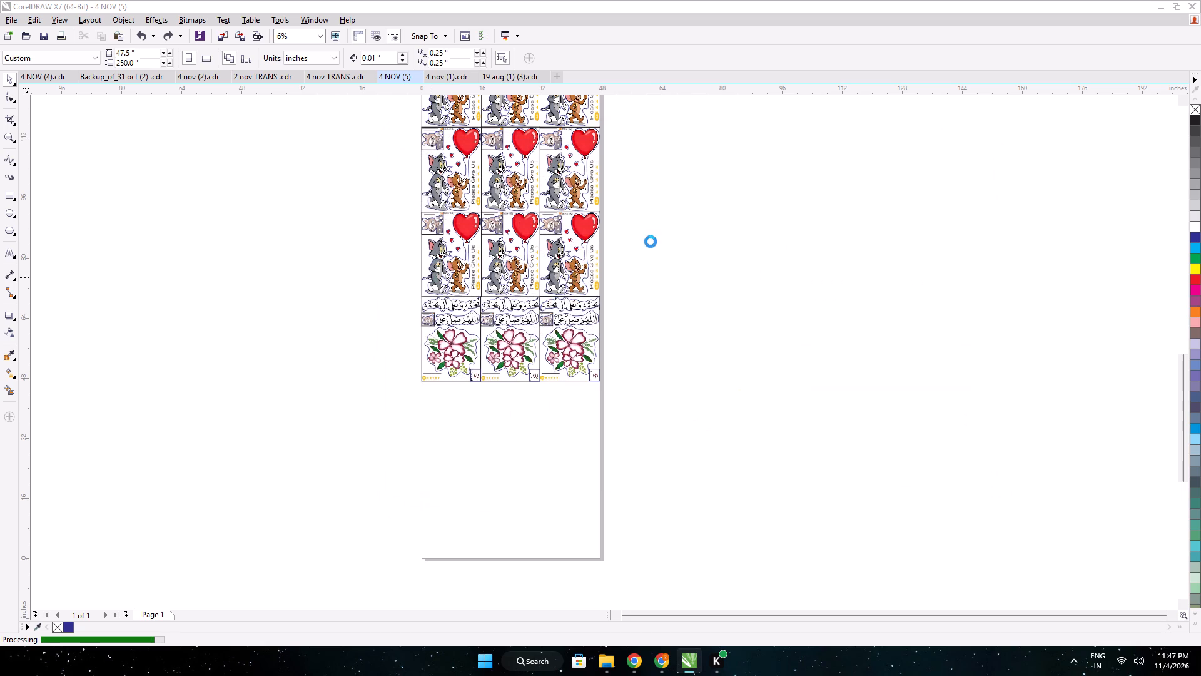
# Rotate the imported astronaut image to 90 degrees.
pyautogui.moveTo(545, 217); pyautogui.dragTo(552, 396, button='middle')
pyautogui.scroll(-2, 569, 270)
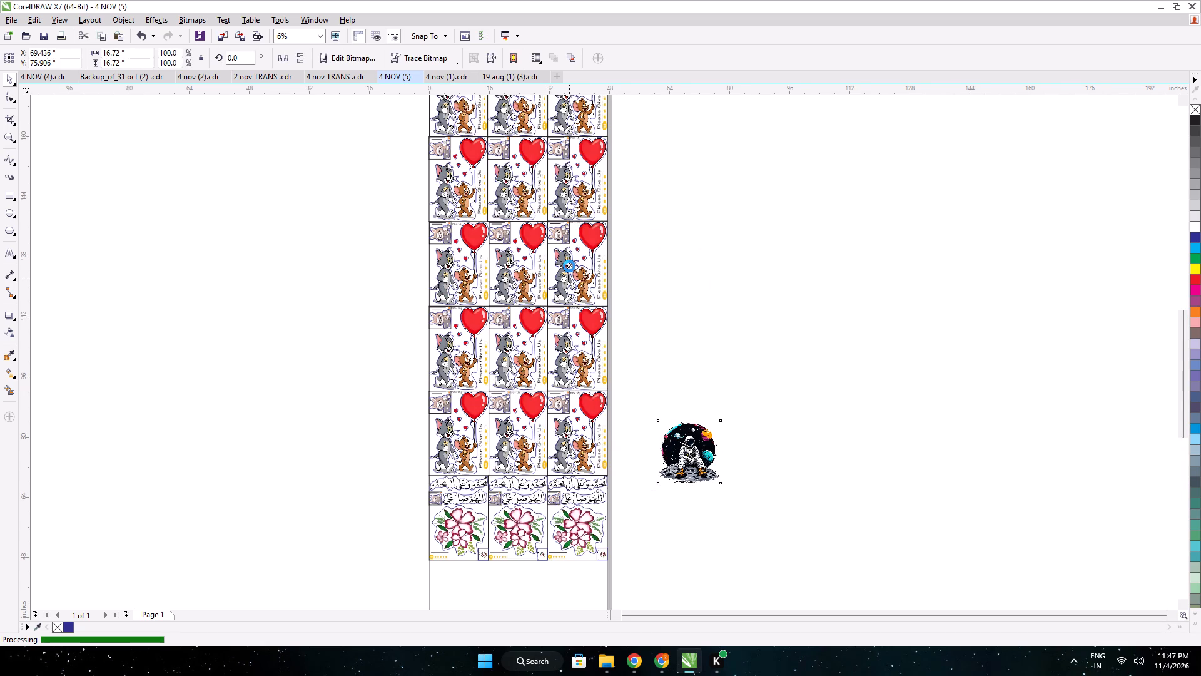
pyautogui.middleClick(539, 362)
pyautogui.scroll(1, 560, 237)
pyautogui.moveTo(557, 272); pyautogui.dragTo(537, 363, button='middle')
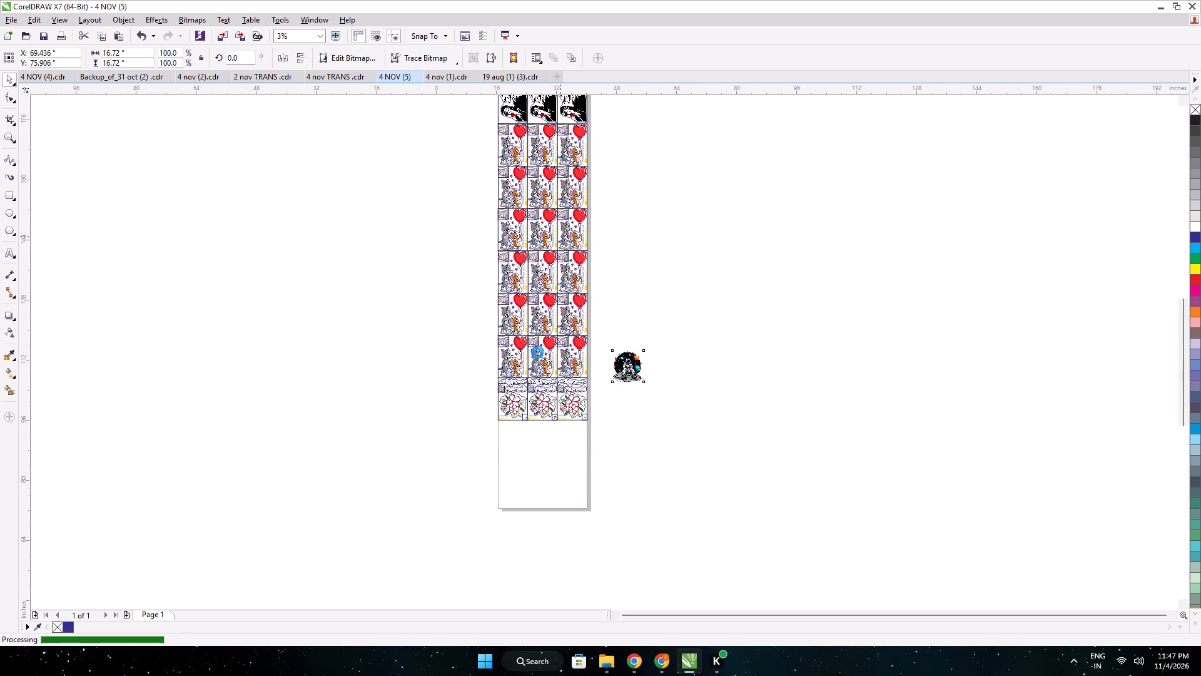
pyautogui.scroll(-1, 540, 330)
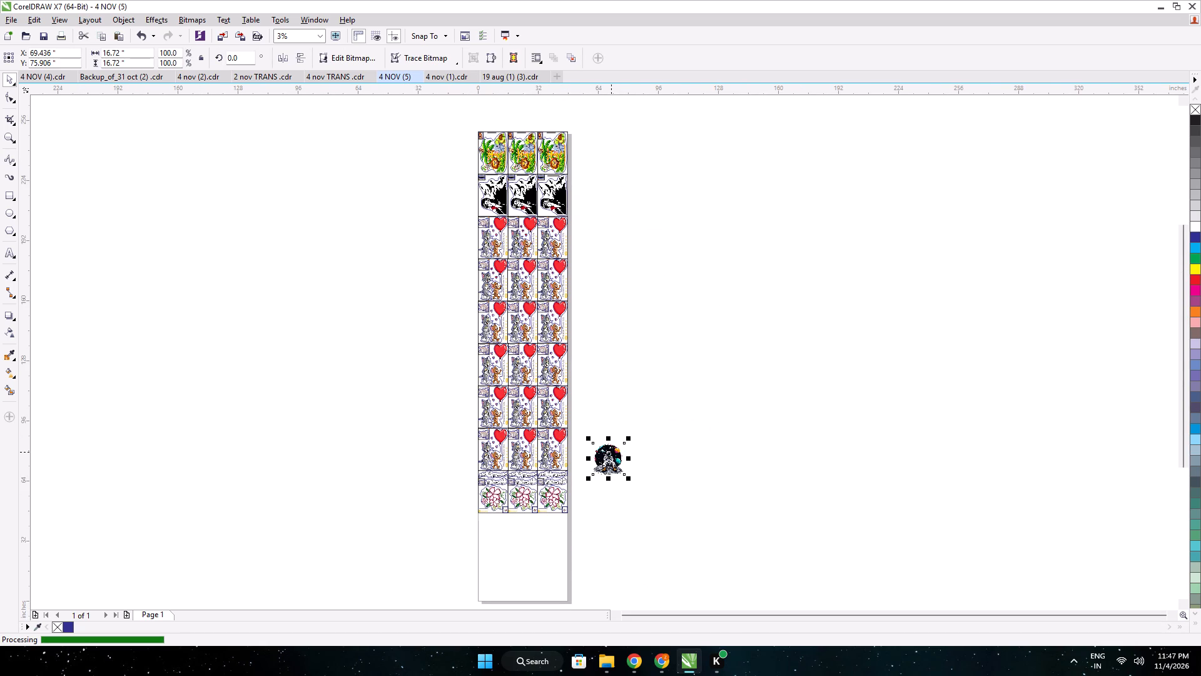
pyautogui.scroll(4, 609, 456)
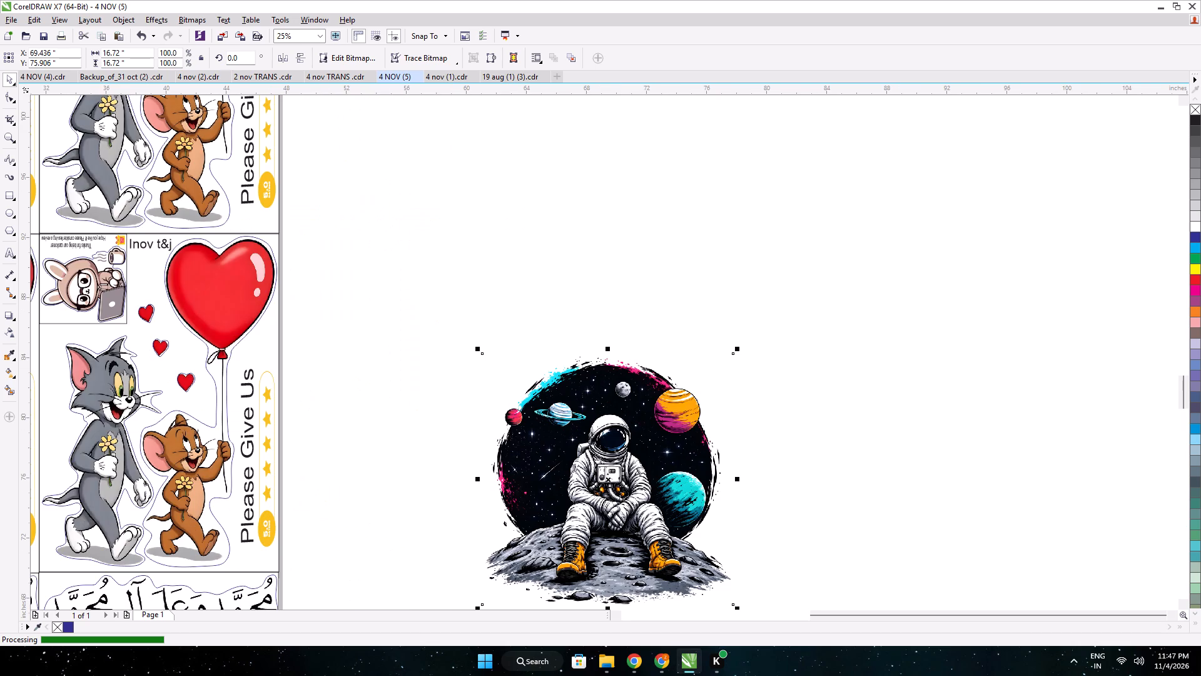
pyautogui.doubleClick(234, 62)
pyautogui.write('90')
pyautogui.press('Return')
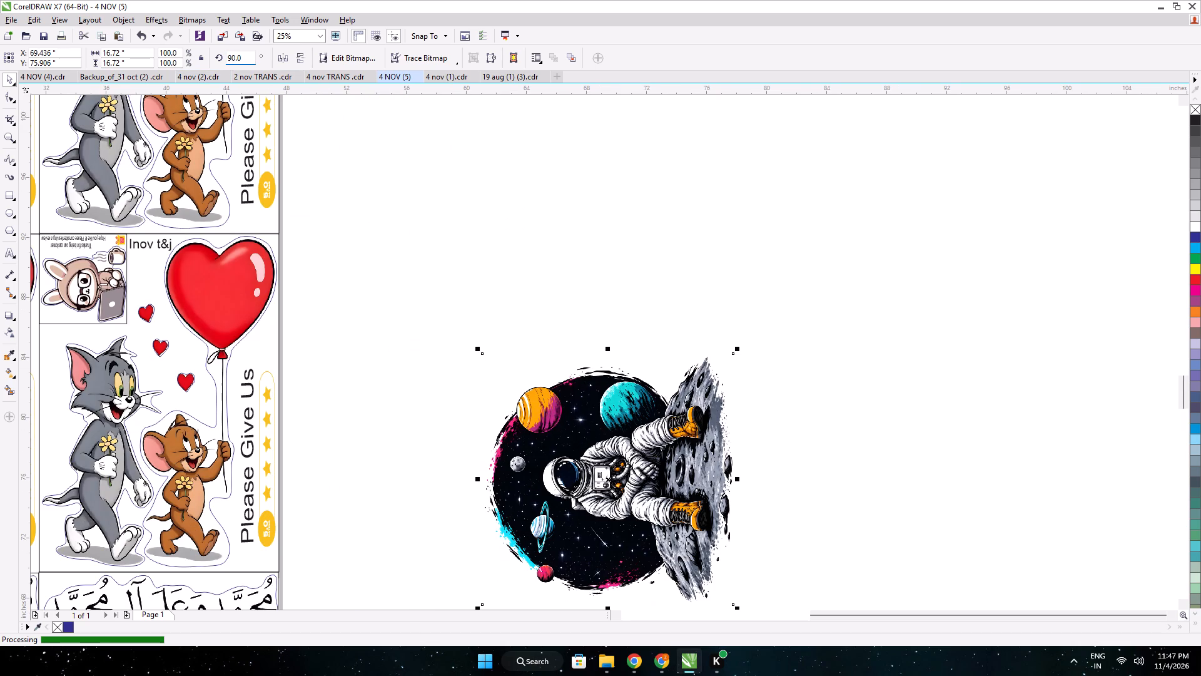
# Start a B-spline cut outline around the rotated astronaut, following the circle's lower edge and the moon surface up to its upper tip.
pyautogui.click(12, 166)
pyautogui.moveTo(617, 314); pyautogui.dragTo(544, 197, button='middle')
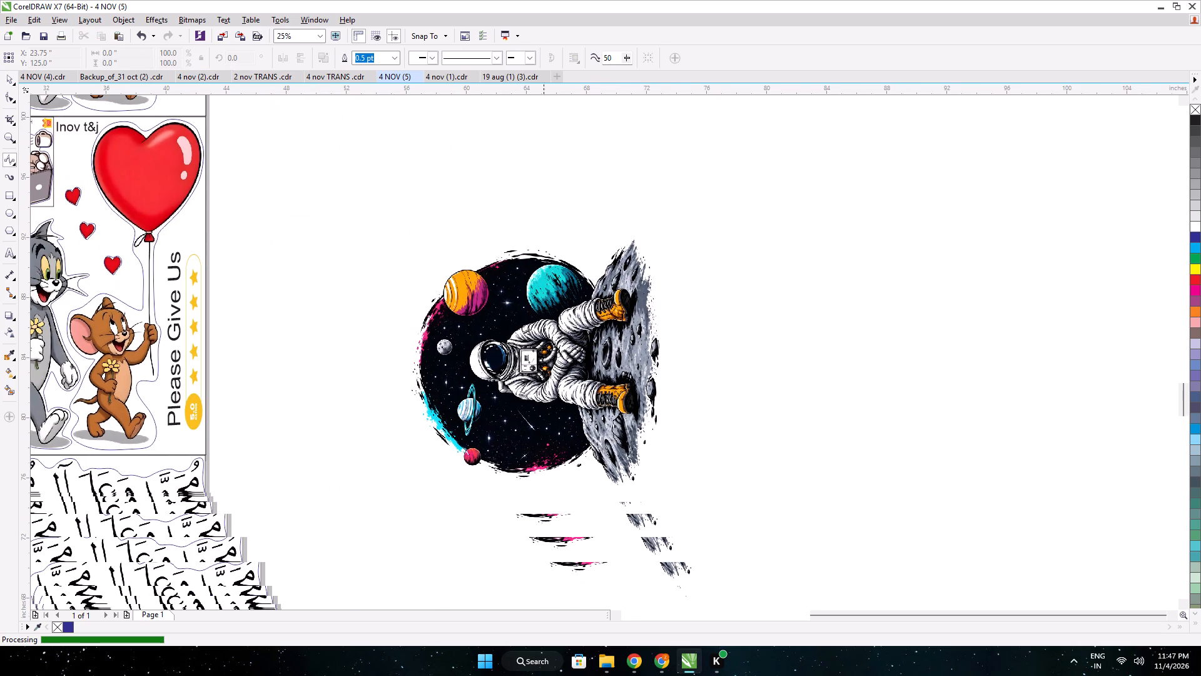
pyautogui.click(484, 481)
pyautogui.click(555, 483)
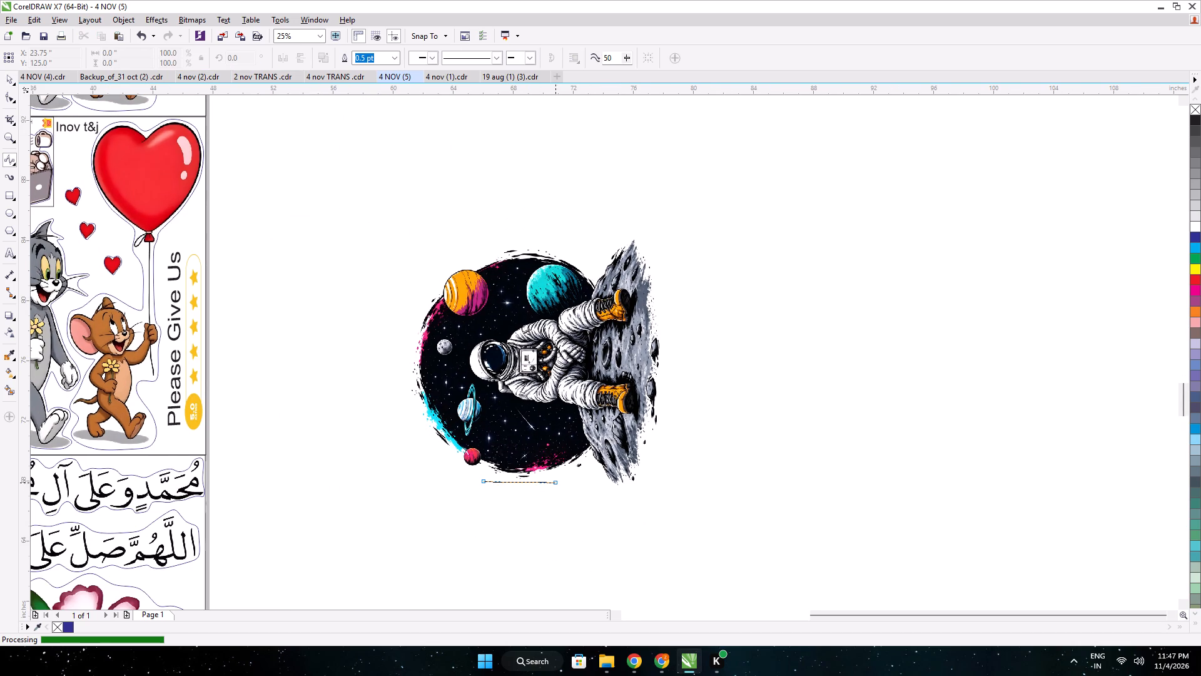
pyautogui.click(589, 469)
pyautogui.click(607, 491)
pyautogui.click(631, 494)
pyautogui.click(646, 472)
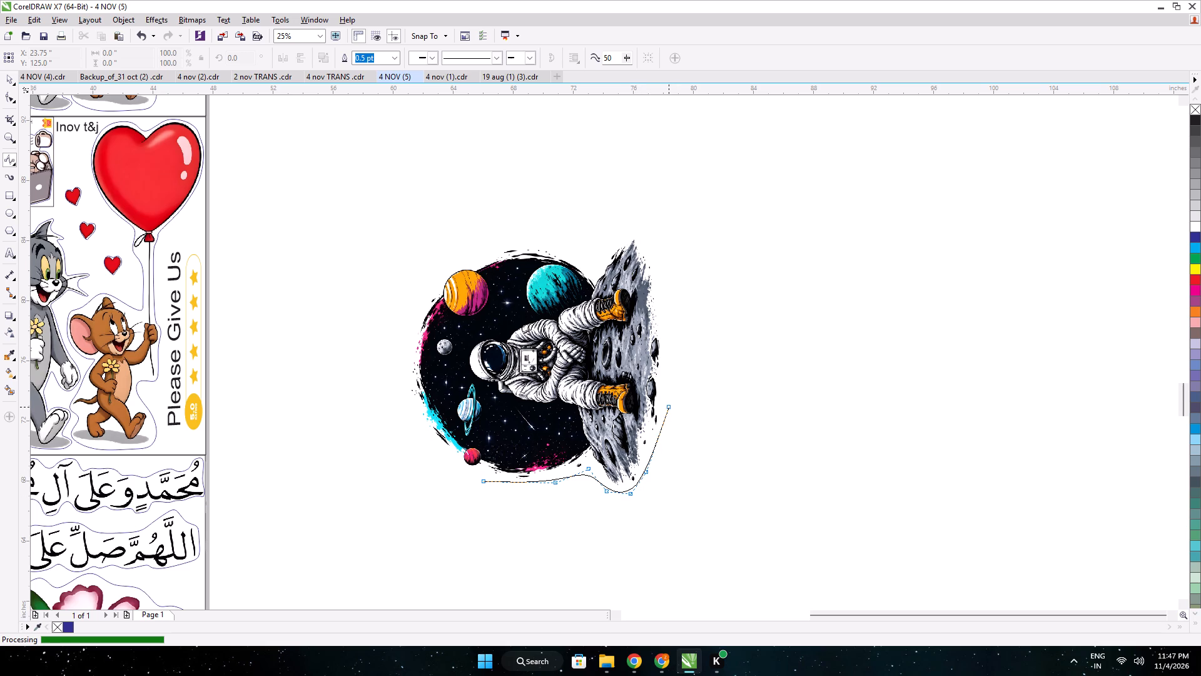
pyautogui.click(669, 407)
pyautogui.moveTo(669, 355); pyautogui.dragTo(669, 349)
pyautogui.click(668, 313)
pyautogui.click(654, 274)
pyautogui.click(640, 250)
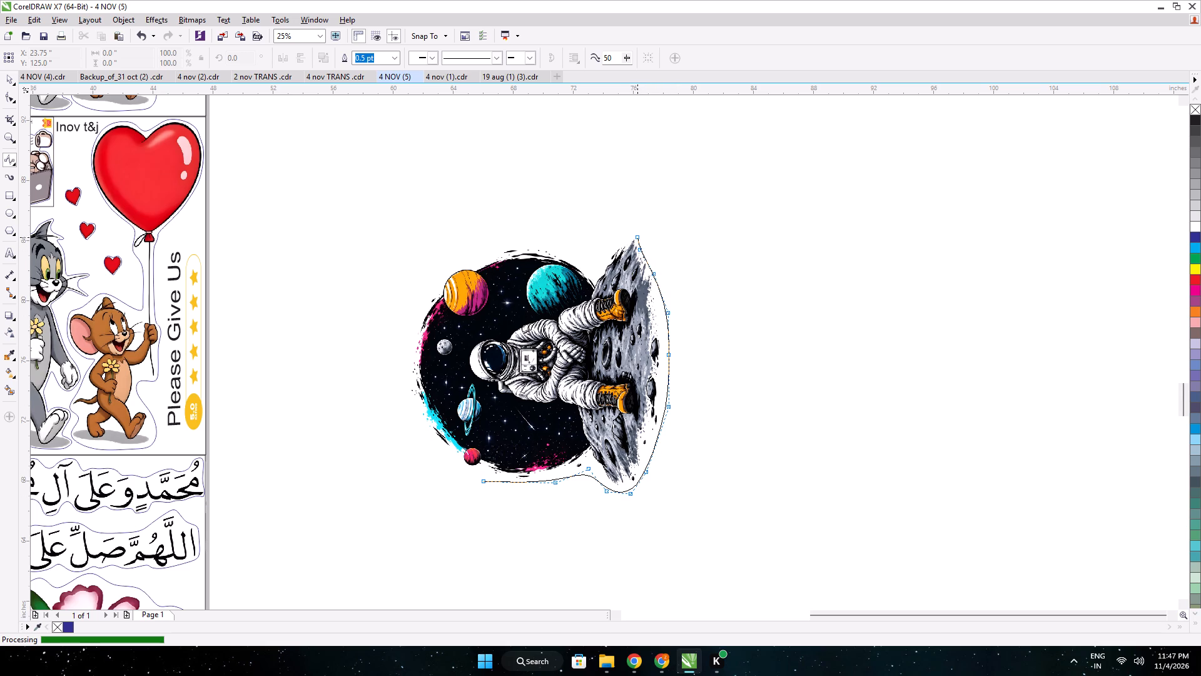
pyautogui.click(637, 237)
# Continue the cut outline around the rest of the space circle and close it, about 17.3 by 16.9 inches overall.
pyautogui.click(623, 235)
pyautogui.click(596, 263)
pyautogui.click(577, 256)
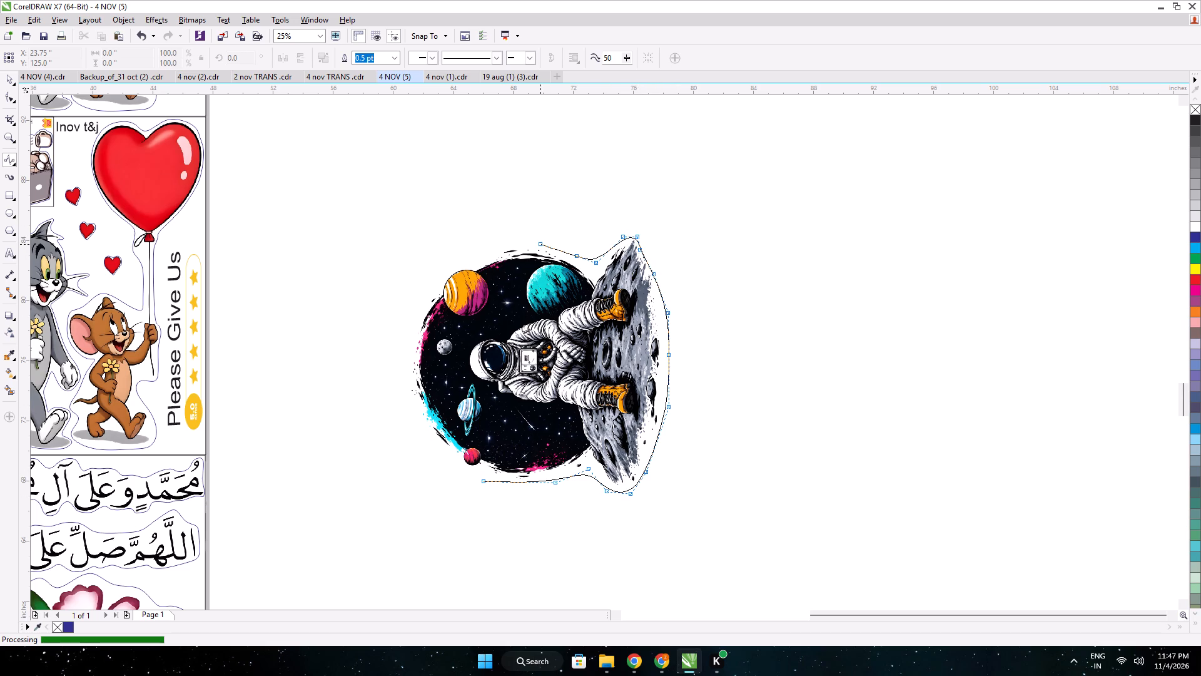
pyautogui.click(540, 244)
pyautogui.click(504, 235)
pyautogui.click(453, 270)
pyautogui.click(430, 284)
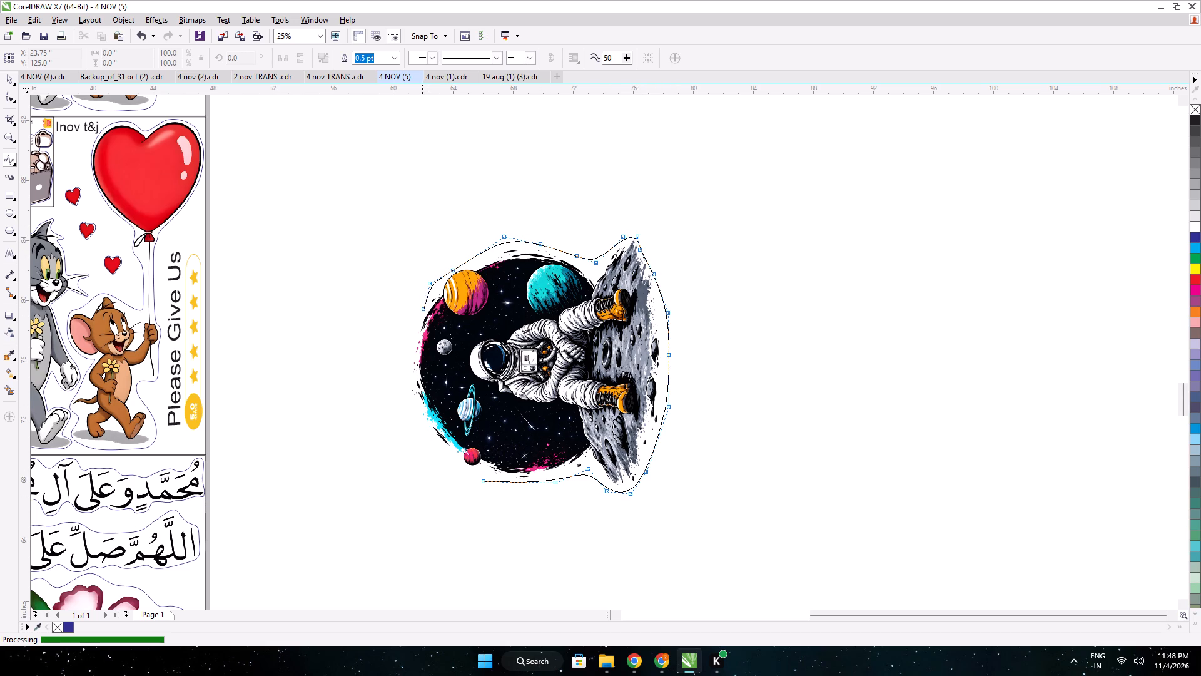
pyautogui.click(421, 314)
pyautogui.click(408, 350)
pyautogui.click(410, 397)
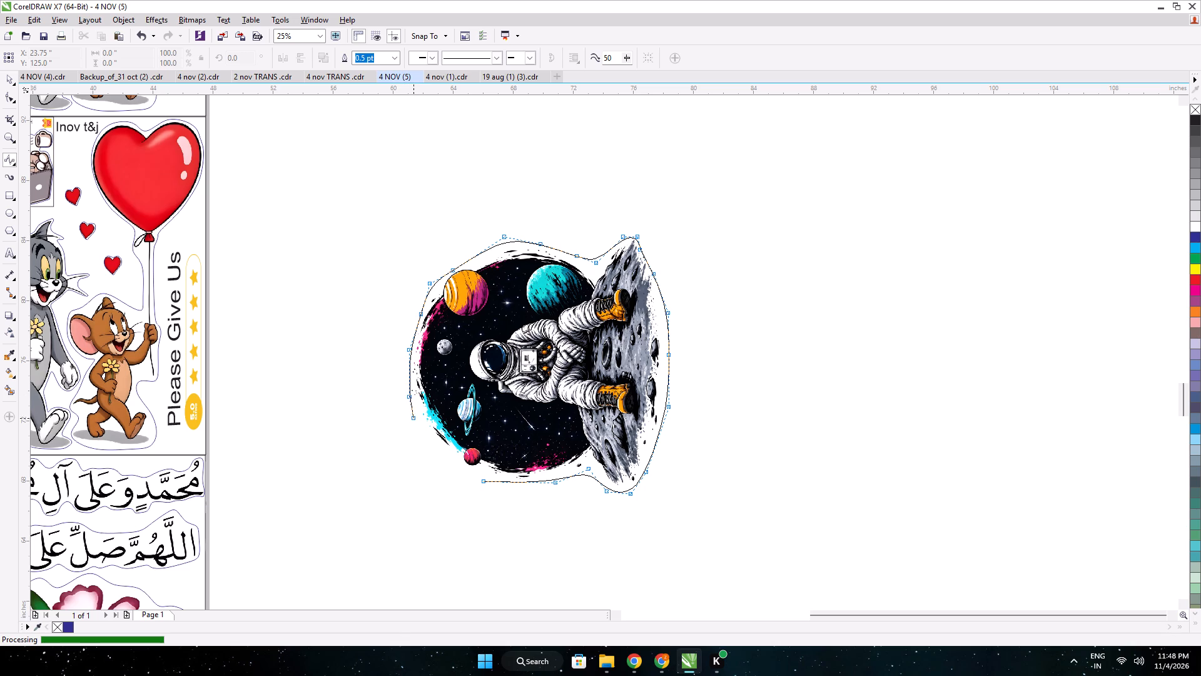
pyautogui.click(419, 428)
pyautogui.click(443, 452)
pyautogui.click(460, 469)
pyautogui.click(482, 481)
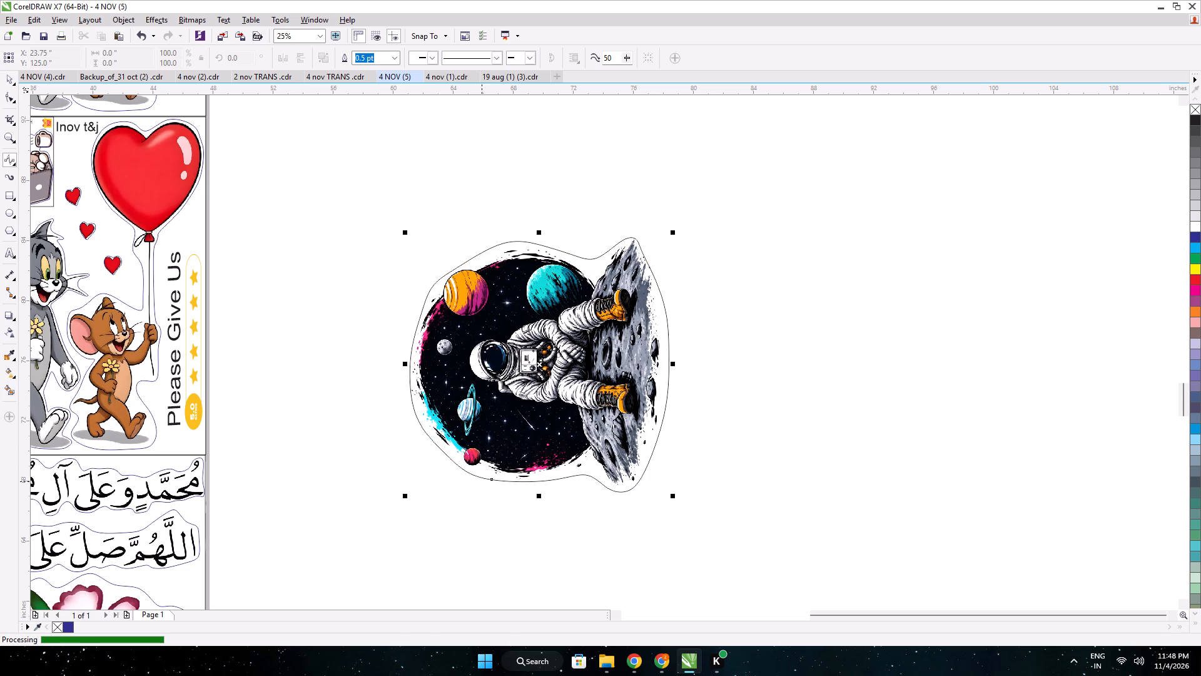
# Intersect the astronaut image with the cut outline and delete the original image.
pyautogui.click(12, 87)
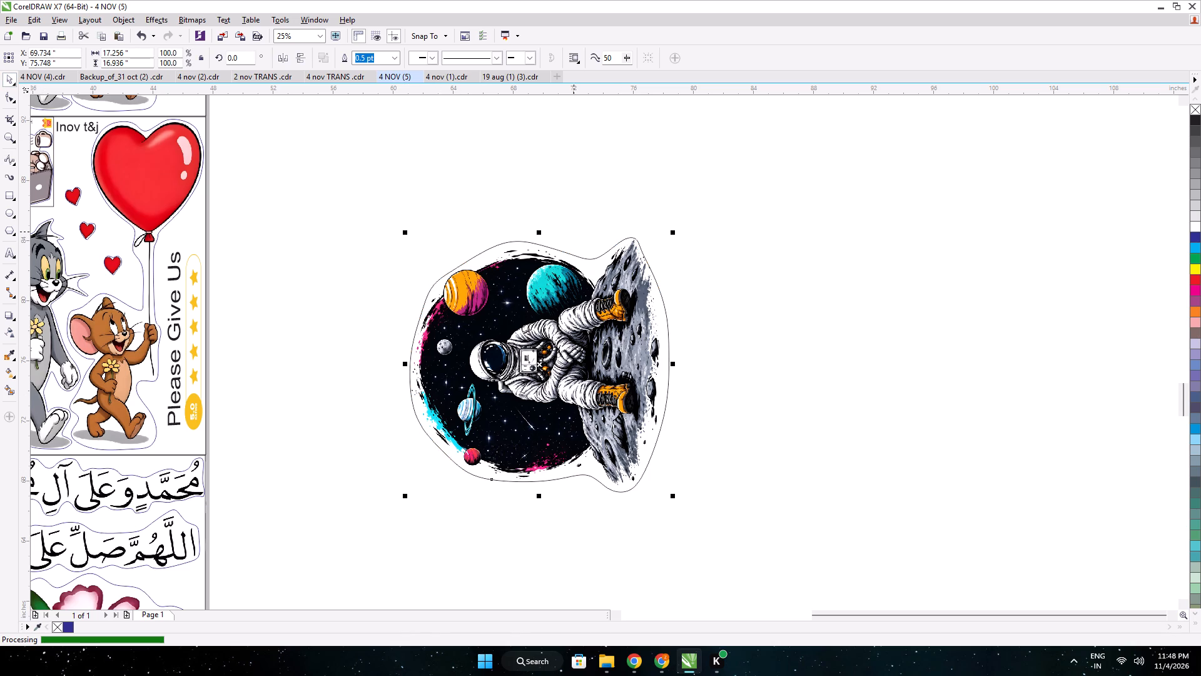
pyautogui.keyDown('shift'); pyautogui.click(583, 243); pyautogui.keyUp('shift')
pyautogui.keyDown('shift'); pyautogui.click(592, 228); pyautogui.keyUp('shift')
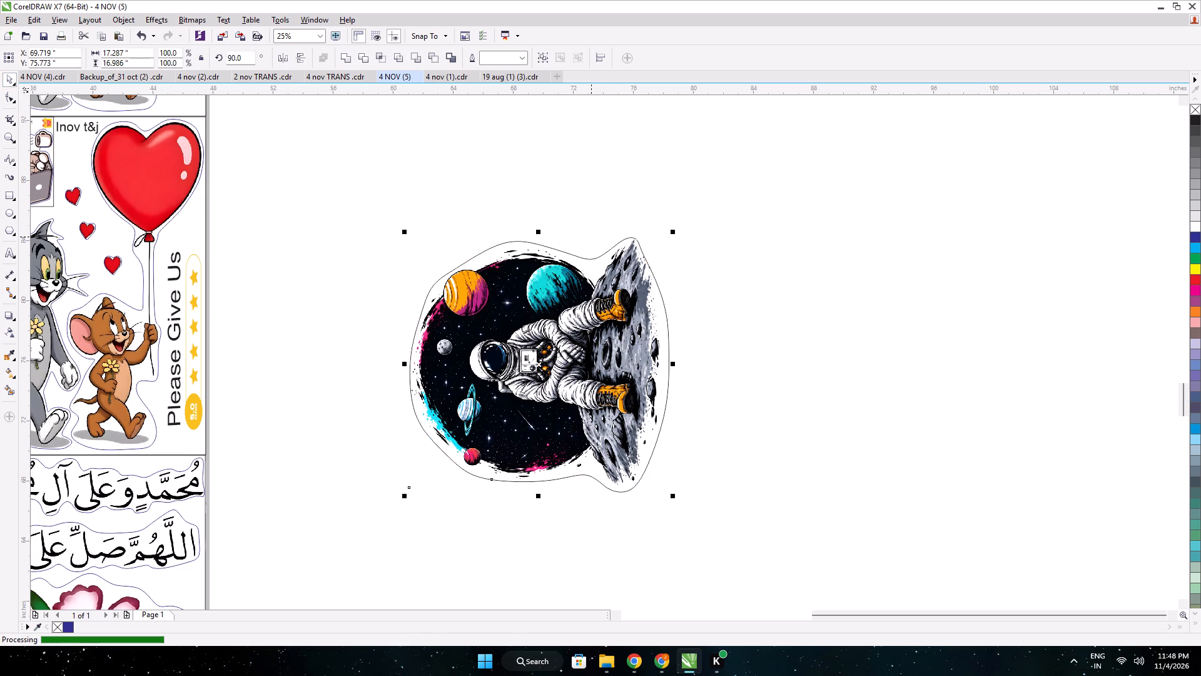
pyautogui.click(386, 59)
pyautogui.click(444, 126)
pyautogui.click(579, 240)
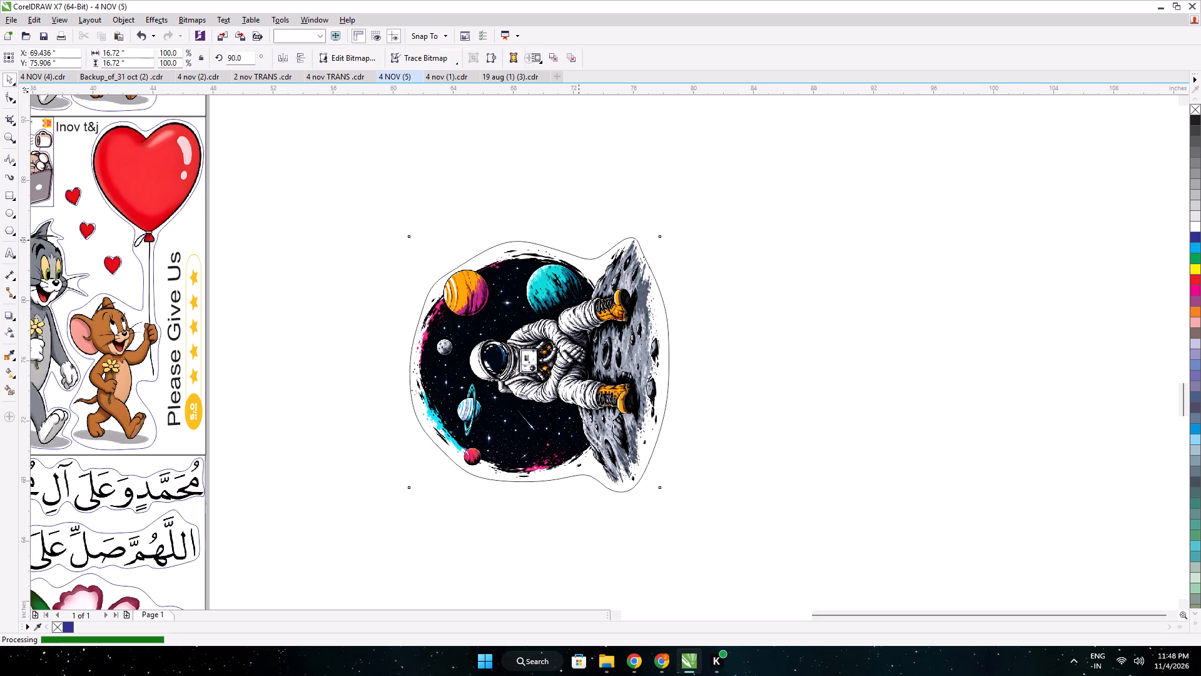
pyautogui.press('Delete')
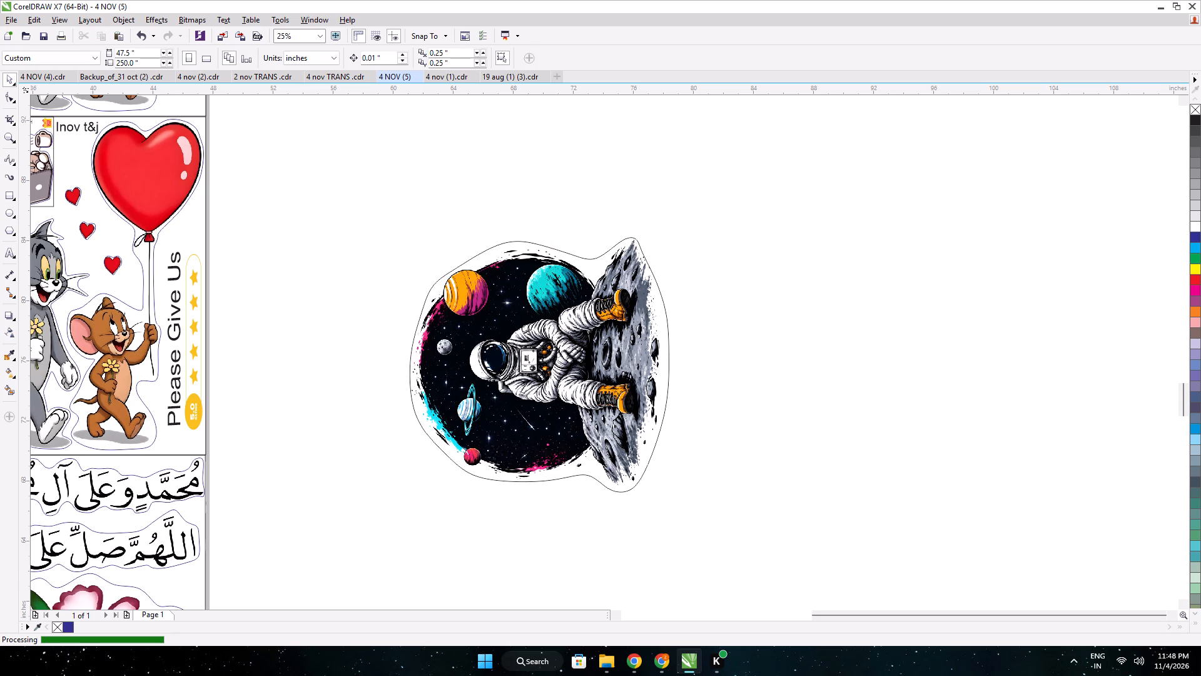
# Draw a rectangle frame around the outlined astronaut and shrink it to about 20.2 by 17.5 inches.
pyautogui.click(16, 190)
pyautogui.moveTo(342, 212); pyautogui.dragTo(674, 520)
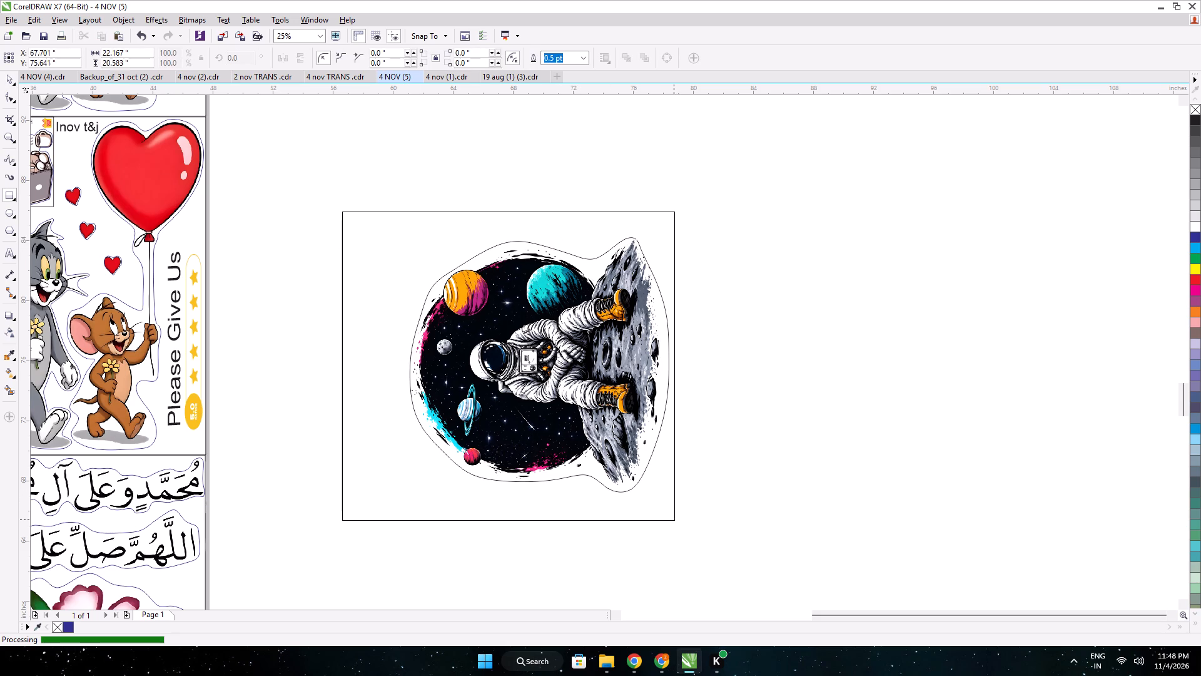
pyautogui.moveTo(674, 520); pyautogui.dragTo(672, 497)
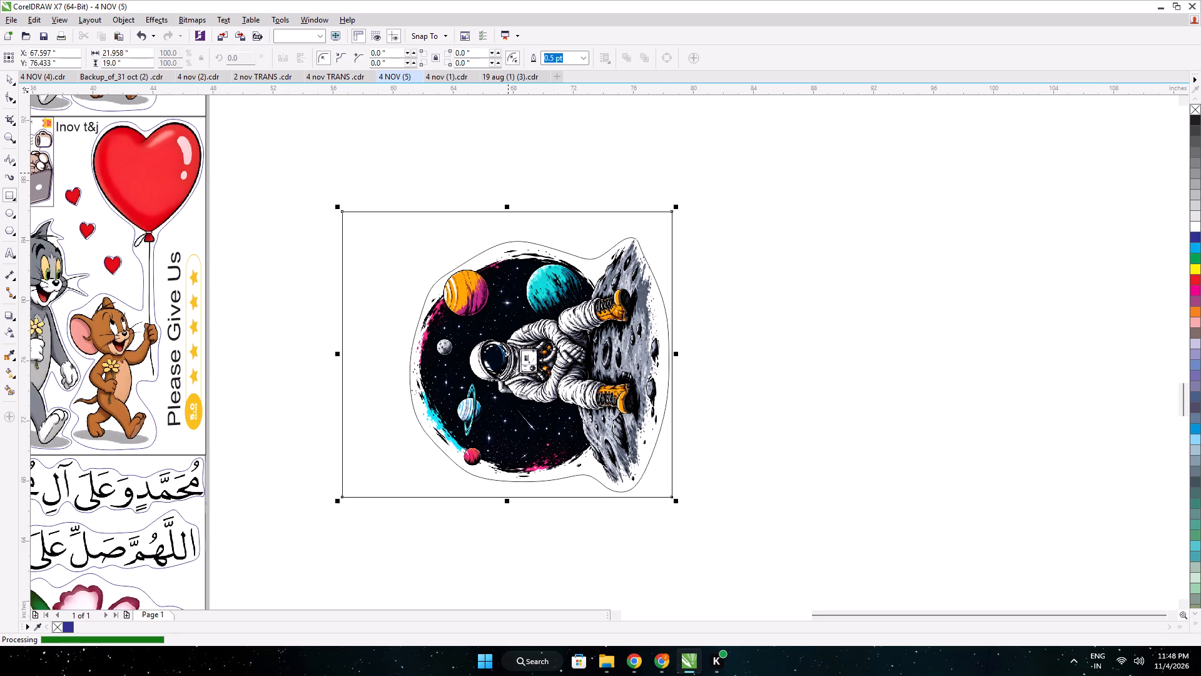
pyautogui.moveTo(337, 208); pyautogui.dragTo(363, 229)
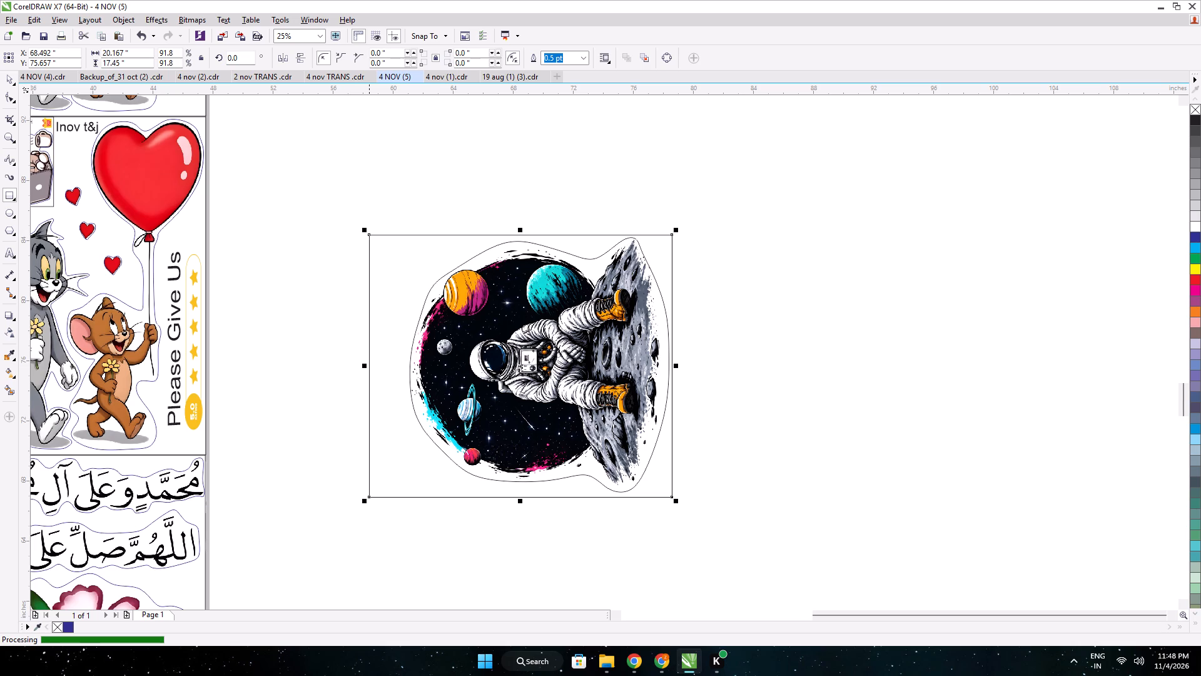
# Narrow the frame around the astronaut to about 17.9 inches wide.
pyautogui.moveTo(367, 364); pyautogui.dragTo(400, 363)
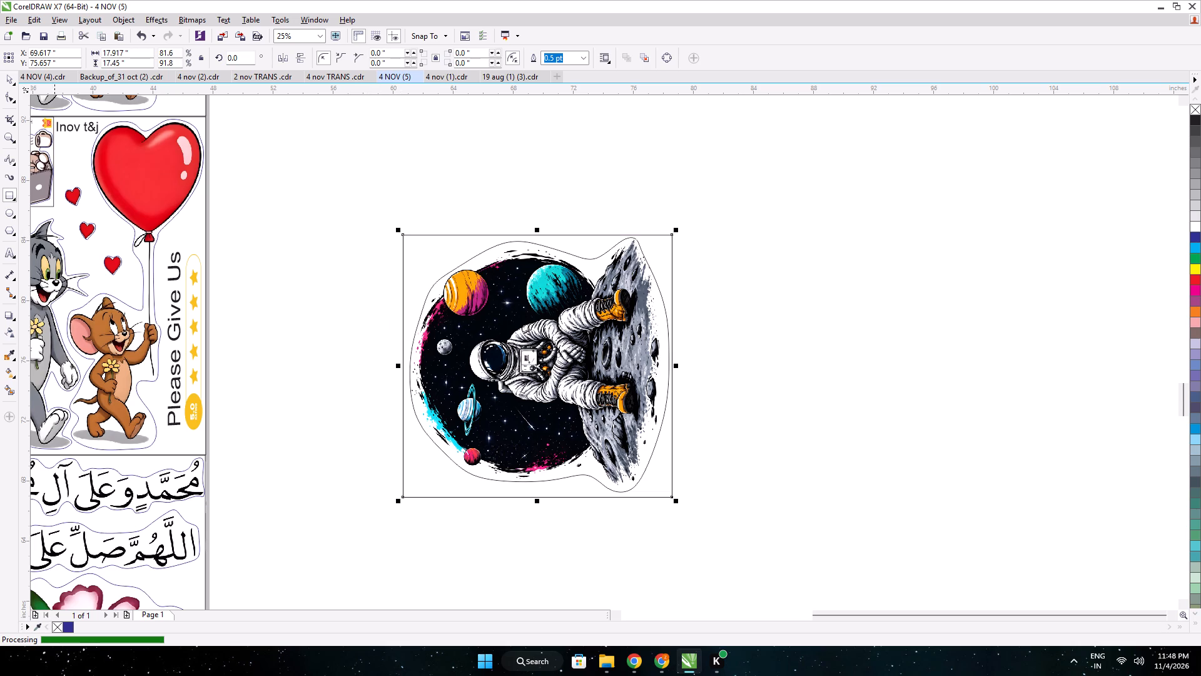
# Duplicate a flower sticker's "Please Give Us" 5.0 rating badge into the astronaut frame's upper-left corner, shrunk to about 3.8 by 1.2 inches.
pyautogui.click(16, 81)
pyautogui.scroll(-1, 356, 235)
pyautogui.moveTo(398, 258); pyautogui.dragTo(474, 265, button='middle')
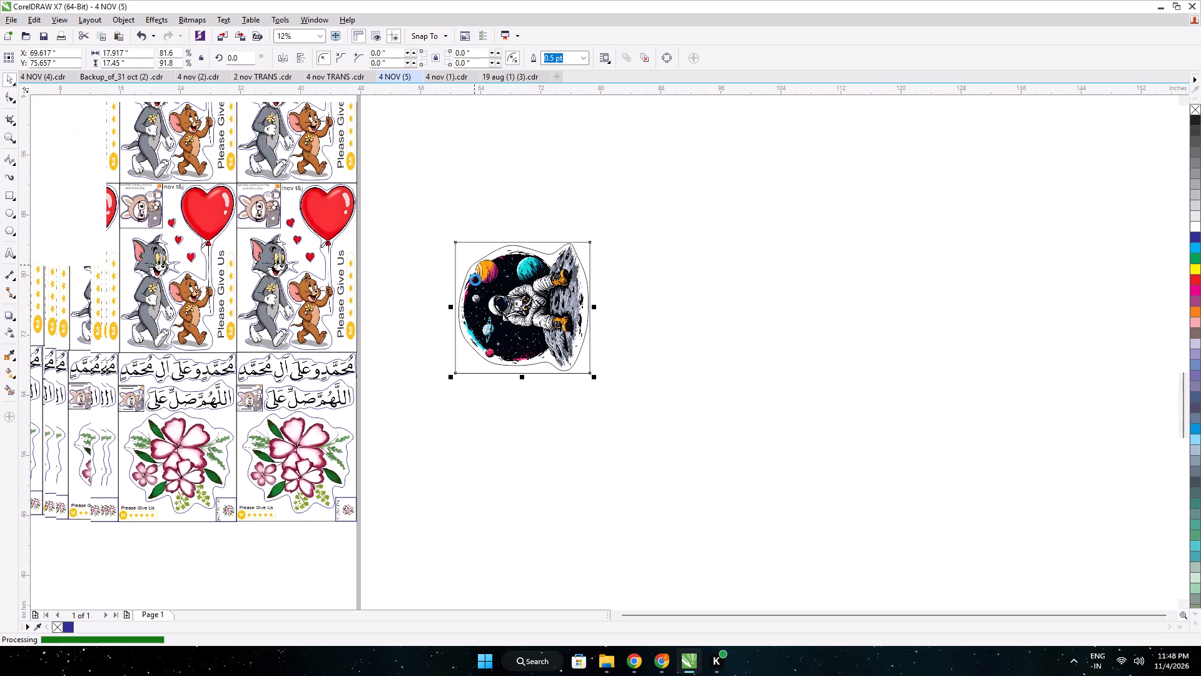
pyautogui.click(387, 355)
pyautogui.moveTo(387, 354); pyautogui.dragTo(307, 188)
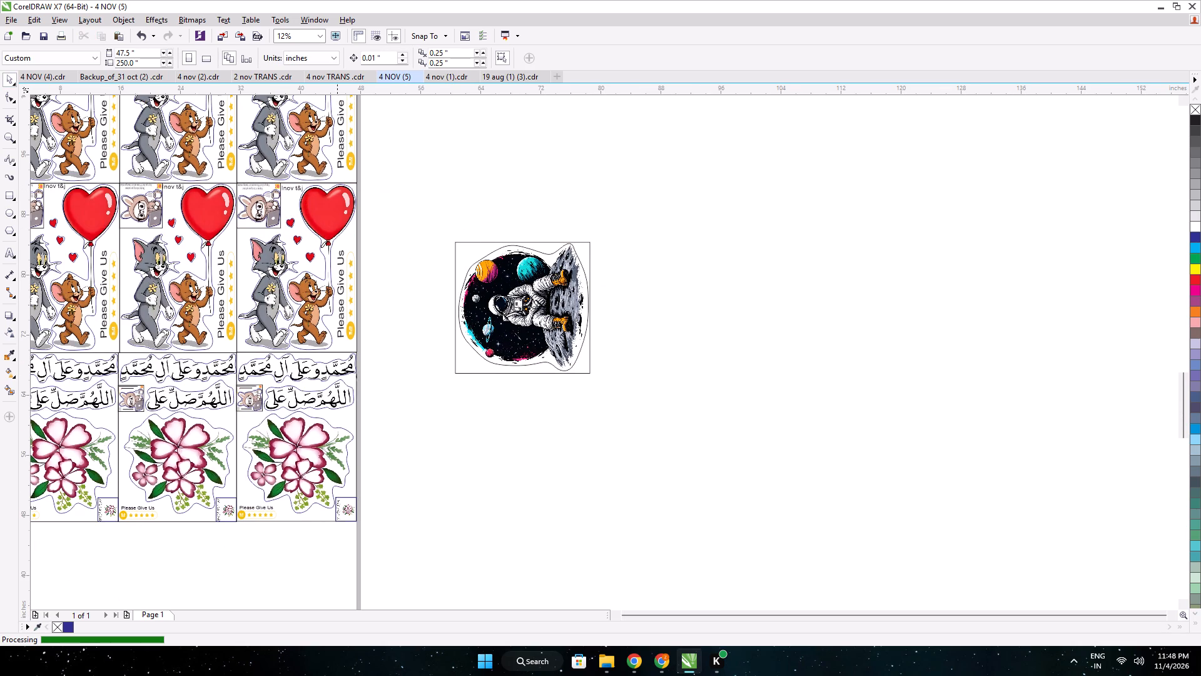
pyautogui.moveTo(307, 556); pyautogui.dragTo(220, 494)
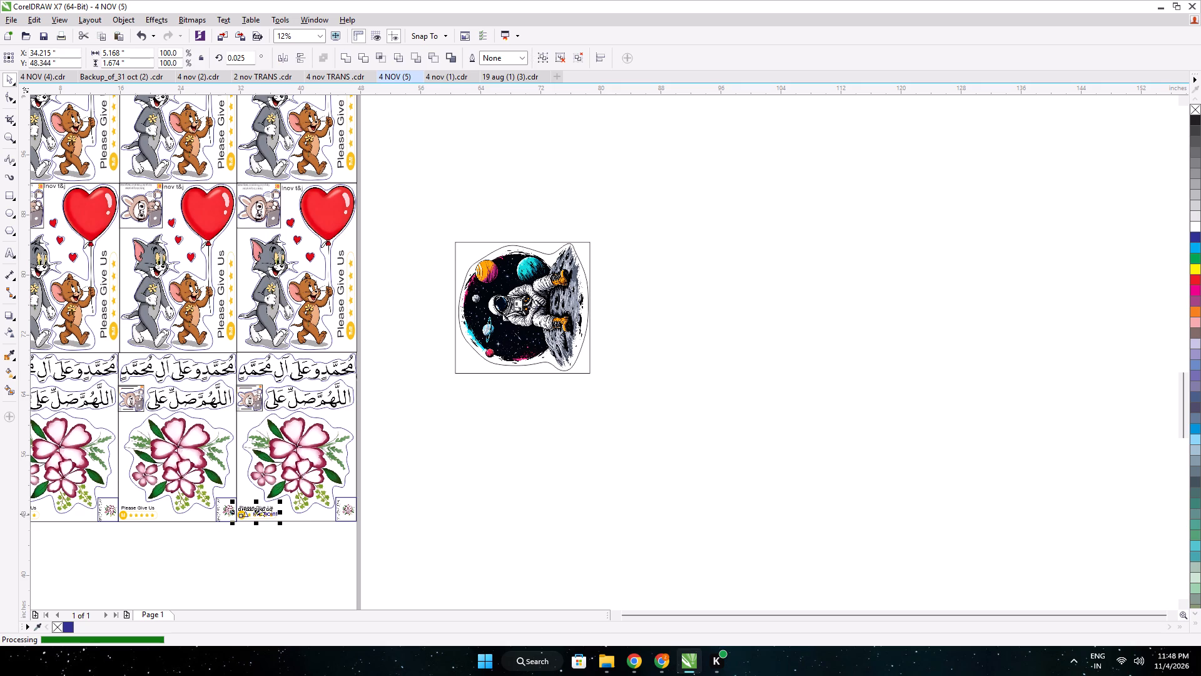
pyautogui.hotkey('ctrl', 'd')
pyautogui.moveTo(255, 511); pyautogui.dragTo(469, 250)
pyautogui.scroll(4, 469, 250)
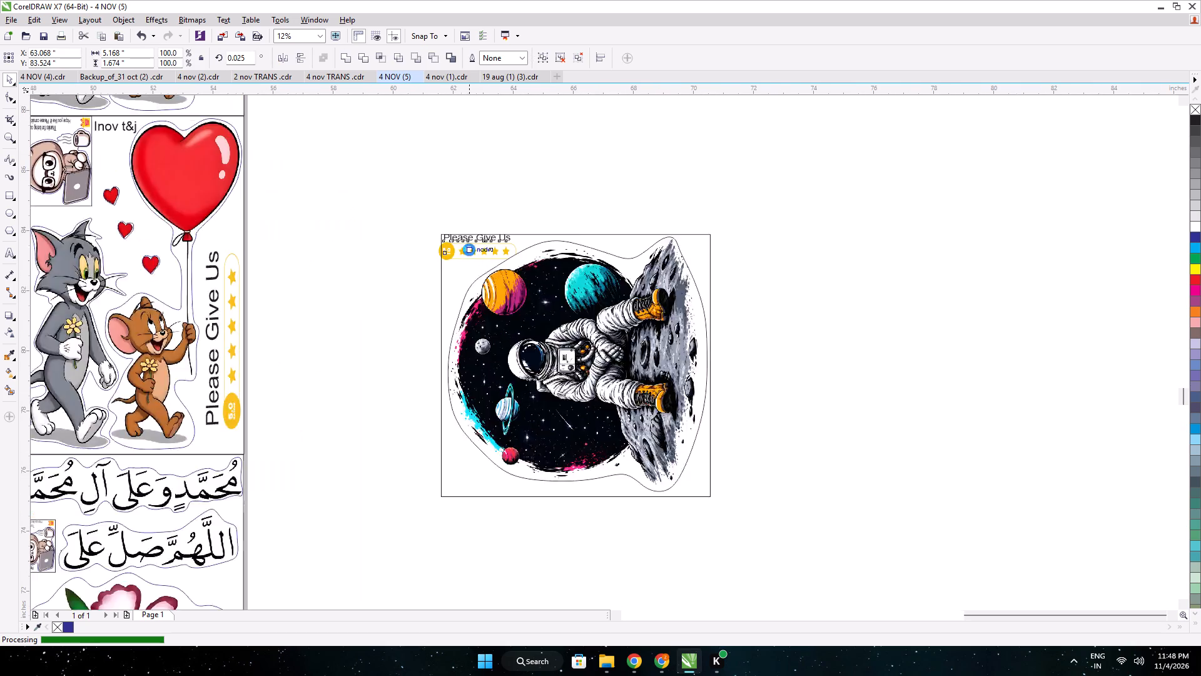
pyautogui.moveTo(567, 275); pyautogui.dragTo(557, 268)
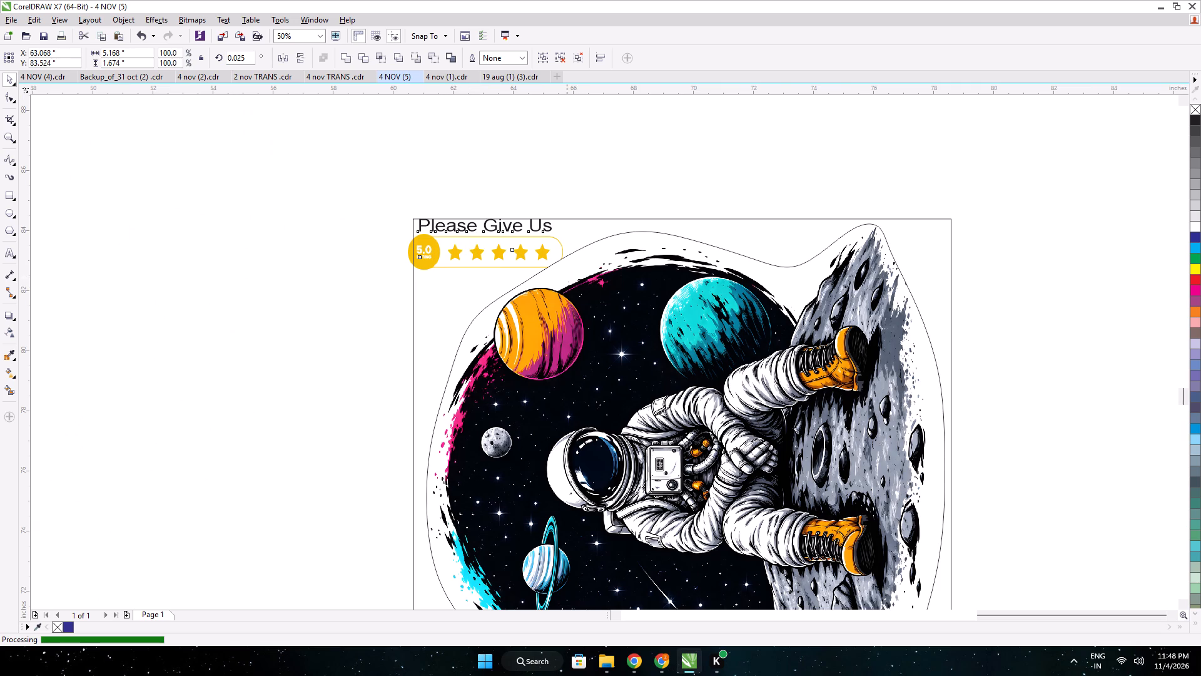
pyautogui.moveTo(557, 268); pyautogui.dragTo(537, 261)
pyautogui.moveTo(465, 240); pyautogui.dragTo(474, 248)
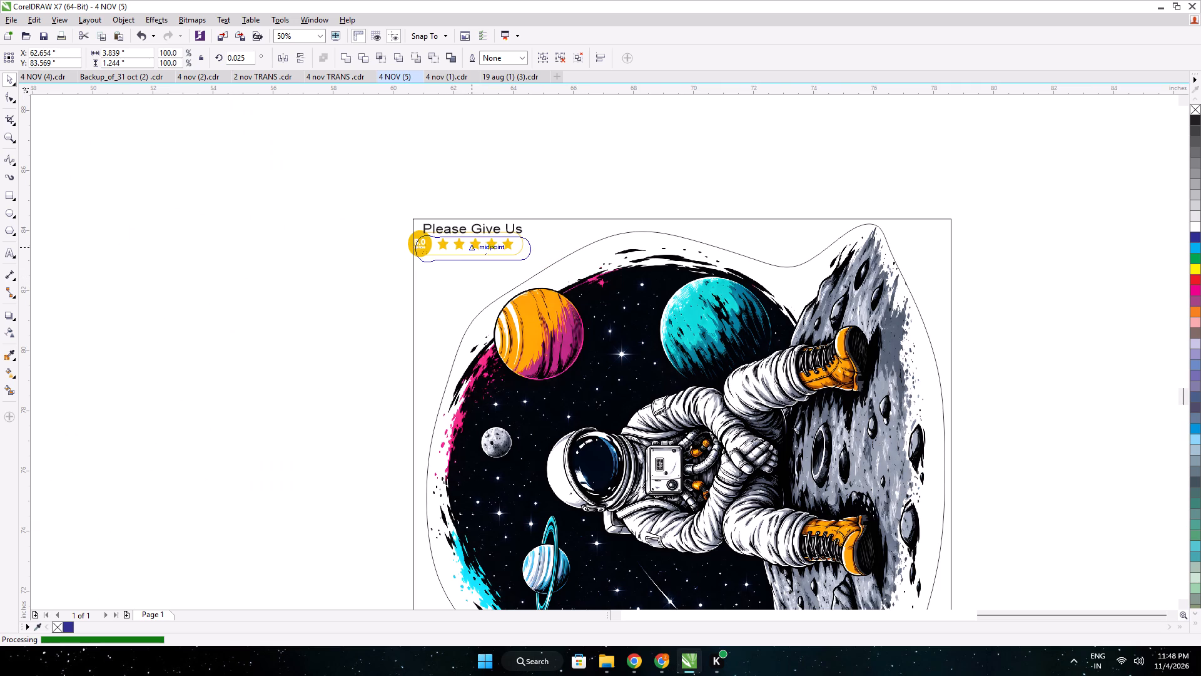
pyautogui.moveTo(474, 248); pyautogui.dragTo(479, 248)
# Duplicate the small product label from the third black anime sticker and place it in the astronaut frame's lower-left corner.
pyautogui.scroll(-3, 403, 244)
pyautogui.moveTo(359, 203); pyautogui.dragTo(440, 238, button='middle')
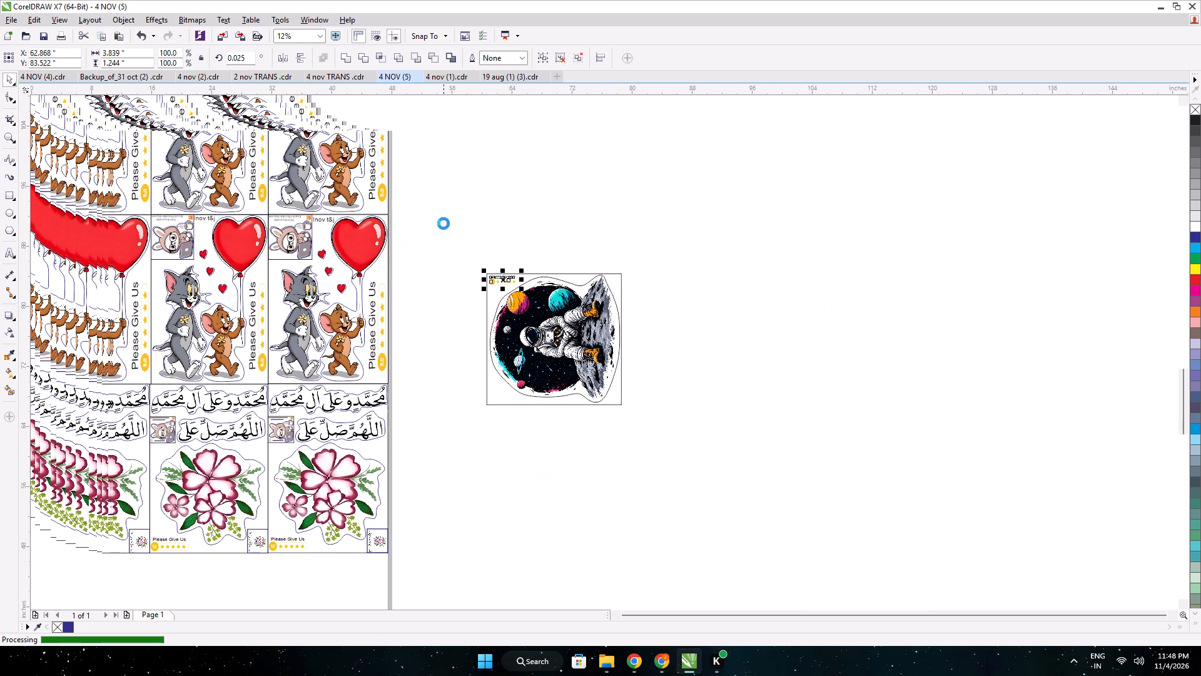
pyautogui.scroll(-1, 443, 218)
pyautogui.moveTo(444, 205); pyautogui.dragTo(506, 438, button='middle')
pyautogui.moveTo(549, 200); pyautogui.dragTo(549, 417, button='middle')
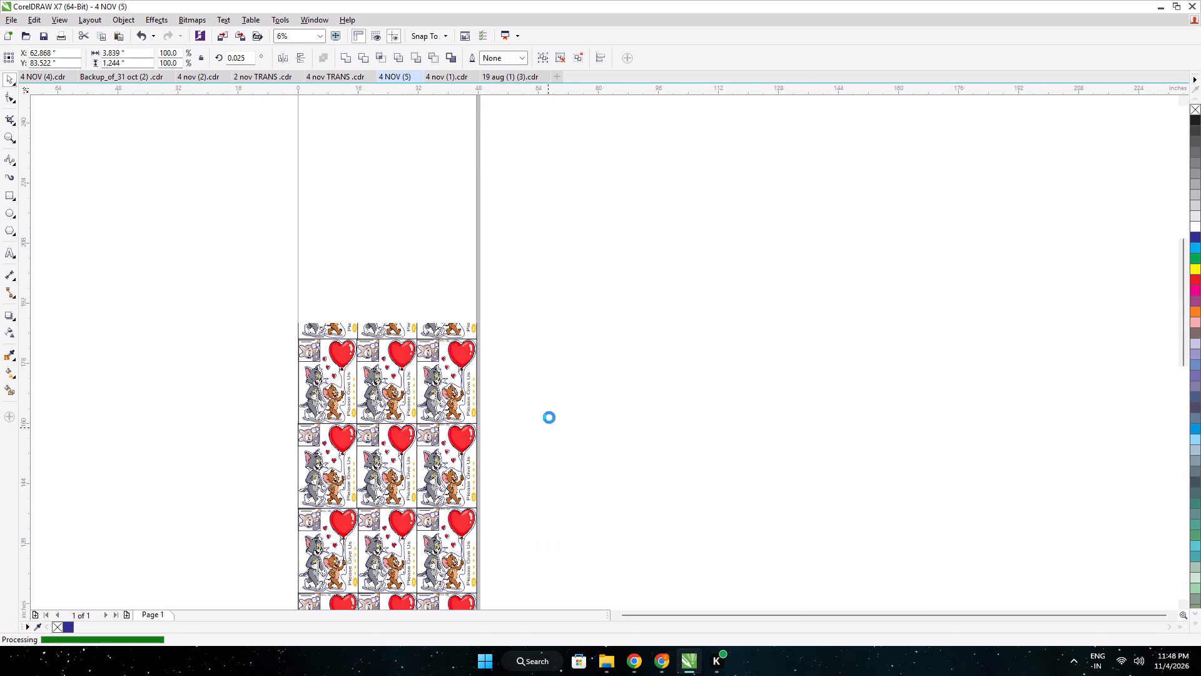
pyautogui.moveTo(549, 417); pyautogui.dragTo(548, 428, button='middle')
pyautogui.moveTo(520, 213); pyautogui.dragTo(462, 187)
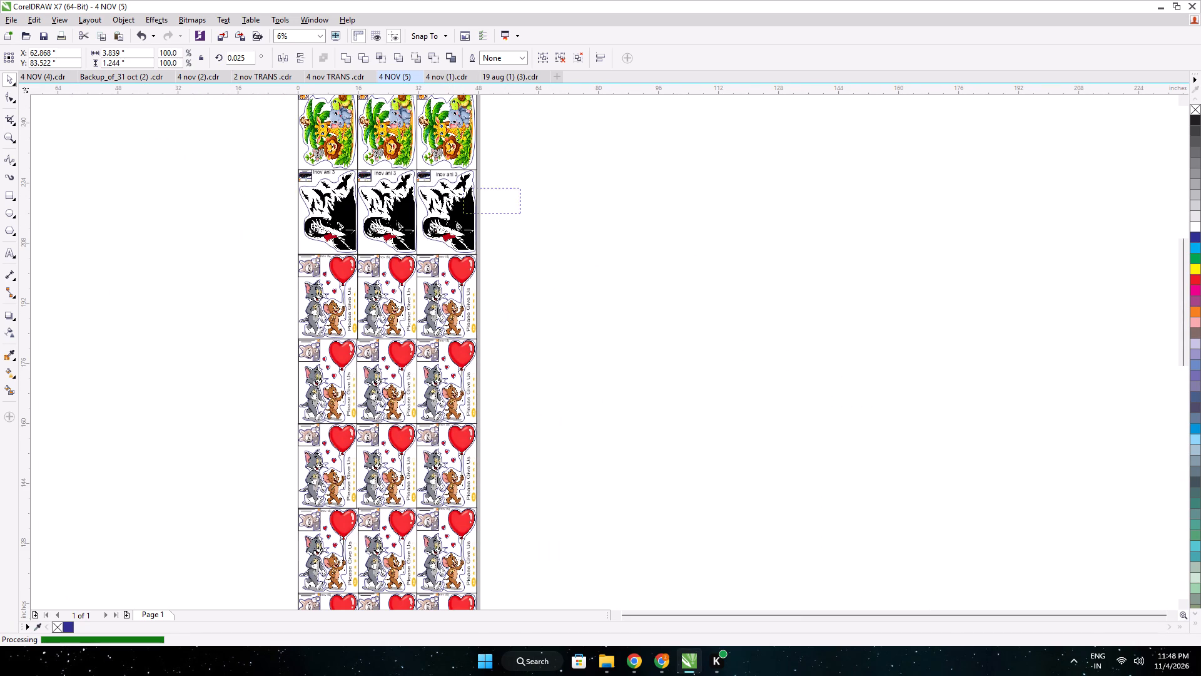
pyautogui.moveTo(462, 187); pyautogui.dragTo(401, 166)
pyautogui.moveTo(457, 184); pyautogui.dragTo(401, 166, button='right')
pyautogui.click(551, 210)
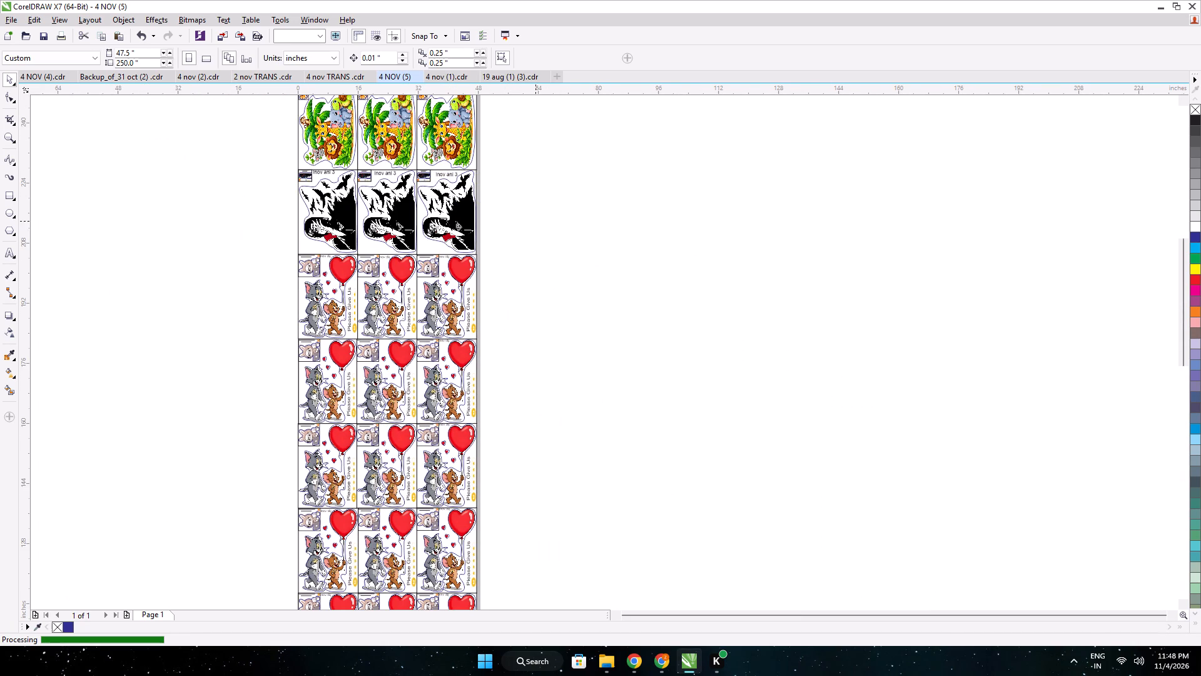
pyautogui.moveTo(525, 235); pyautogui.dragTo(413, 163)
pyautogui.moveTo(504, 203); pyautogui.dragTo(413, 163, button='right')
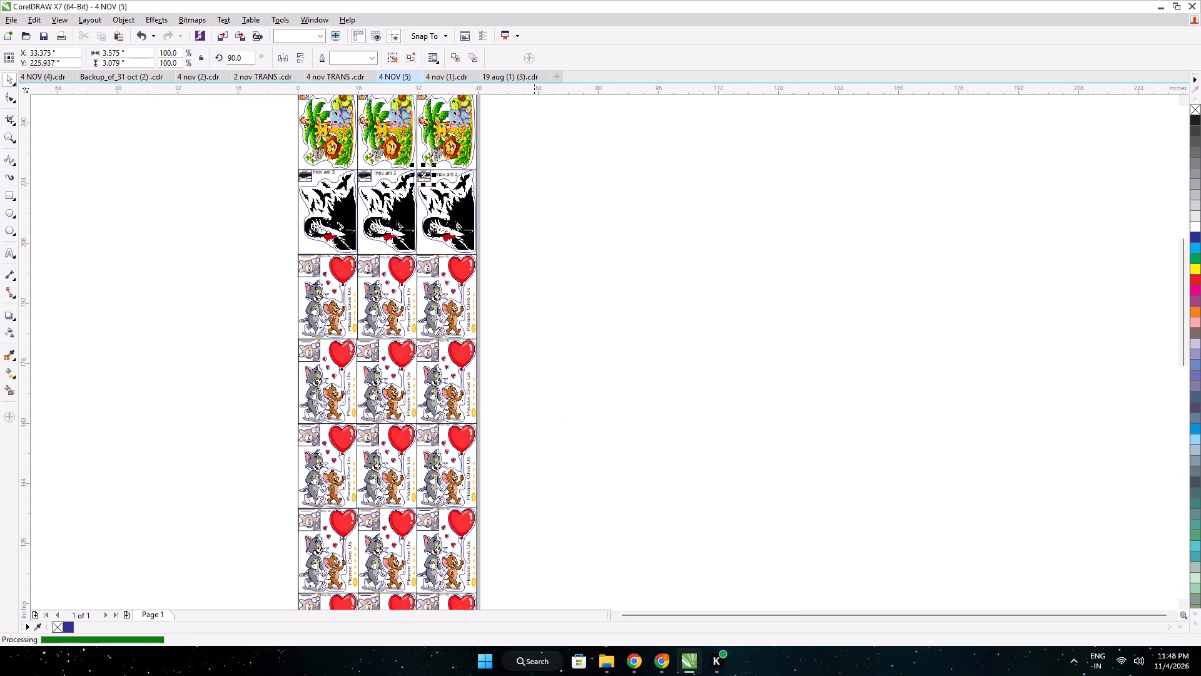
pyautogui.hotkey('ctrl', 'd')
pyautogui.moveTo(425, 177); pyautogui.dragTo(480, 237)
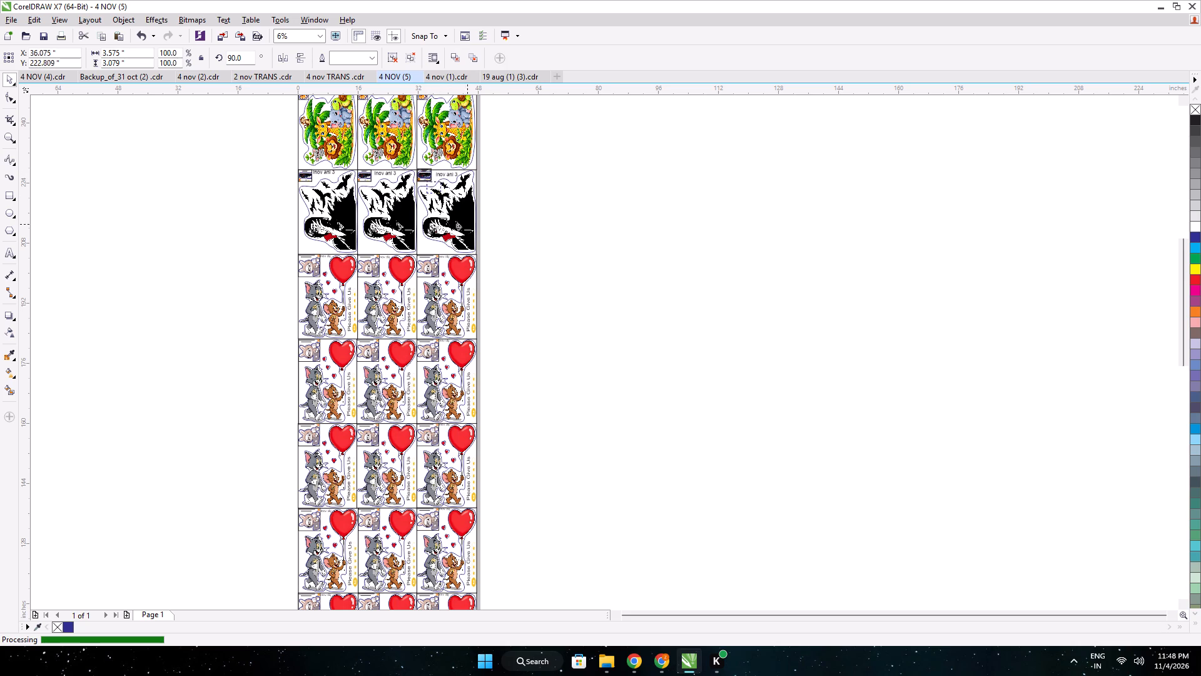
pyautogui.moveTo(480, 237); pyautogui.dragTo(594, 469)
pyautogui.moveTo(669, 522); pyautogui.dragTo(580, 105, button='middle')
pyautogui.moveTo(579, 213); pyautogui.dragTo(626, 362, button='middle')
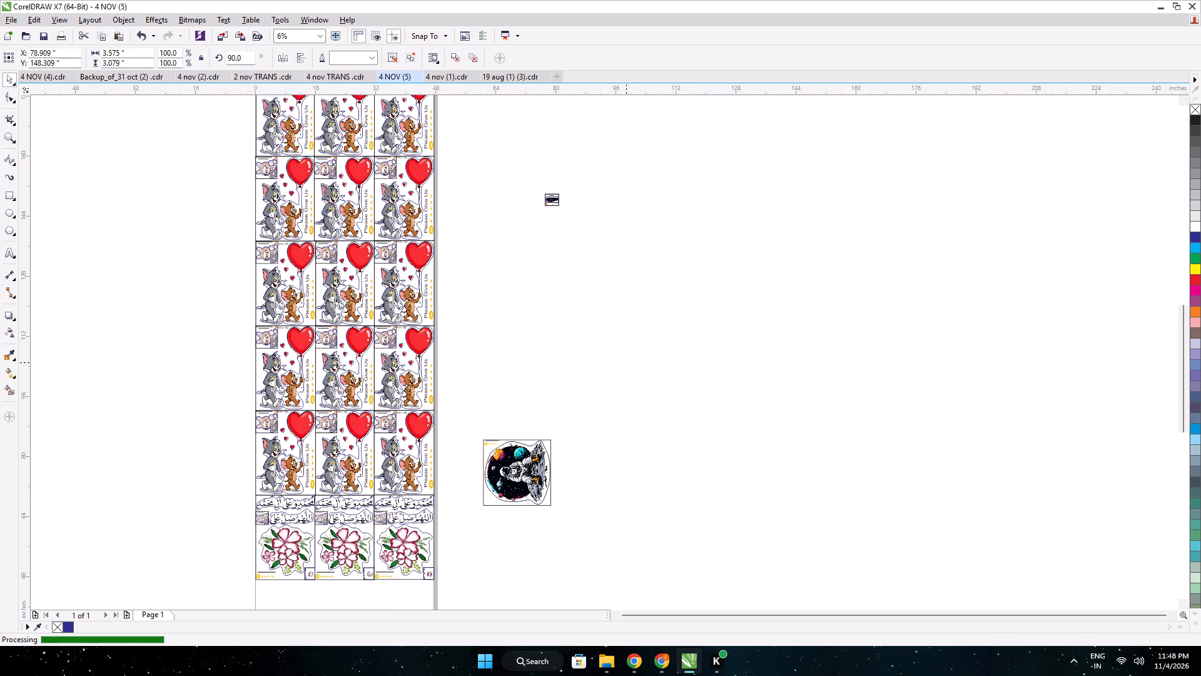
pyautogui.moveTo(552, 200); pyautogui.dragTo(490, 500)
# Shrink the copied product label to about 2.7 by 2.0 inches so it fits inside the frame clear of the cut outline.
pyautogui.scroll(6, 490, 500)
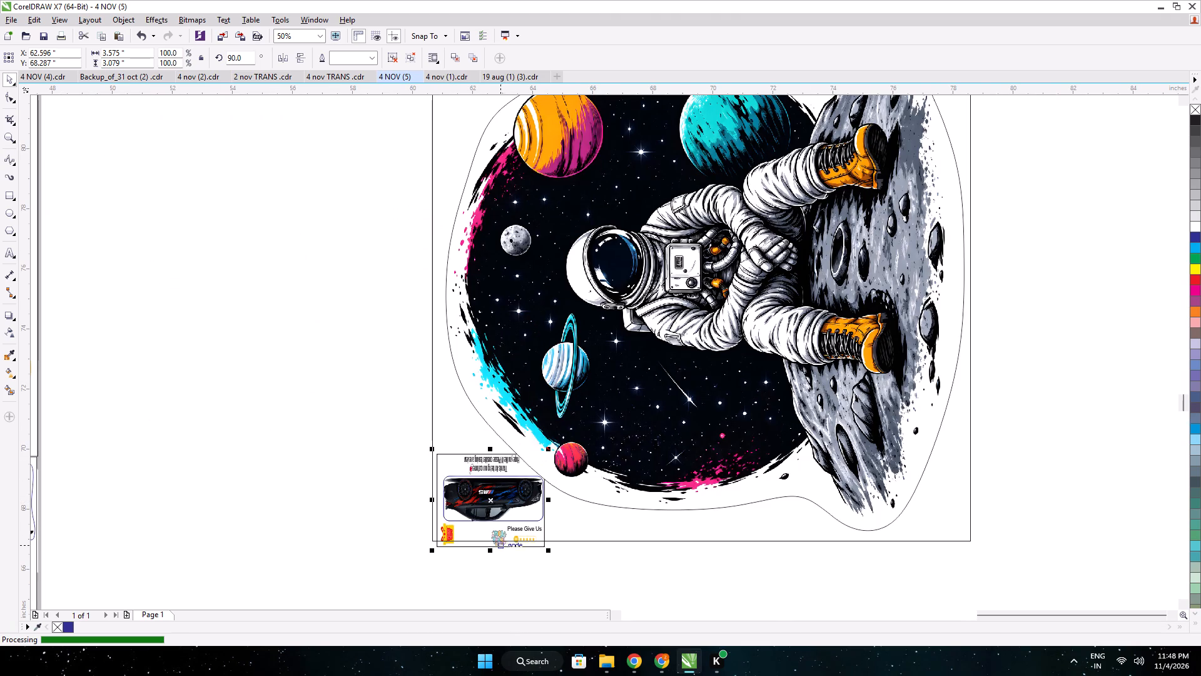
pyautogui.moveTo(492, 551); pyautogui.dragTo(492, 534)
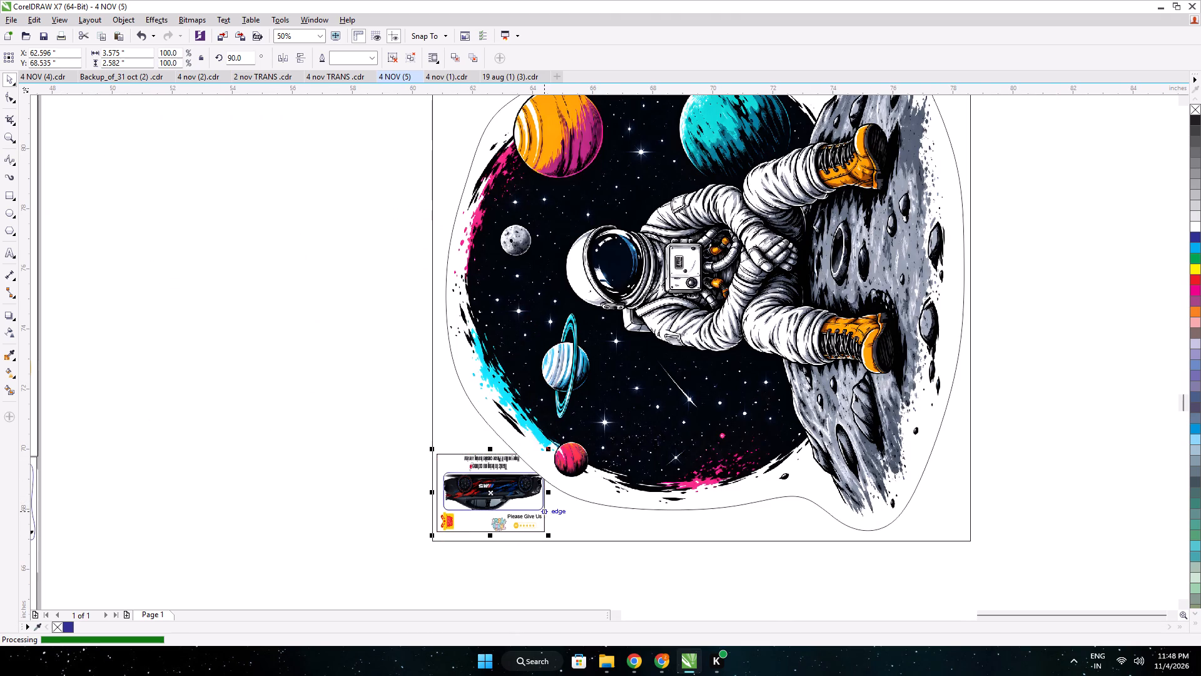
pyautogui.moveTo(547, 452); pyautogui.dragTo(540, 469)
pyautogui.click(399, 466)
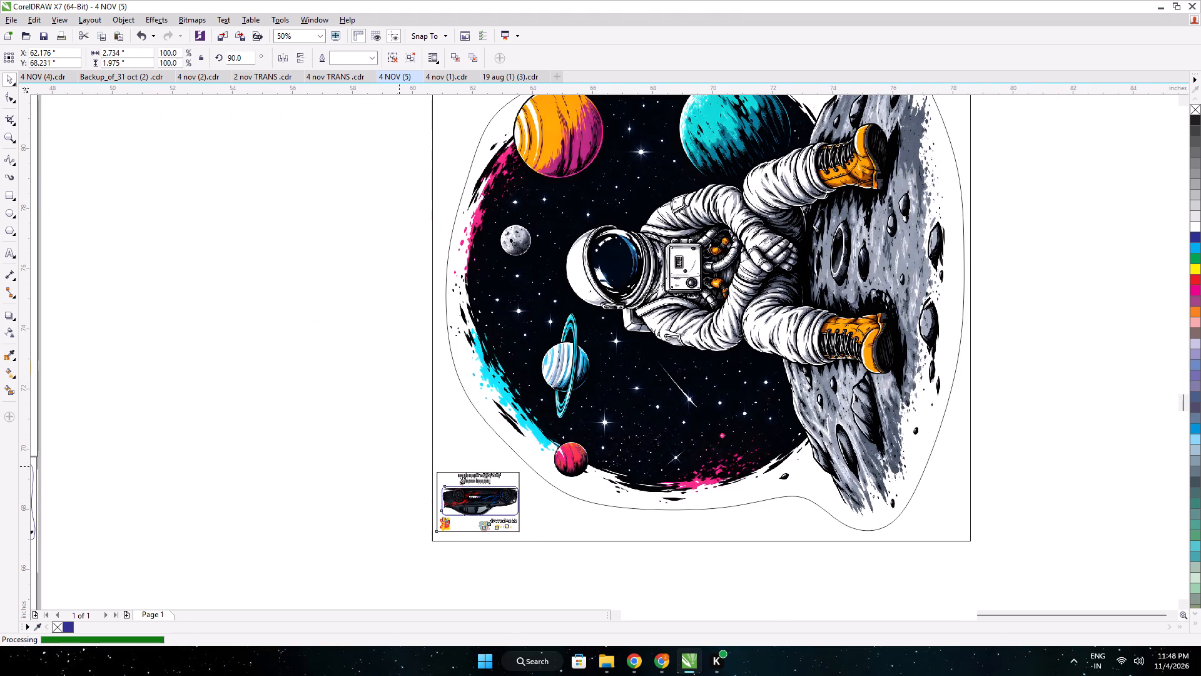
# Resize the complete astronaut sticker, including its frame, badge and label, to 15.8 inches wide and 22.5 inches high.
pyautogui.scroll(-2, 428, 457)
pyautogui.moveTo(629, 511); pyautogui.dragTo(397, 296)
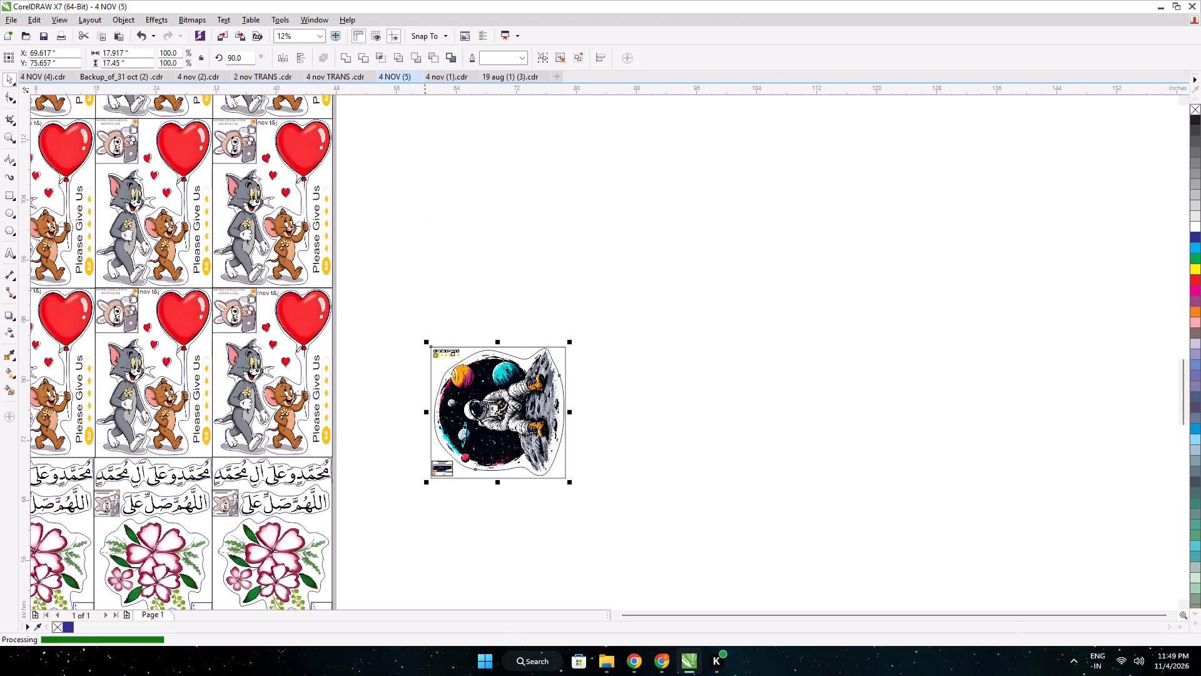
pyautogui.doubleClick(118, 57)
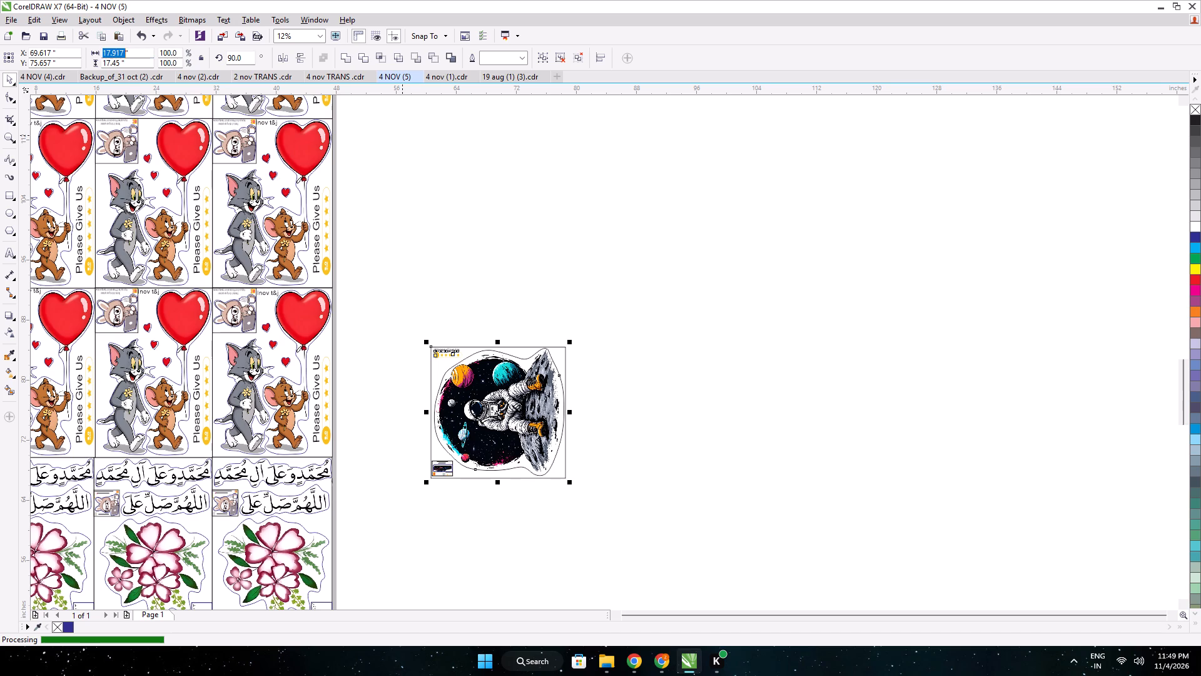
pyautogui.press('1')
pyautogui.press('5')
pyautogui.press('.')
pyautogui.press('8')
pyautogui.doubleClick(113, 64)
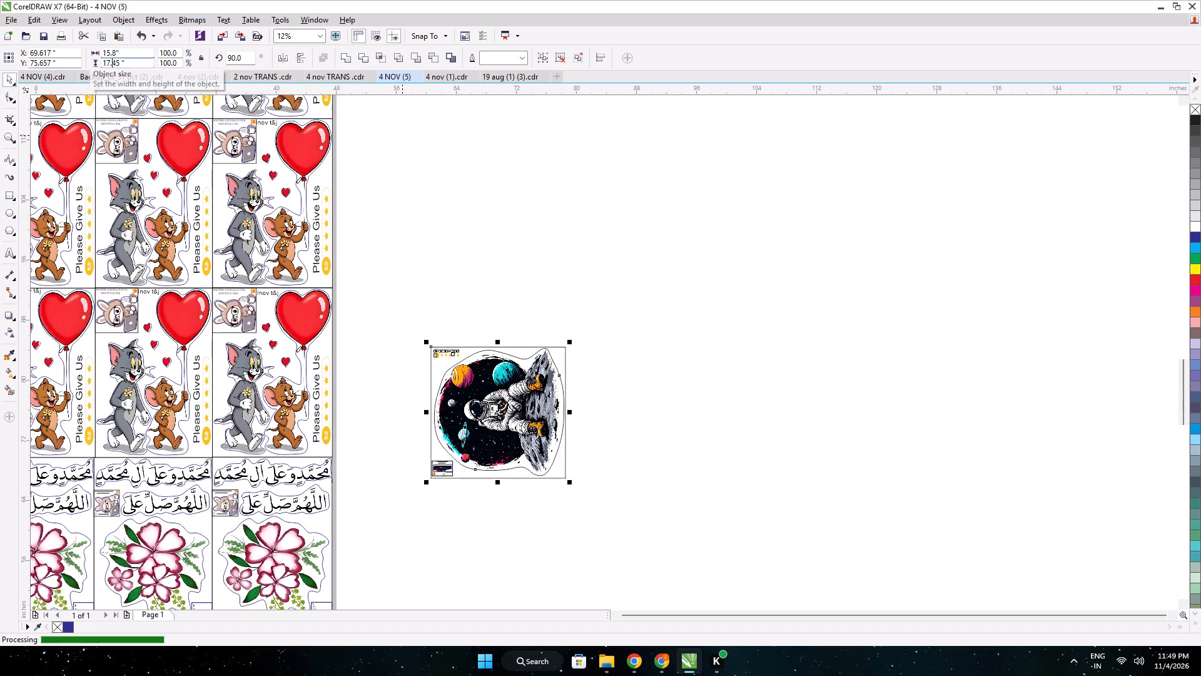
pyautogui.write('223')
pyautogui.press('BackSpace')
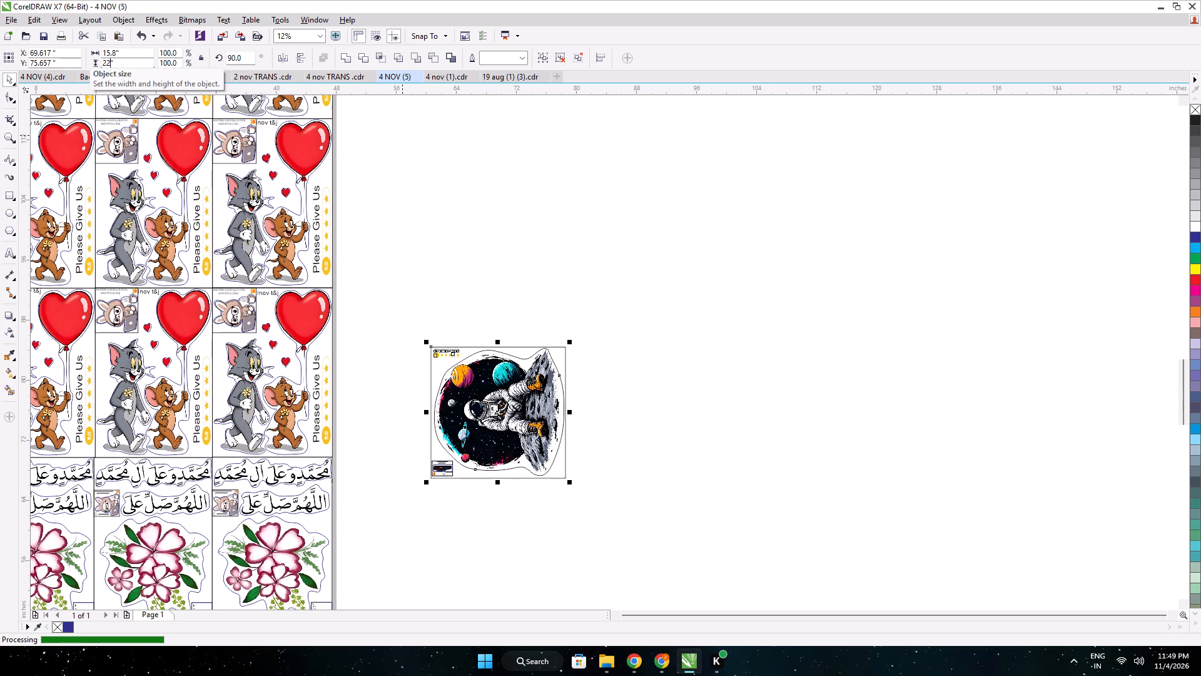
pyautogui.write('3.')
pyautogui.press('5')
pyautogui.click(110, 64)
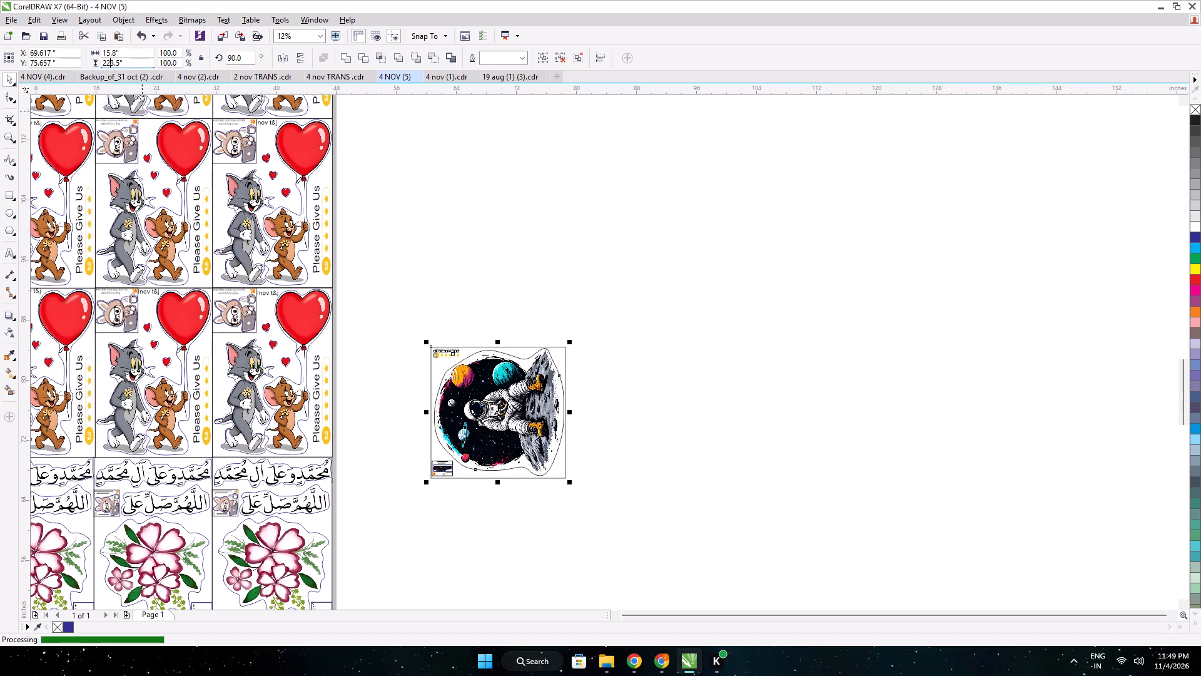
pyautogui.press('Right')
pyautogui.press('BackSpace')
pyautogui.press('Return')
# Move the astronaut sticker onto the print sheet, directly below the flower sticker in the third column.
pyautogui.moveTo(408, 404); pyautogui.dragTo(539, 238, button='middle')
pyautogui.moveTo(652, 250); pyautogui.dragTo(425, 546)
# Nudge the astronaut sticker until its frame lines up with the flower sticker's bottom border and the sheet's right edge.
pyautogui.scroll(3, 378, 483)
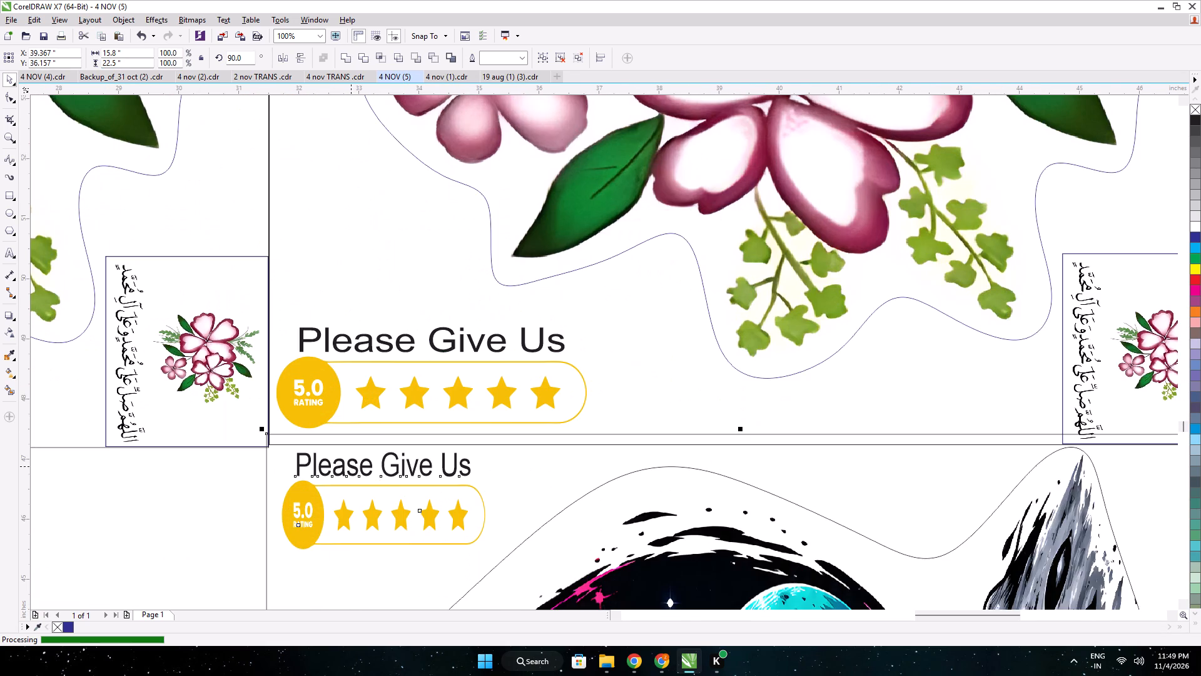
pyautogui.press('Down')
pyautogui.press('Down')
pyautogui.press('Down')
pyautogui.press('Down')
pyautogui.press('Down')
pyautogui.moveTo(534, 467); pyautogui.dragTo(186, 314, button='middle')
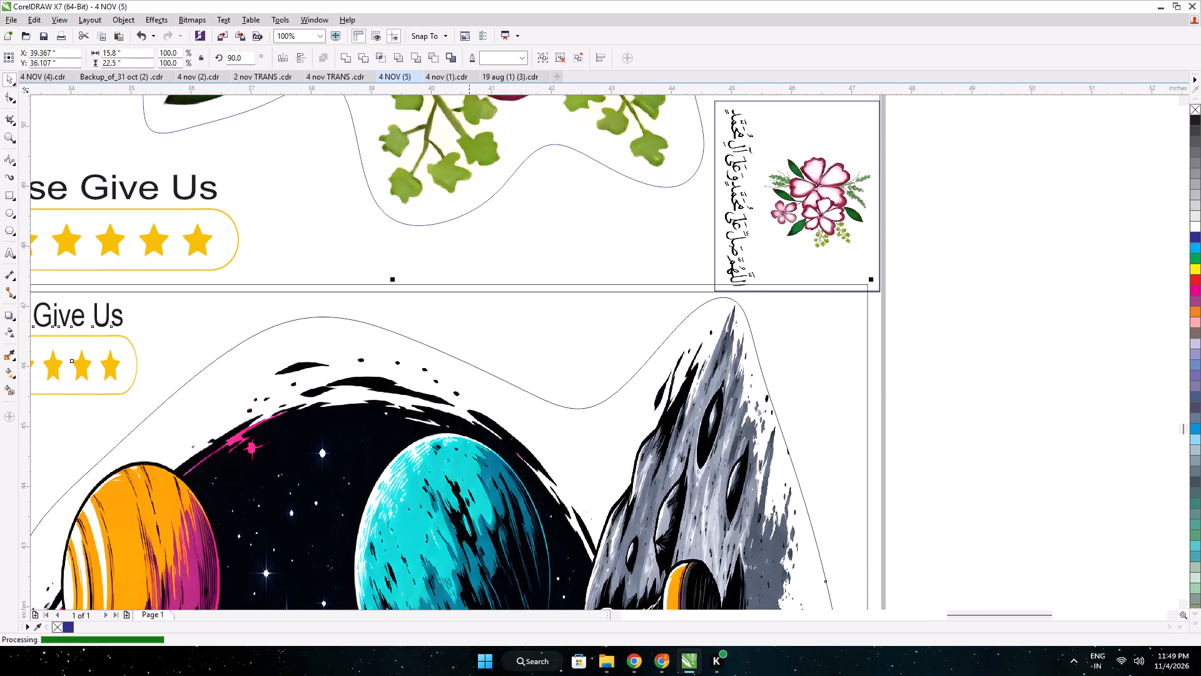
pyautogui.press('Down')
pyautogui.press('Right')
pyautogui.press('Down')
pyautogui.press('Right')
pyautogui.press('Down')
pyautogui.press('Right')
pyautogui.press('Down')
pyautogui.press('Right')
pyautogui.press('Down')
pyautogui.press('Right')
pyautogui.press('Down')
pyautogui.press('Right')
pyautogui.press('Down')
pyautogui.press('Right')
pyautogui.press('Down')
pyautogui.press('Right')
pyautogui.press('Down')
pyautogui.press('Right')
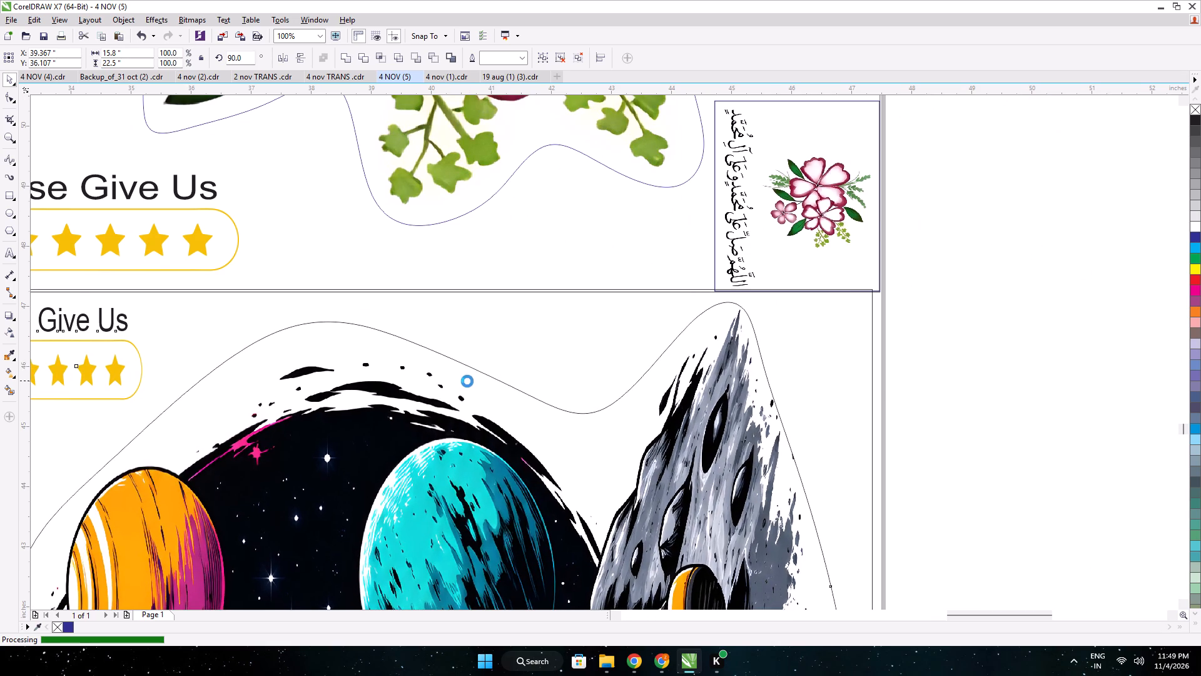
pyautogui.press('Right')
pyautogui.press('Right')
pyautogui.press('Right')
pyautogui.press('Down')
pyautogui.press('Right')
pyautogui.press('Down')
pyautogui.press('Right')
pyautogui.press('Down')
pyautogui.press('Down')
pyautogui.press('Right')
pyautogui.press('Right')
pyautogui.press('Right')
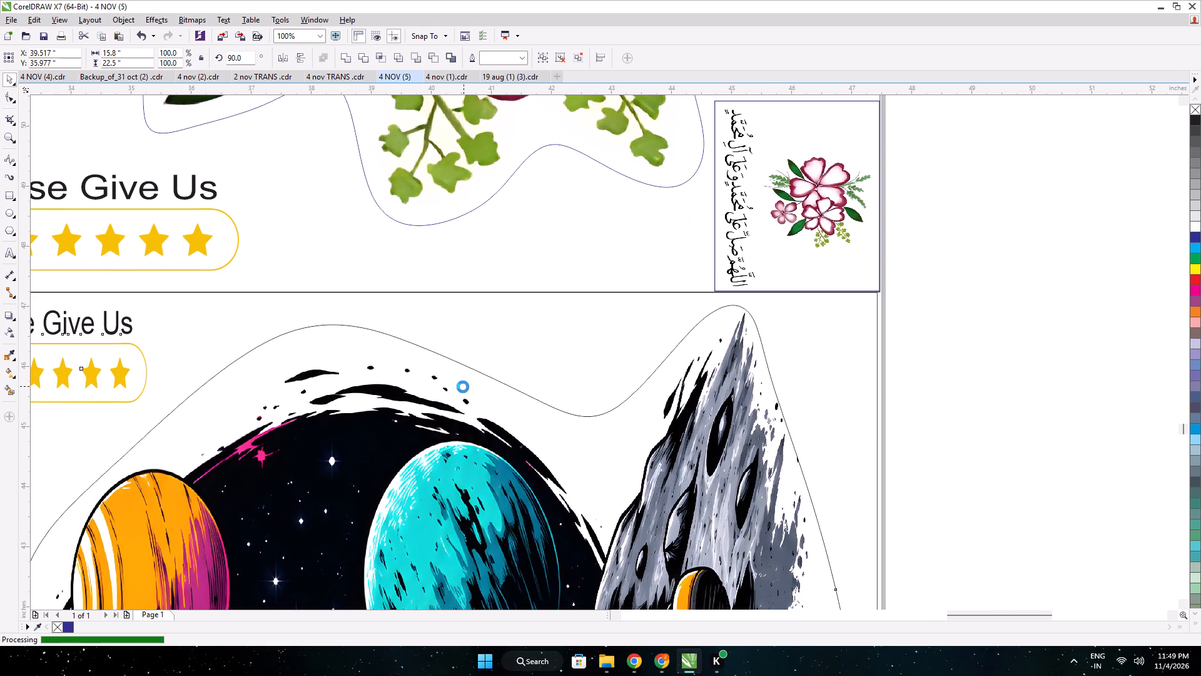
pyautogui.press('Right')
pyautogui.press('Right')
pyautogui.press('Up')
pyautogui.press('Right')
pyautogui.press('Right')
pyautogui.scroll(-2, 452, 391)
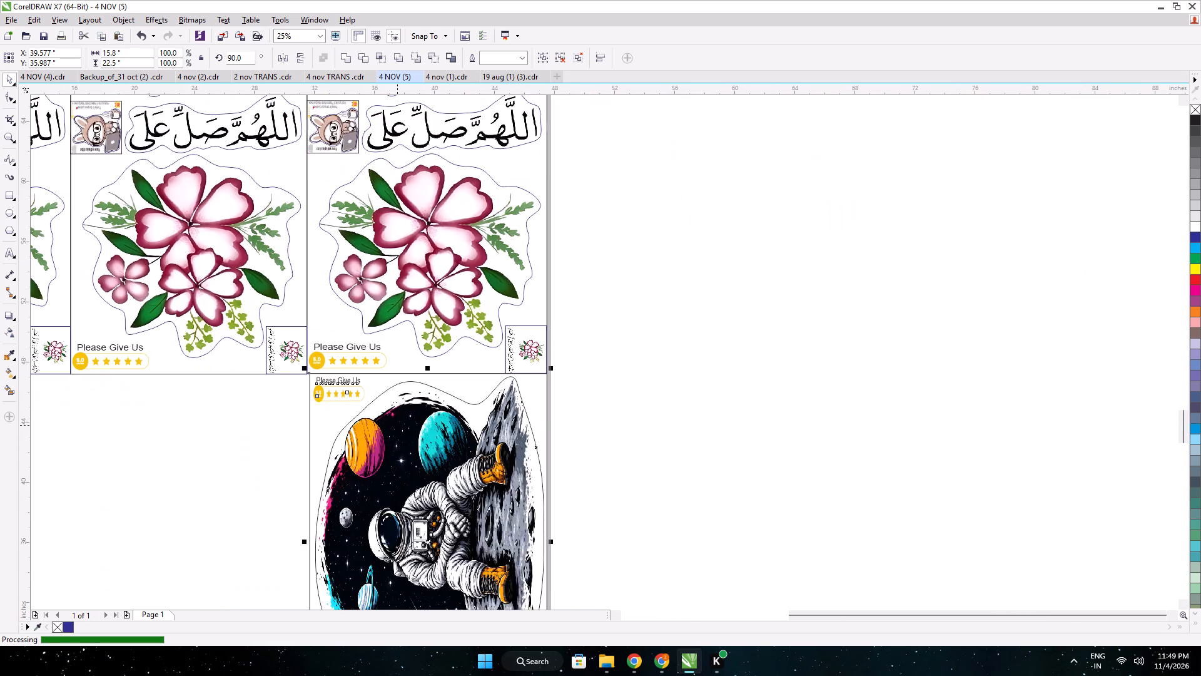
# Duplicate the astronaut sticker into the middle column, aligning it with the flower sticker above and the first astronaut's left border.
pyautogui.moveTo(397, 425); pyautogui.dragTo(557, 349, button='middle')
pyautogui.hotkey('ctrl', 'd')
pyautogui.scroll(-1, 575, 358)
pyautogui.moveTo(569, 369); pyautogui.dragTo(447, 370)
pyautogui.scroll(1, 467, 344)
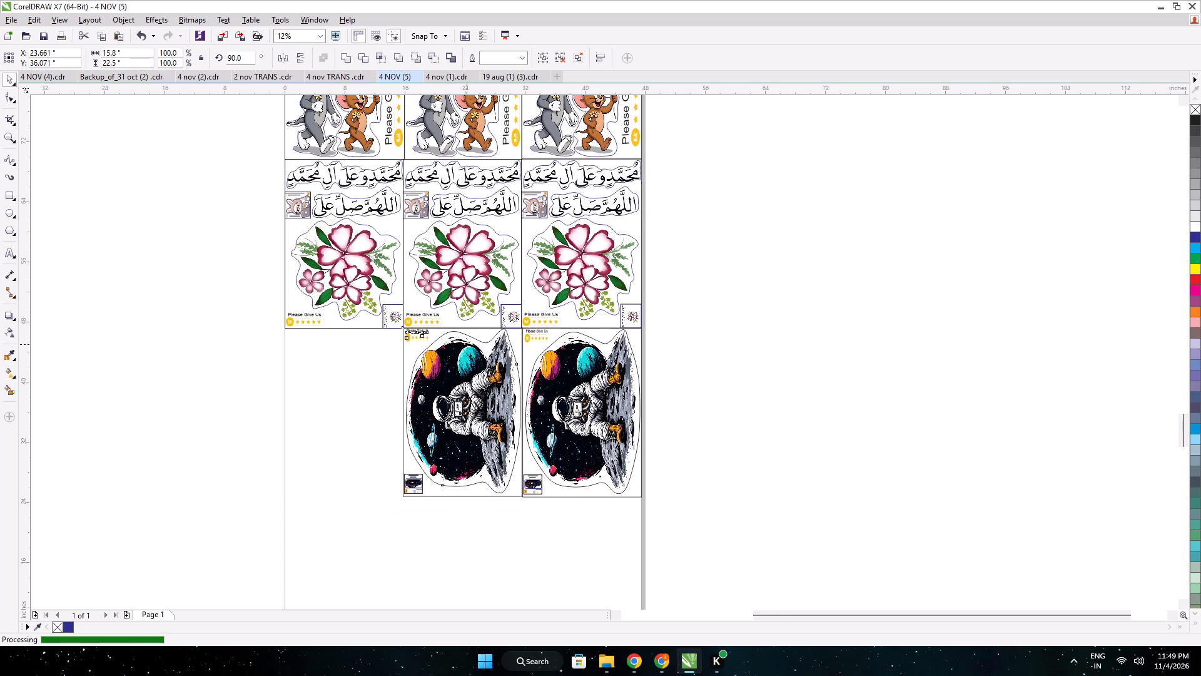
pyautogui.scroll(2, 468, 344)
pyautogui.moveTo(621, 312); pyautogui.dragTo(623, 320)
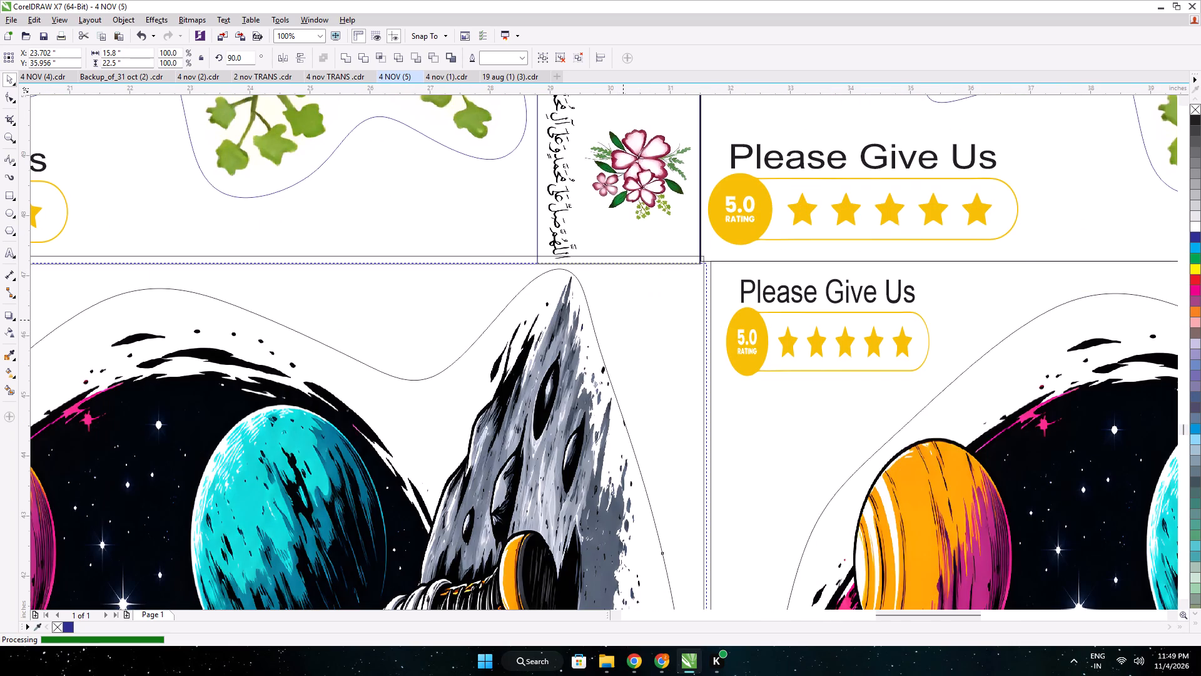
pyautogui.moveTo(623, 320); pyautogui.dragTo(628, 320)
pyautogui.press('Left')
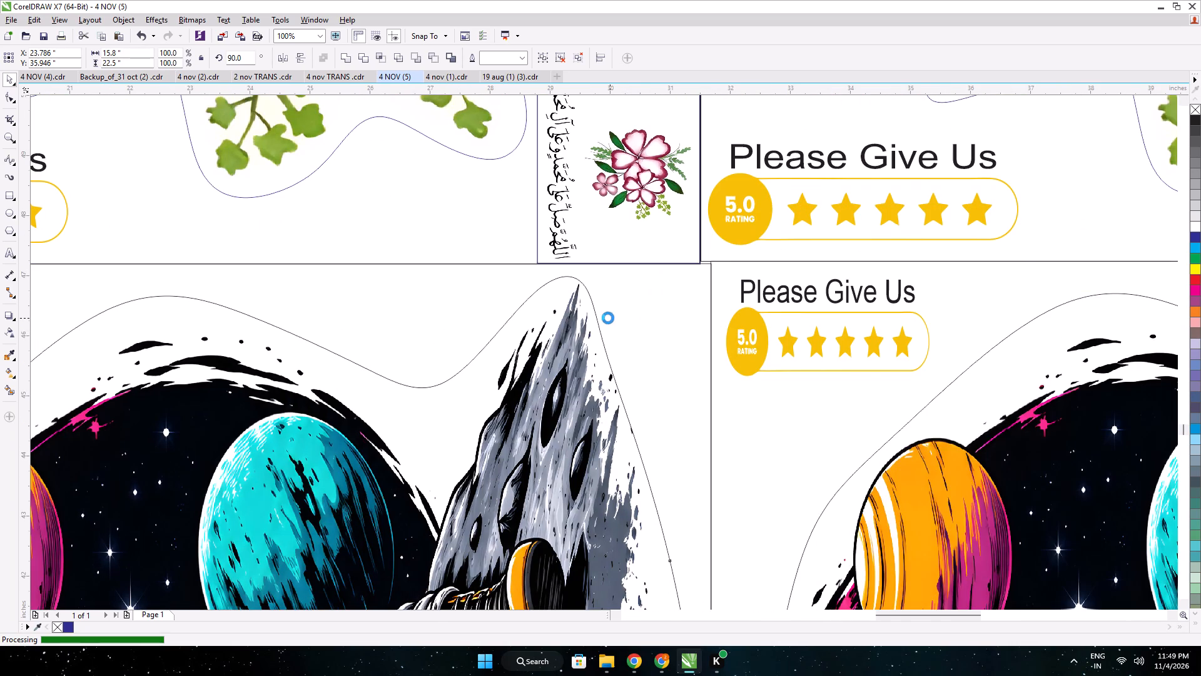
pyautogui.press('Up')
pyautogui.scroll(-2, 602, 315)
pyautogui.moveTo(498, 317); pyautogui.dragTo(673, 261, button='middle')
pyautogui.scroll(1, 663, 266)
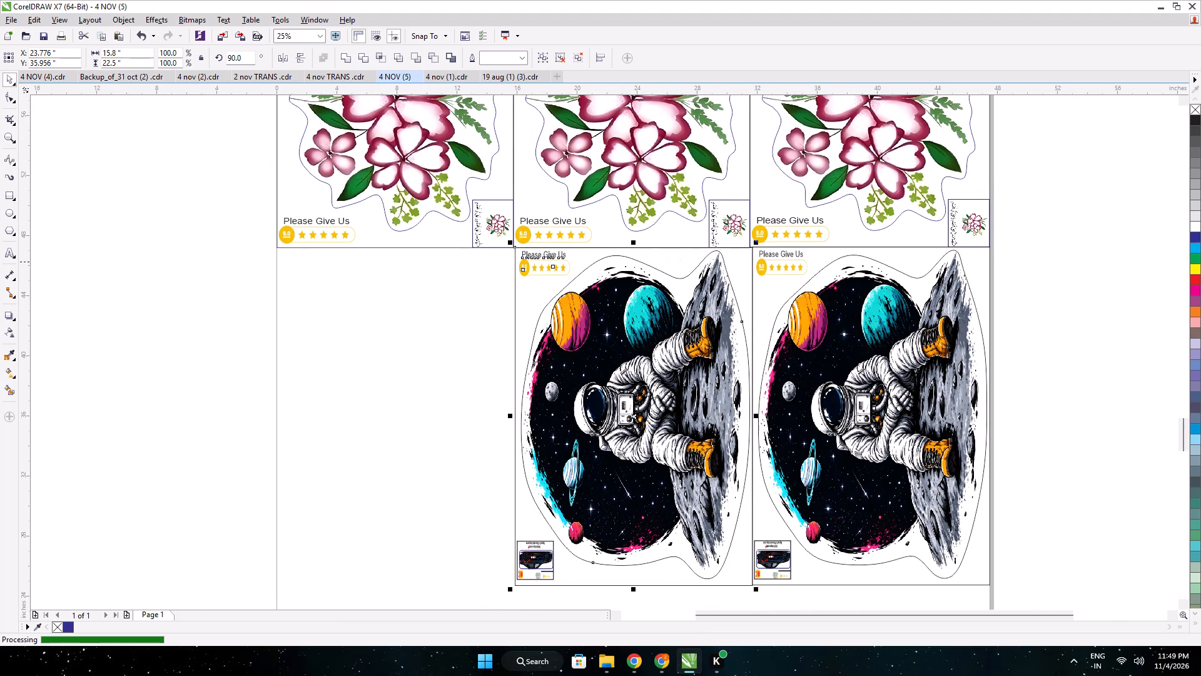
# Switch to Chrome to consult the Meesho ready-to-ship orders list.
pyautogui.click(656, 660)
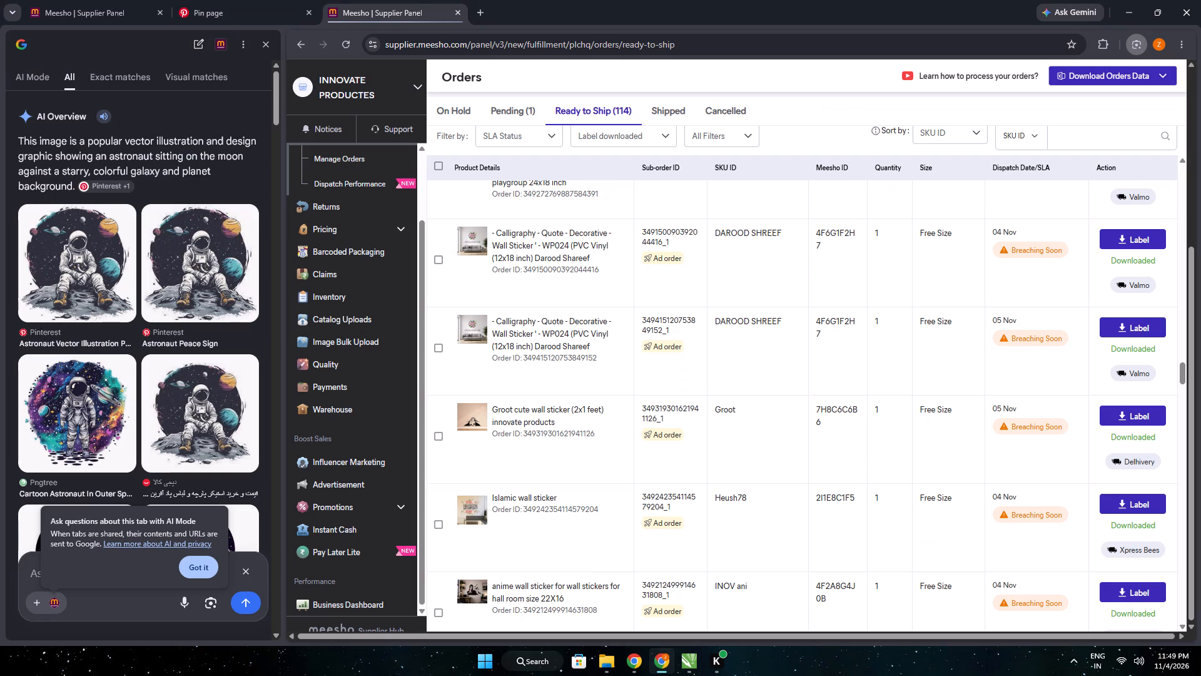
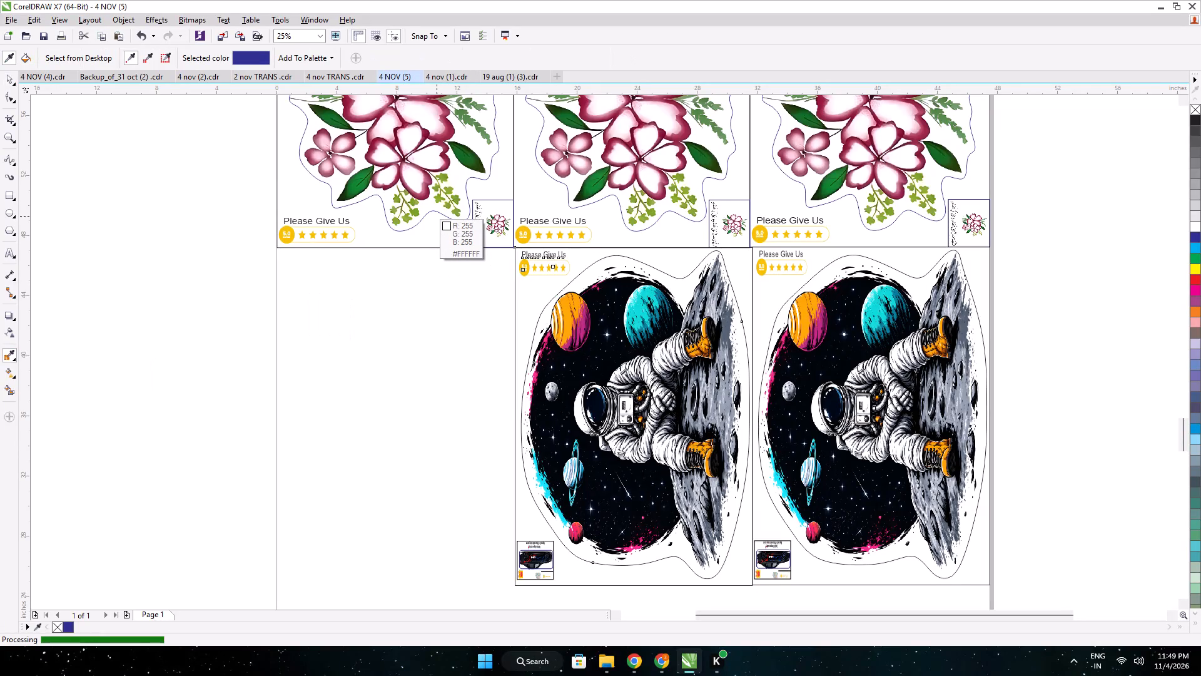
# Sample the dark blue from the flower sticker's cut line and apply it to the cut outlines of both astronaut stickers.
pyautogui.click(438, 213)
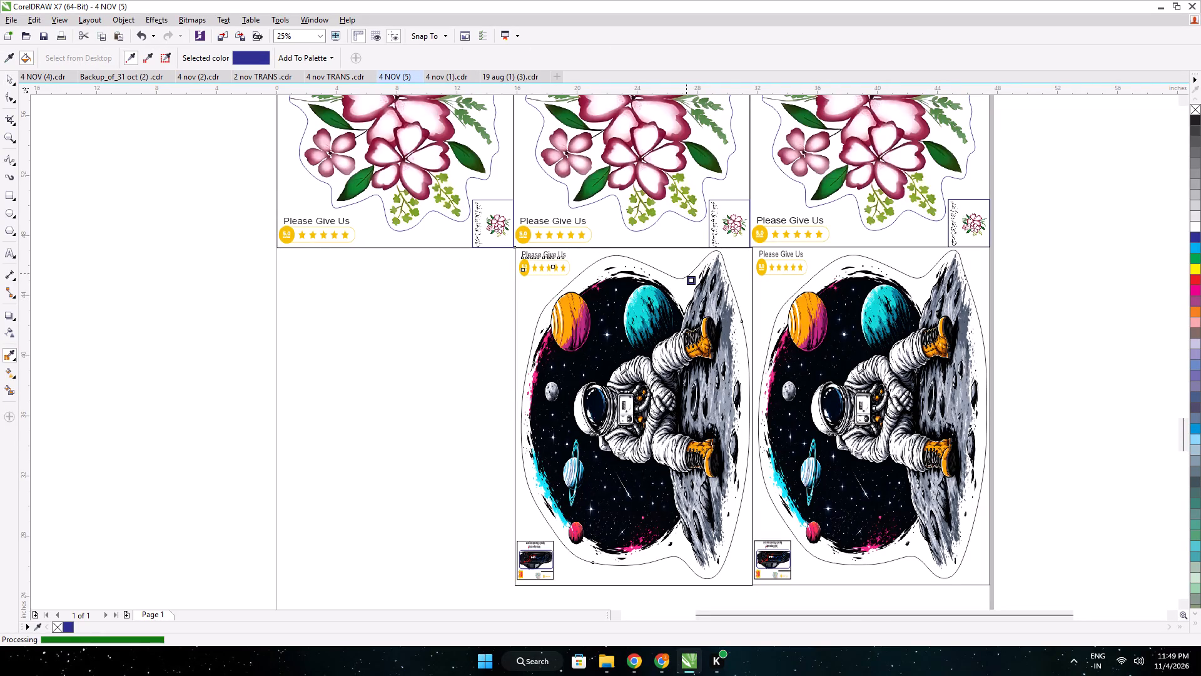
pyautogui.scroll(4, 686, 273)
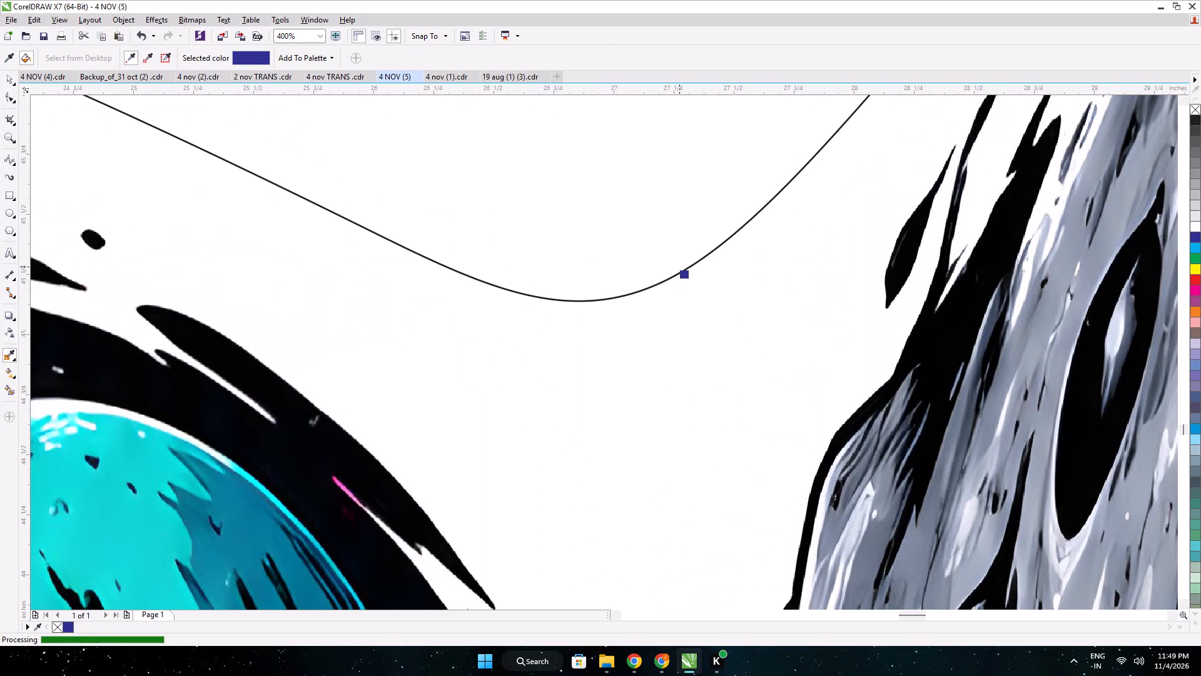
pyautogui.click(679, 272)
pyautogui.scroll(-6, 679, 273)
pyautogui.moveTo(787, 243); pyautogui.dragTo(465, 287, button='middle')
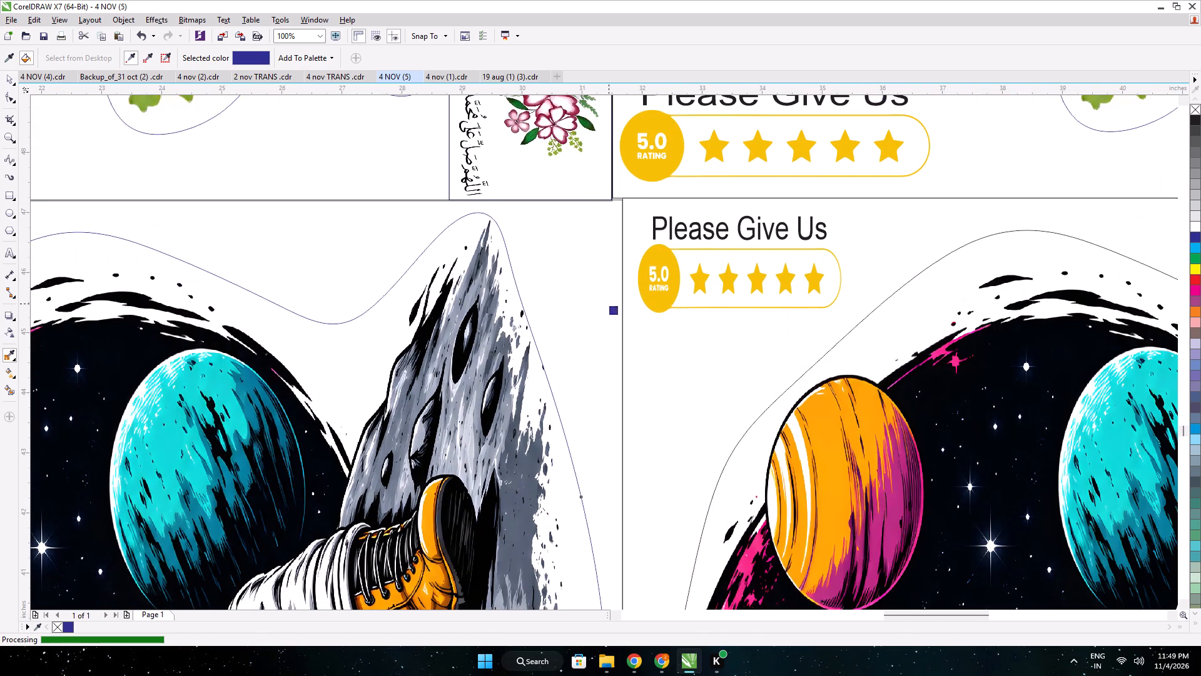
pyautogui.scroll(3, 830, 378)
pyautogui.click(765, 304)
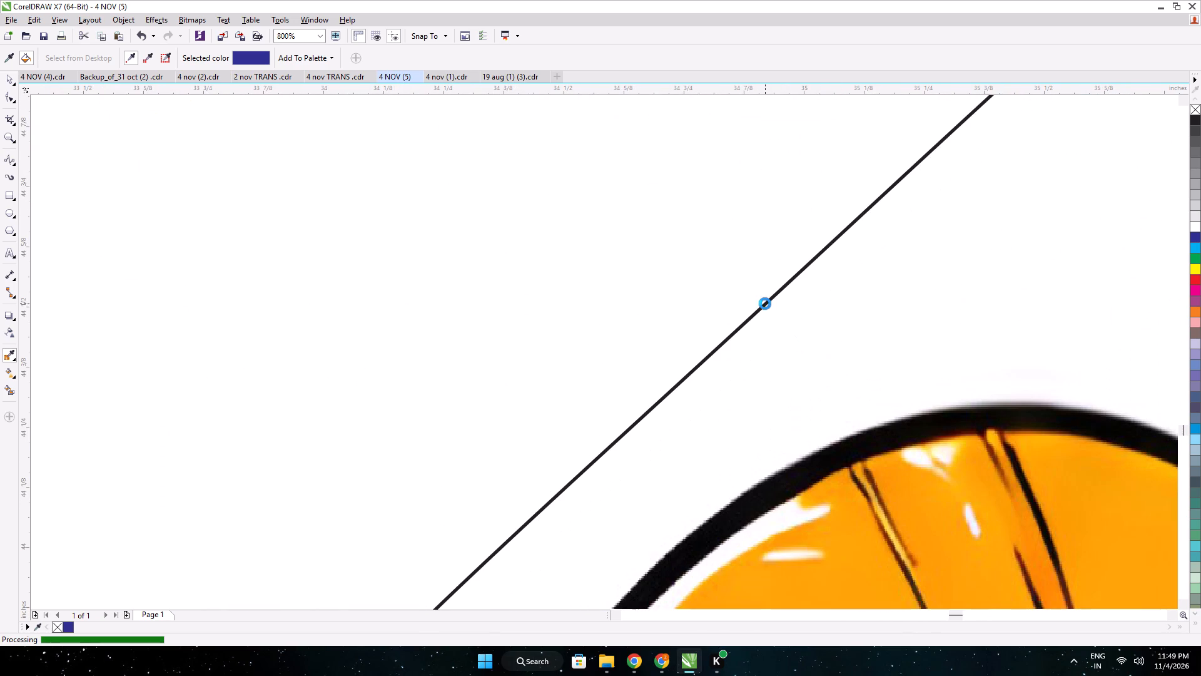
pyautogui.scroll(-9, 749, 308)
pyautogui.scroll(-2, 673, 337)
pyautogui.moveTo(149, 278); pyautogui.dragTo(176, 277, button='middle')
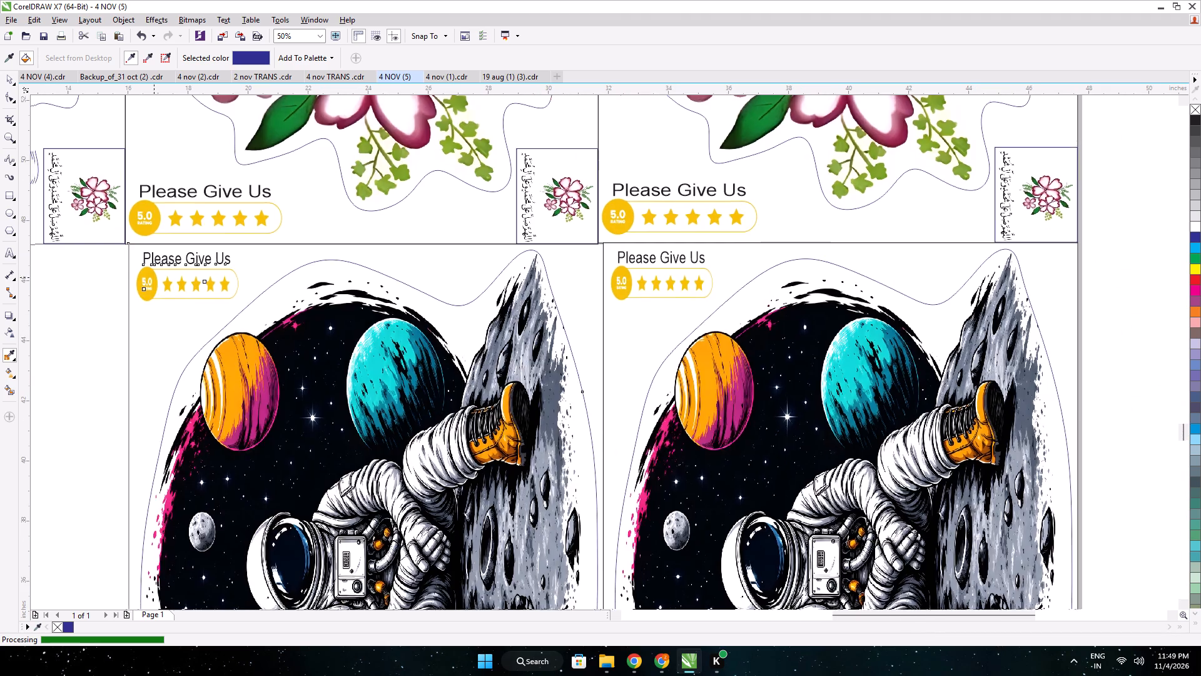
pyautogui.moveTo(176, 277); pyautogui.dragTo(507, 230, button='middle')
pyautogui.click(5, 79)
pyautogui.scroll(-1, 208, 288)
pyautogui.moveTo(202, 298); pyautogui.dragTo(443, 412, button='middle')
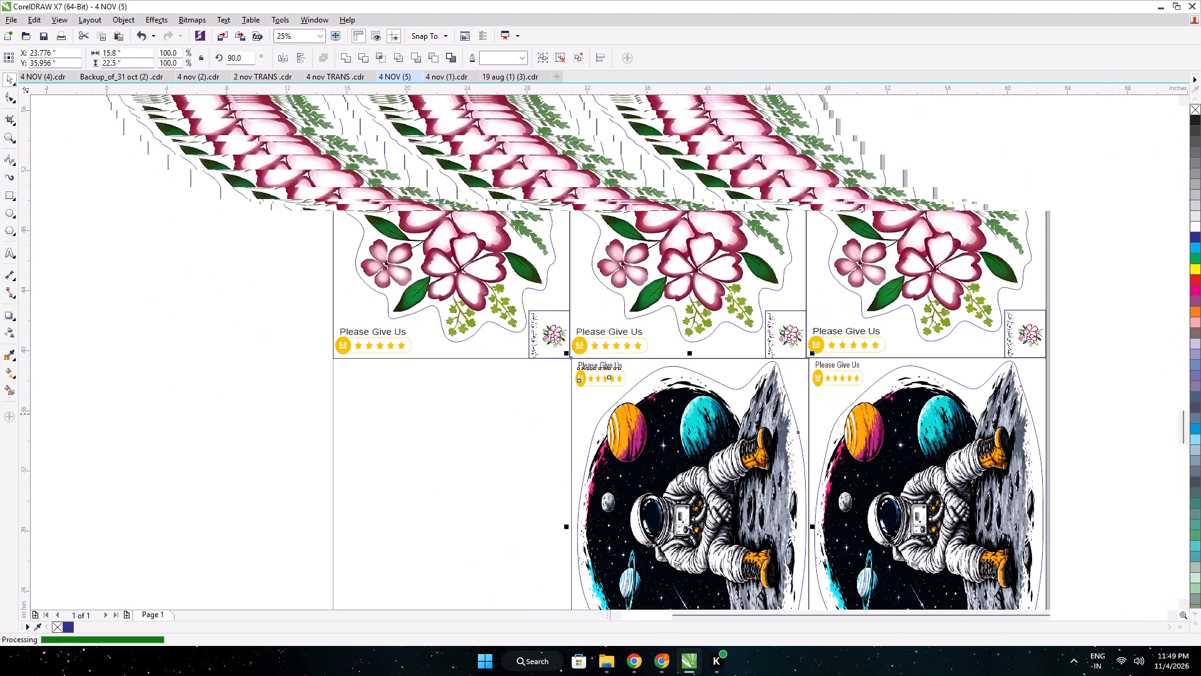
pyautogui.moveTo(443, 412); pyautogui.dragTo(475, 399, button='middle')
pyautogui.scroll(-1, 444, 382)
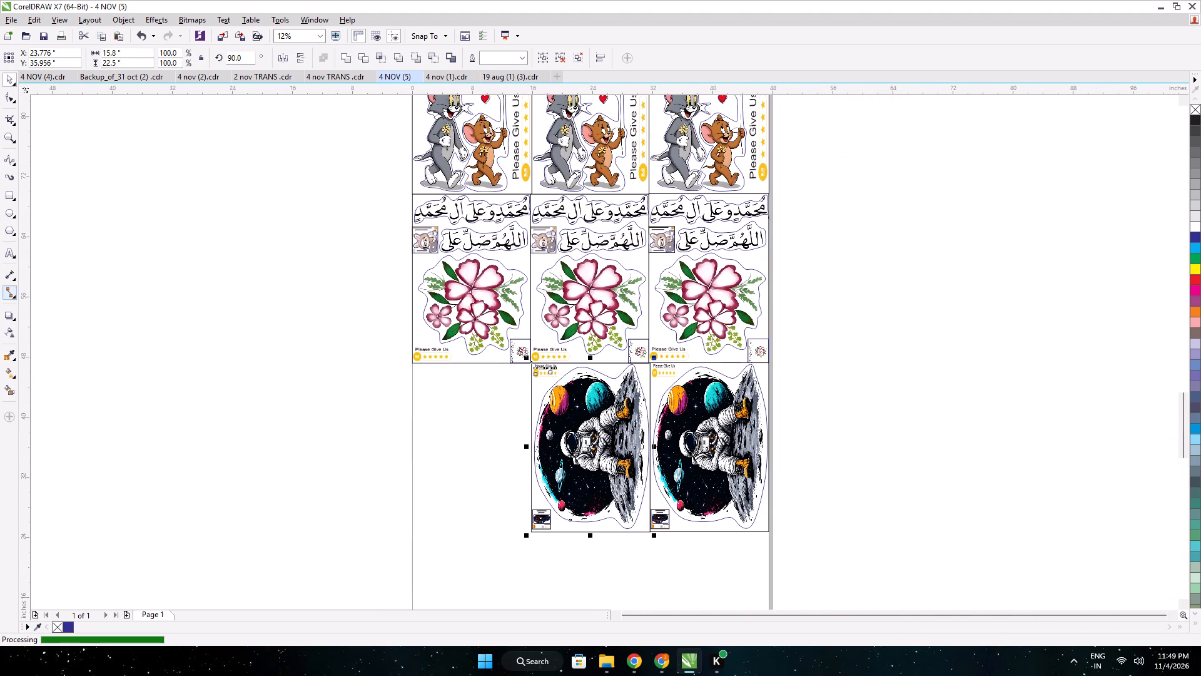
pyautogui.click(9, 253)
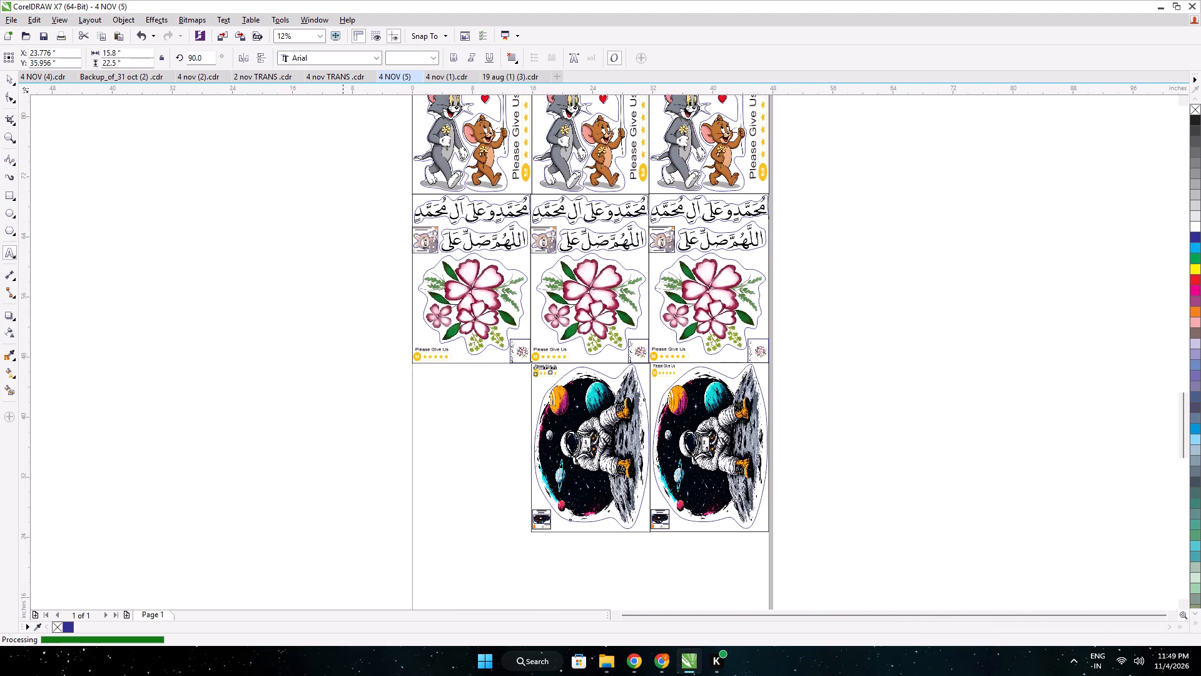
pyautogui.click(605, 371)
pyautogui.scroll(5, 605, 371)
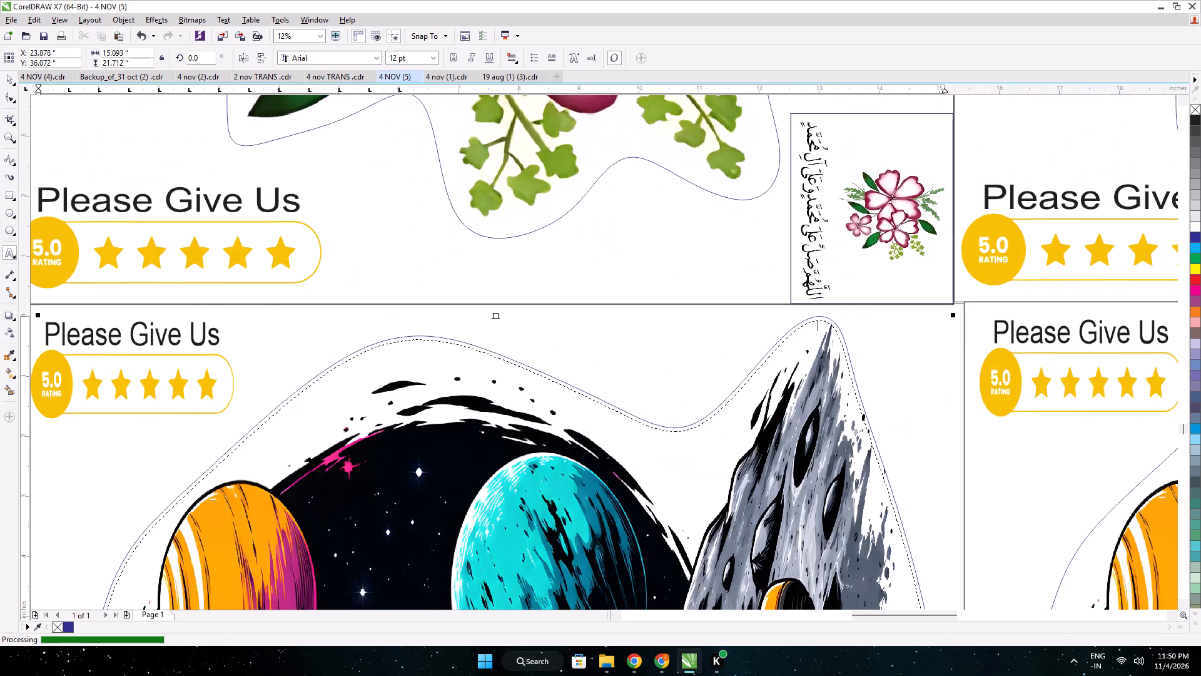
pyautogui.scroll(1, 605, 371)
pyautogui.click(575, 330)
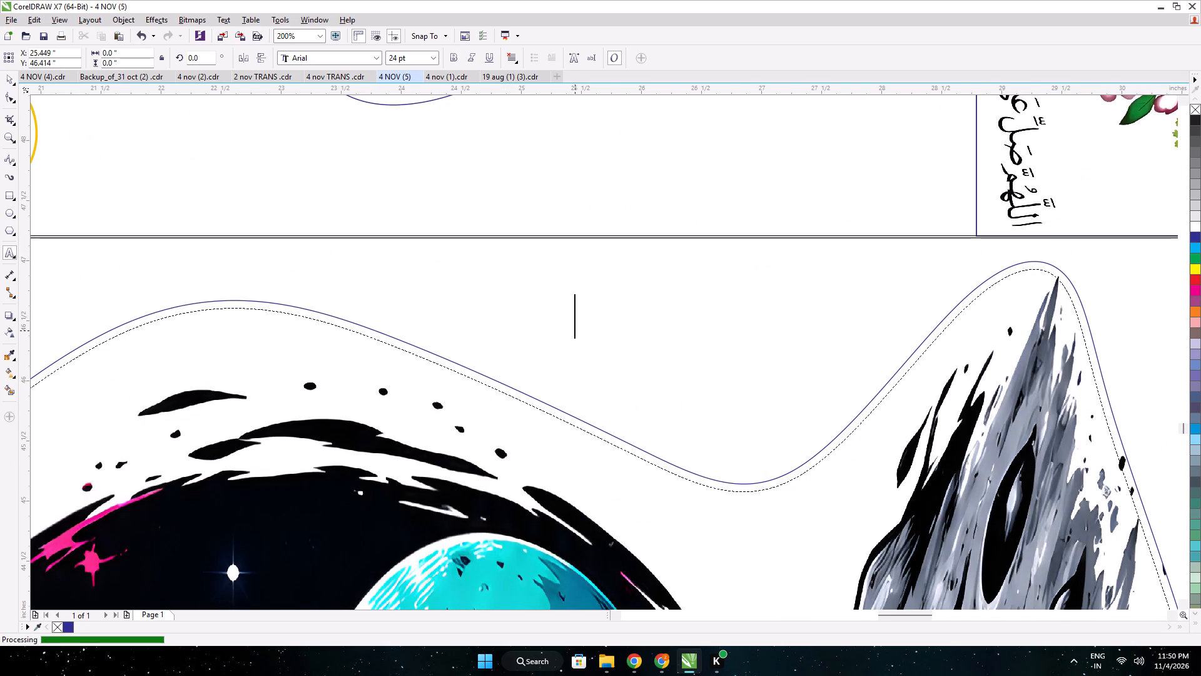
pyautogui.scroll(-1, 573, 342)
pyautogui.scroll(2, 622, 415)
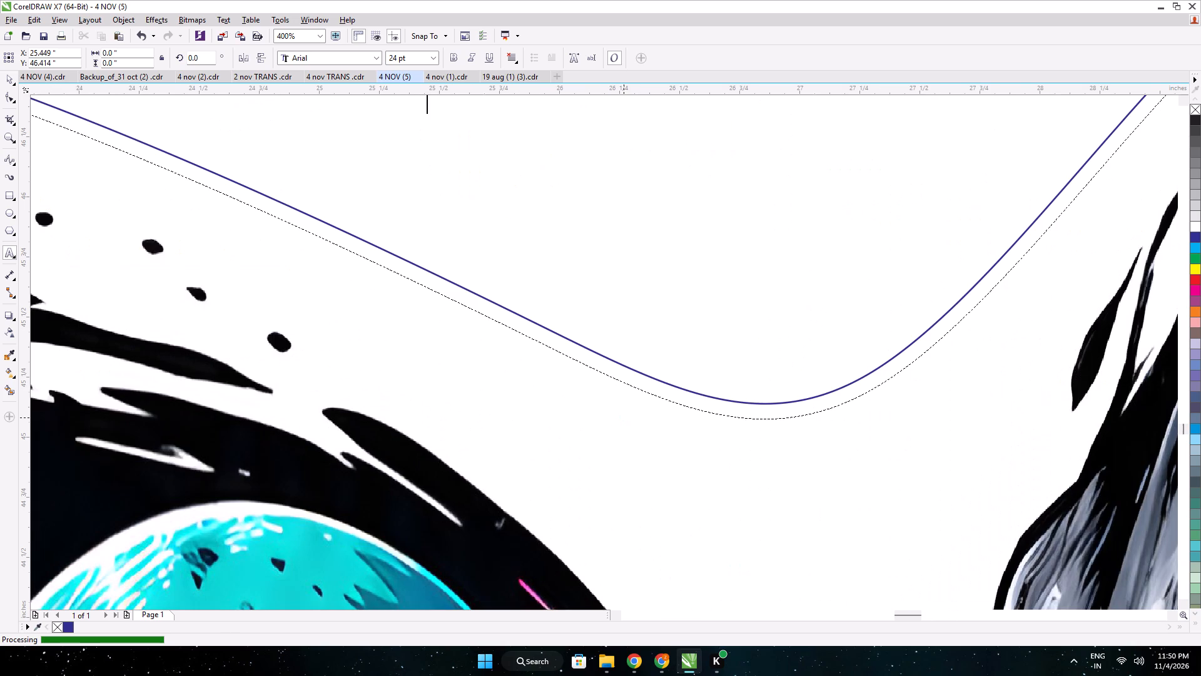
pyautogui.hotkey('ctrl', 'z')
# Start a text label reading "As" in the blank area above the middle-column astronaut sticker's cut outline.
pyautogui.scroll(-1, 596, 356)
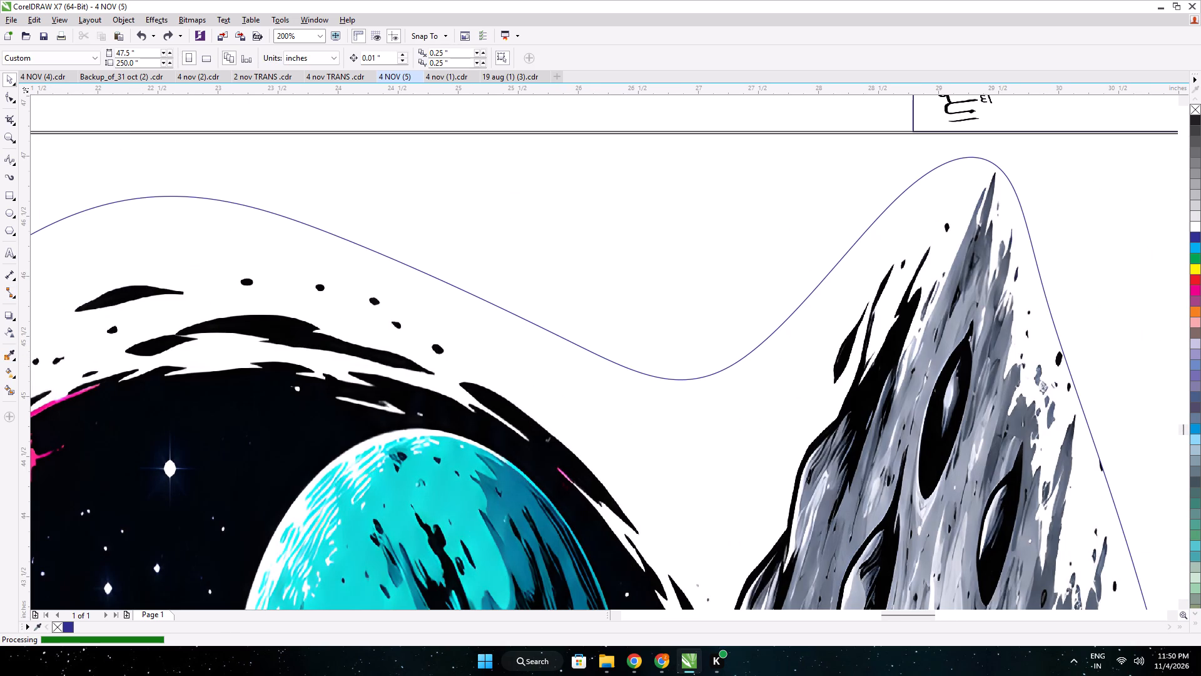
pyautogui.click(11, 248)
pyautogui.click(499, 184)
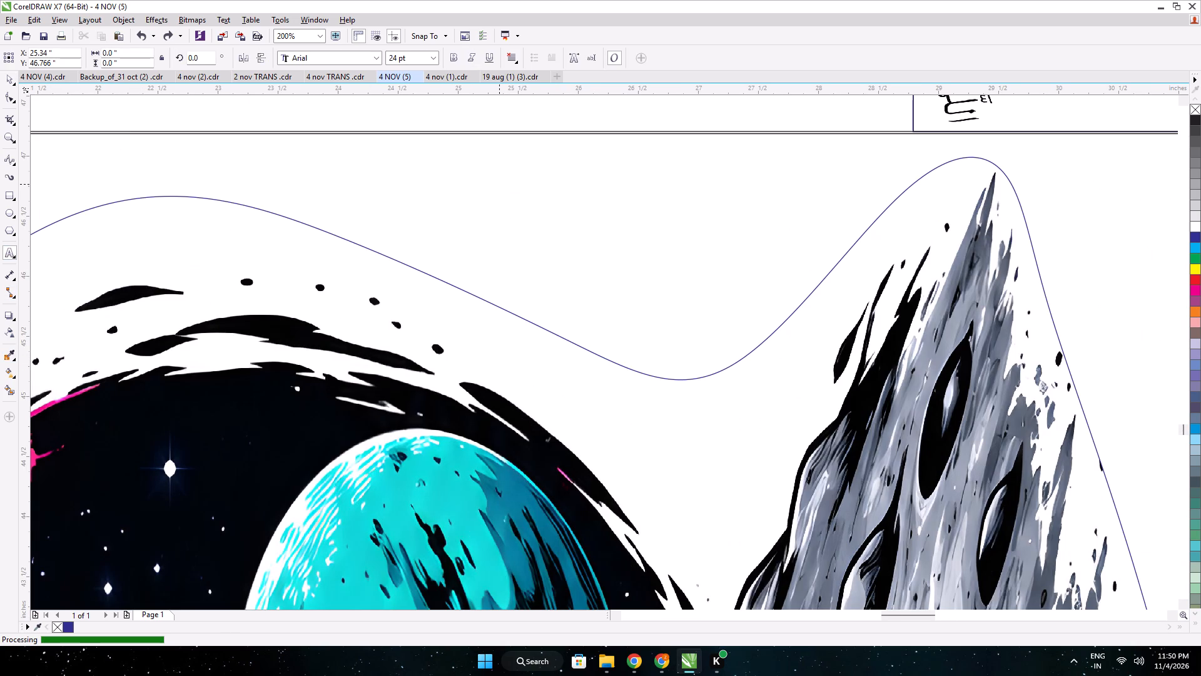
pyautogui.write('As')
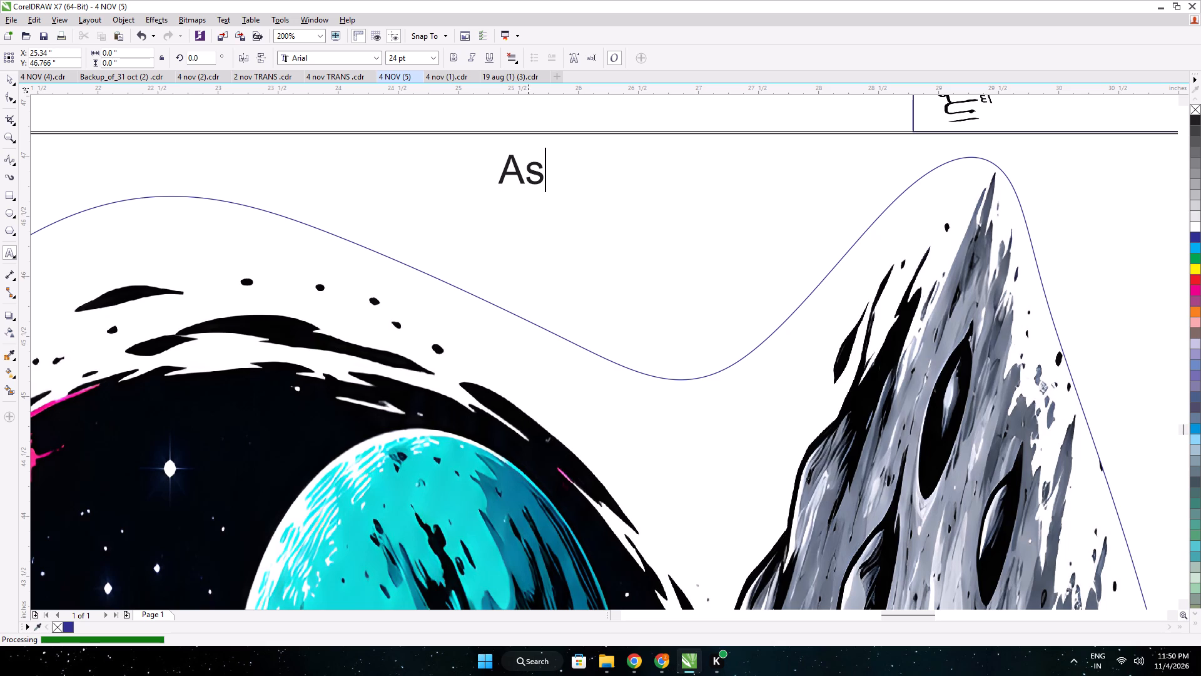
# Switch to Chrome and select the SKU ID Astronaut255 of the astronaut order in the ready-to-ship list.
pyautogui.click(661, 650)
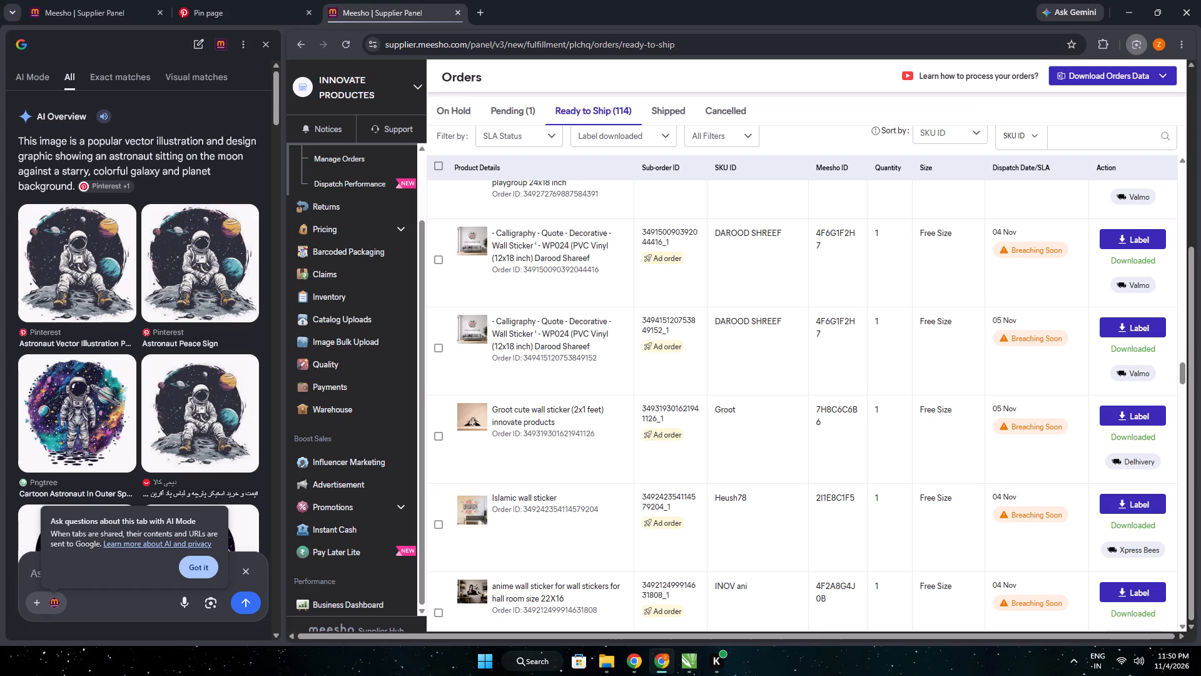
pyautogui.scroll(4, 726, 463)
pyautogui.doubleClick(747, 397)
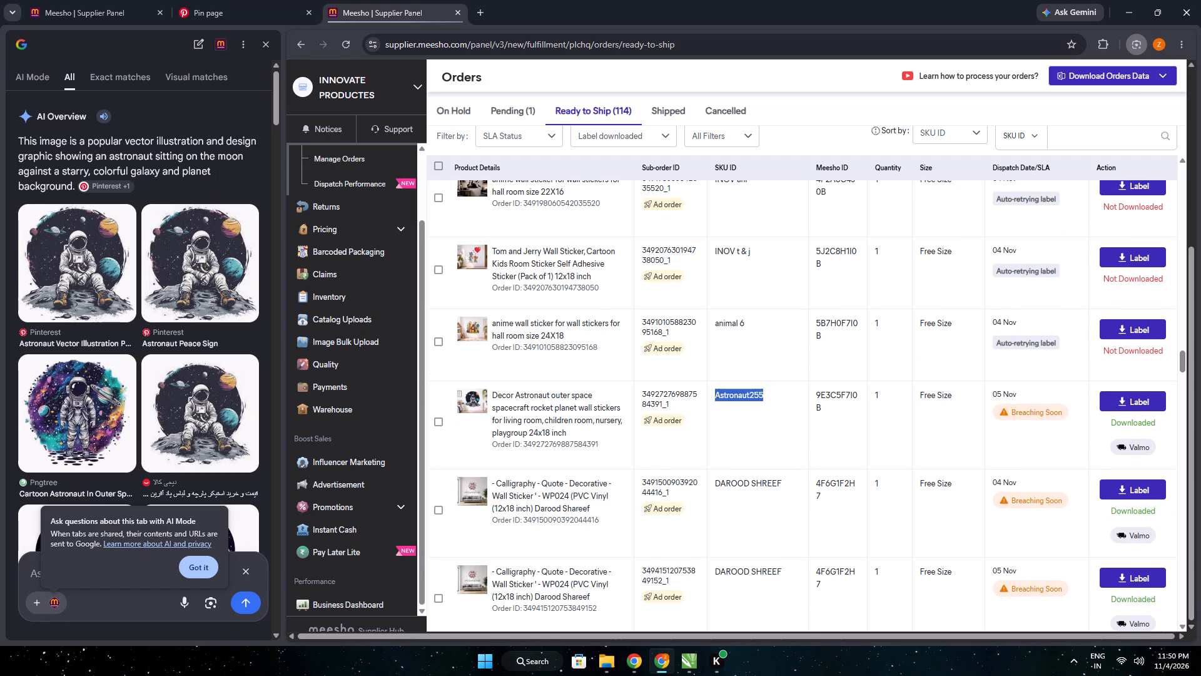
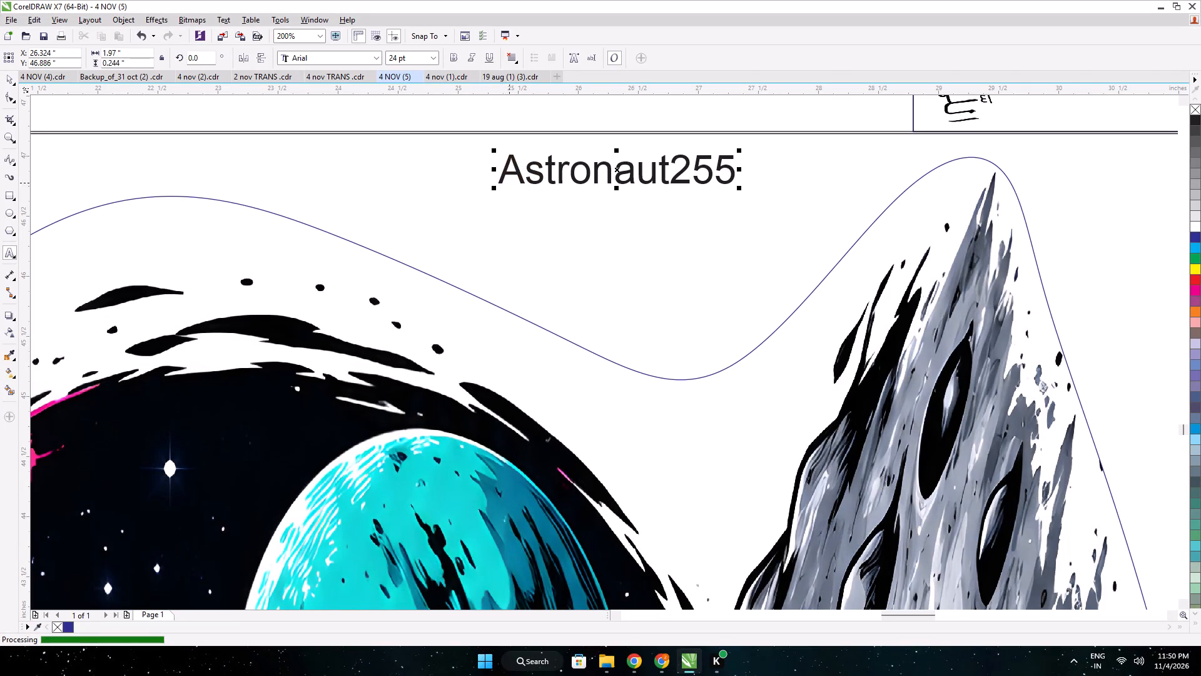
# Enlarge the Astronaut255 label above the middle-column astronaut sticker to about 38.8 pt, roughly 3.18 inches wide.
pyautogui.moveTo(492, 190); pyautogui.dragTo(346, 253)
pyautogui.click(346, 253)
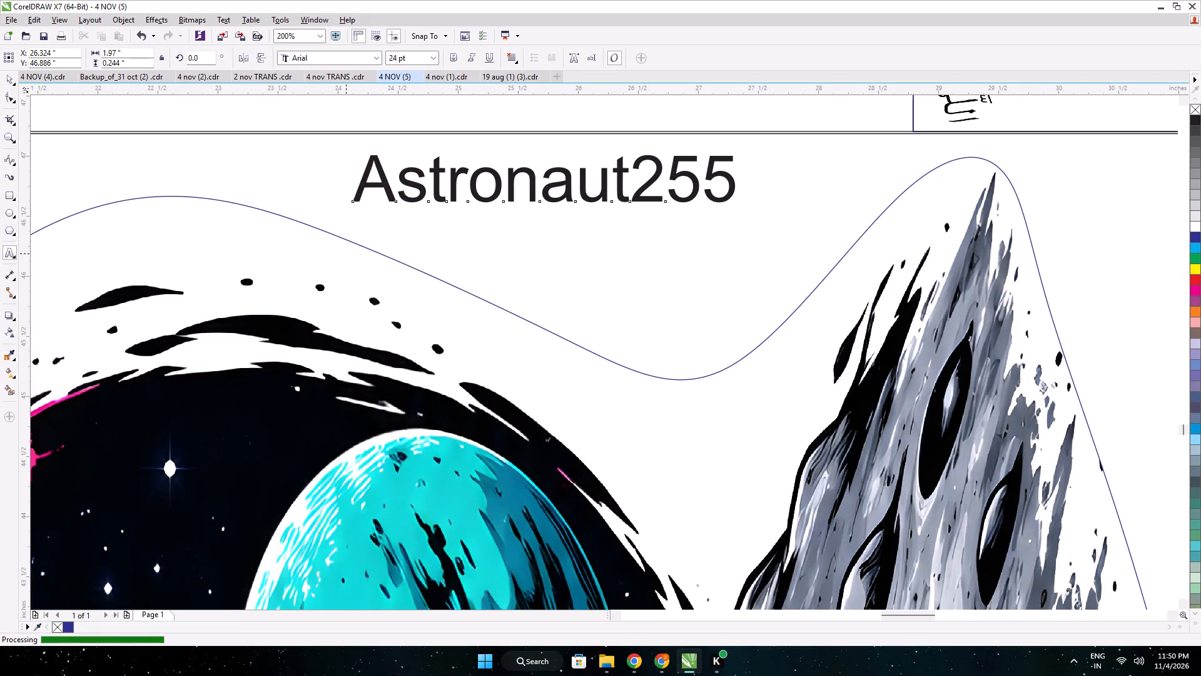
# Duplicate the Astronaut255 label and place the copy above the cut outline of the last-column astronaut sticker.
pyautogui.scroll(-4, 391, 290)
pyautogui.click(7, 77)
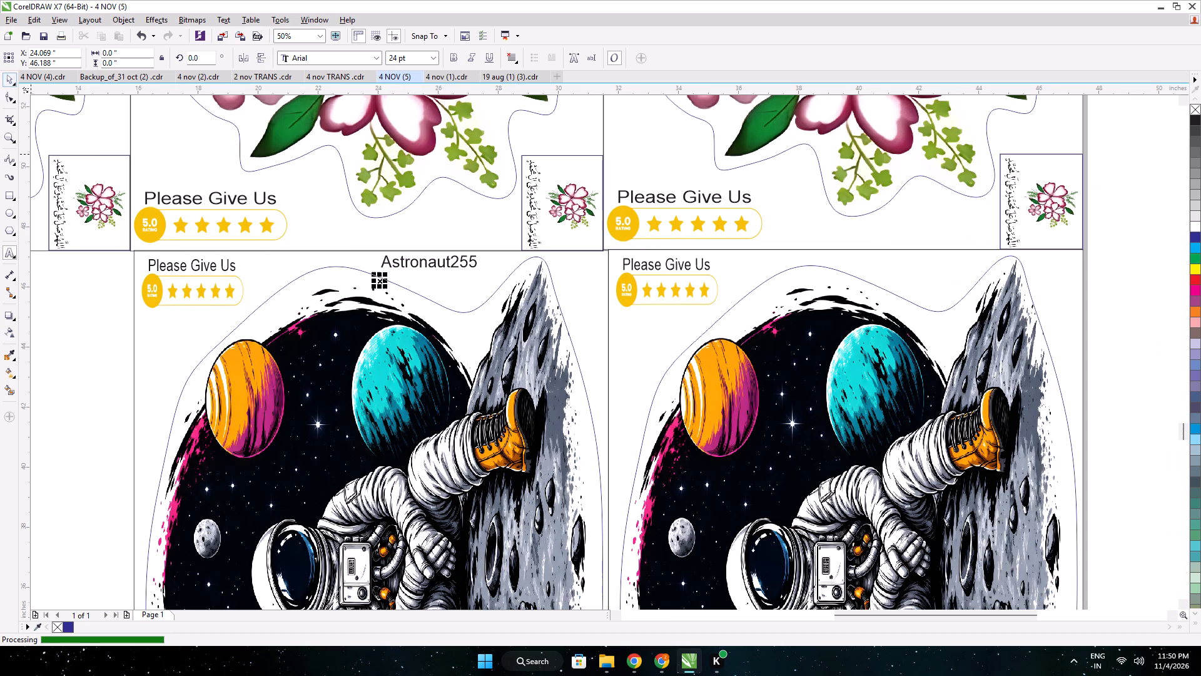
pyautogui.click(435, 262)
pyautogui.hotkey('ctrl', 'd')
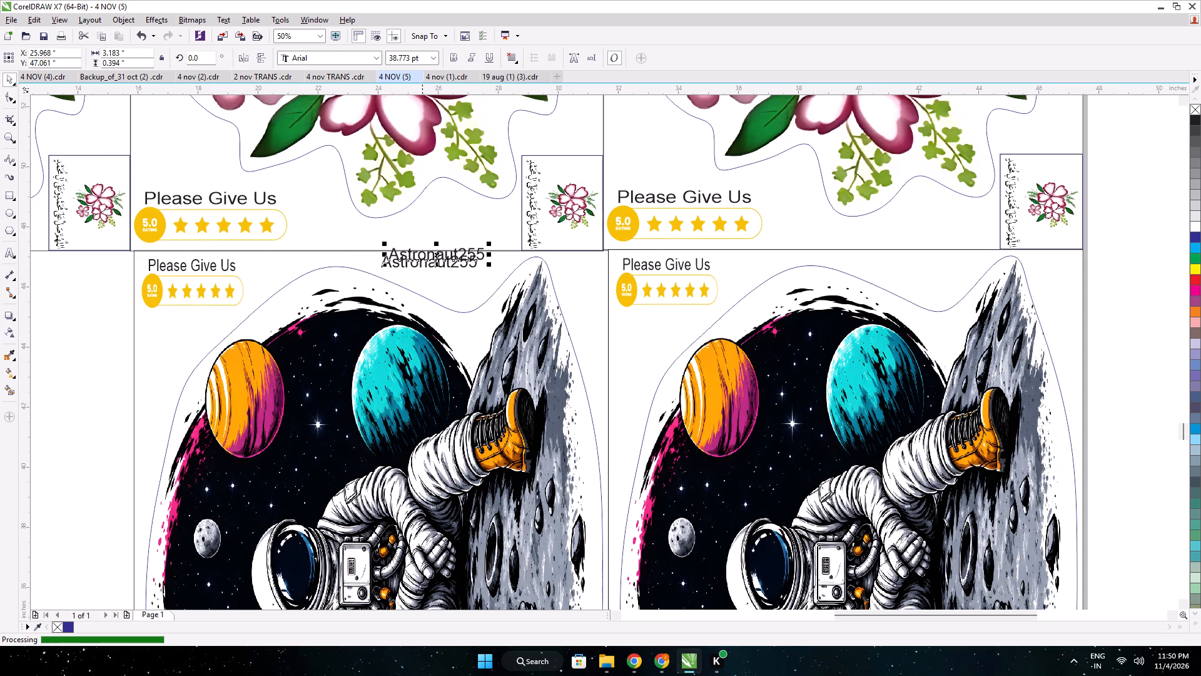
pyautogui.moveTo(428, 253); pyautogui.dragTo(910, 266)
pyautogui.scroll(-2, 900, 272)
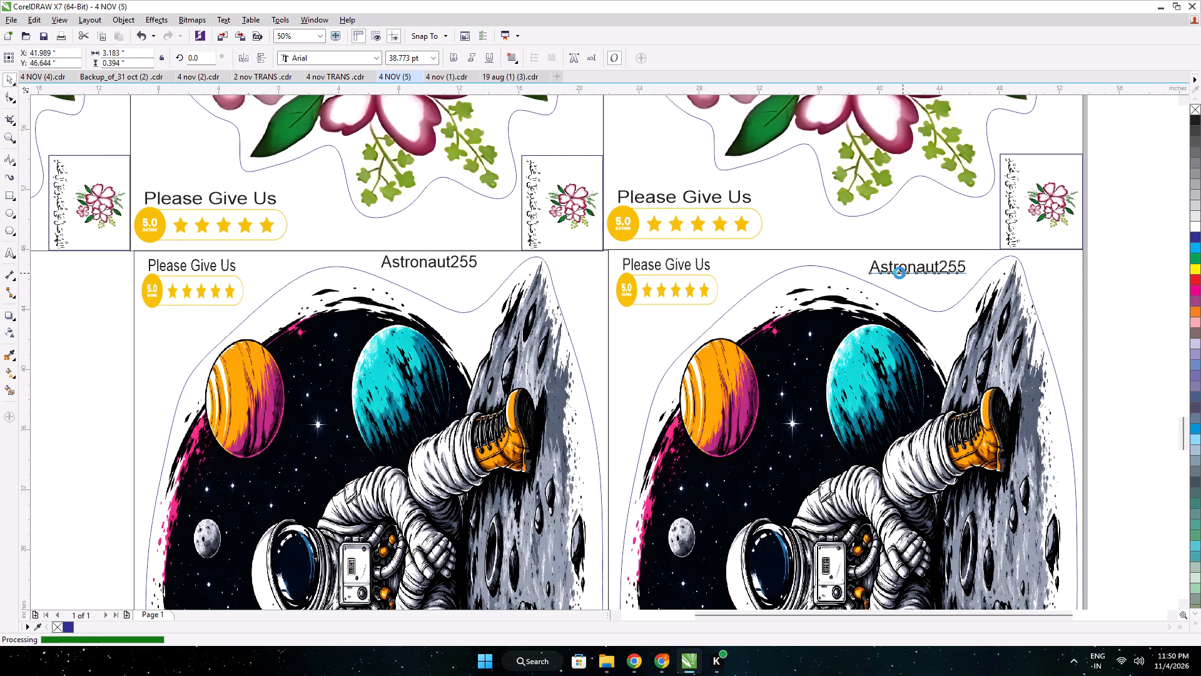
pyautogui.click(1045, 312)
pyautogui.moveTo(1000, 371); pyautogui.dragTo(928, 232, button='middle')
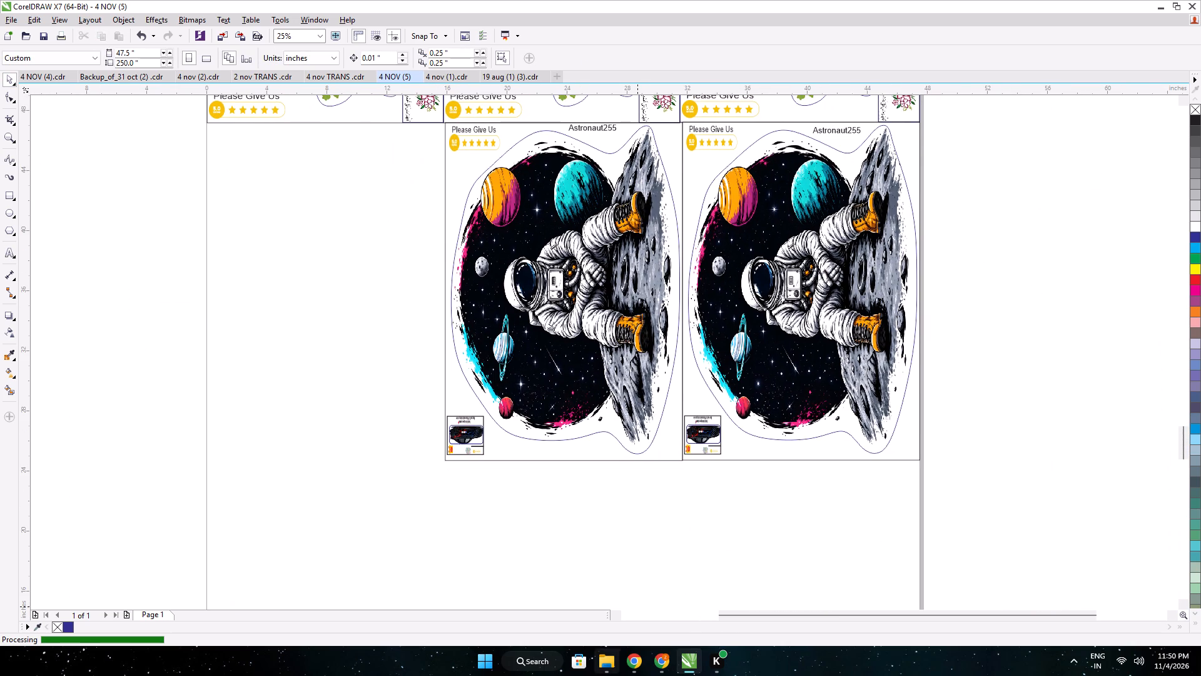
# Switch to the Meesho orders in Chrome, copy the SKU ID Groot from its ready-to-ship order and search for it.
pyautogui.click(658, 665)
pyautogui.scroll(-4, 668, 509)
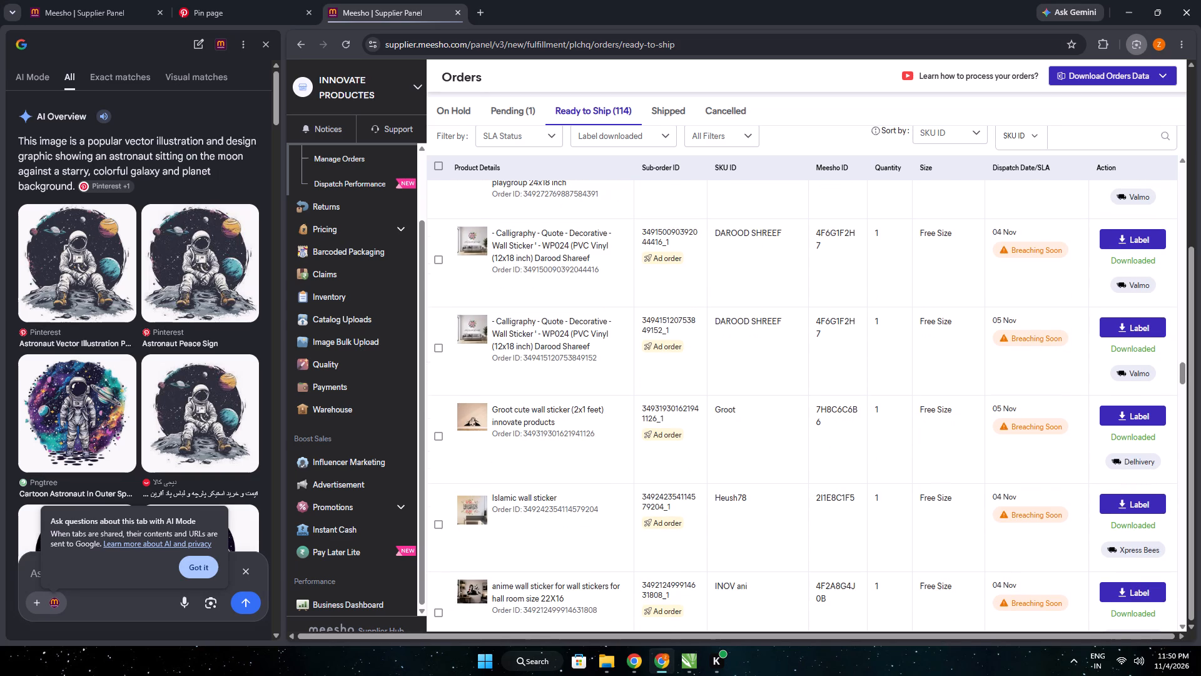
pyautogui.scroll(-2, 624, 426)
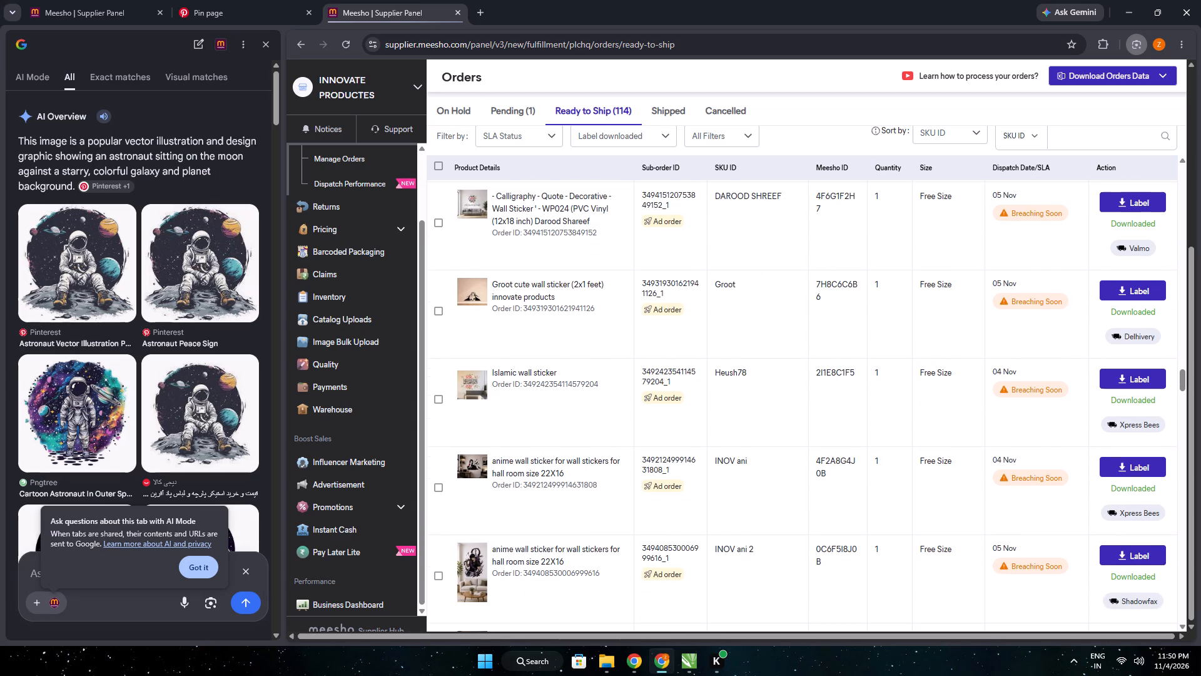
pyautogui.tripleClick(724, 282)
pyautogui.hotkey('ctrl', 'c')
pyautogui.keyDown('ctrl'); pyautogui.click(1088, 141); pyautogui.keyUp('ctrl')
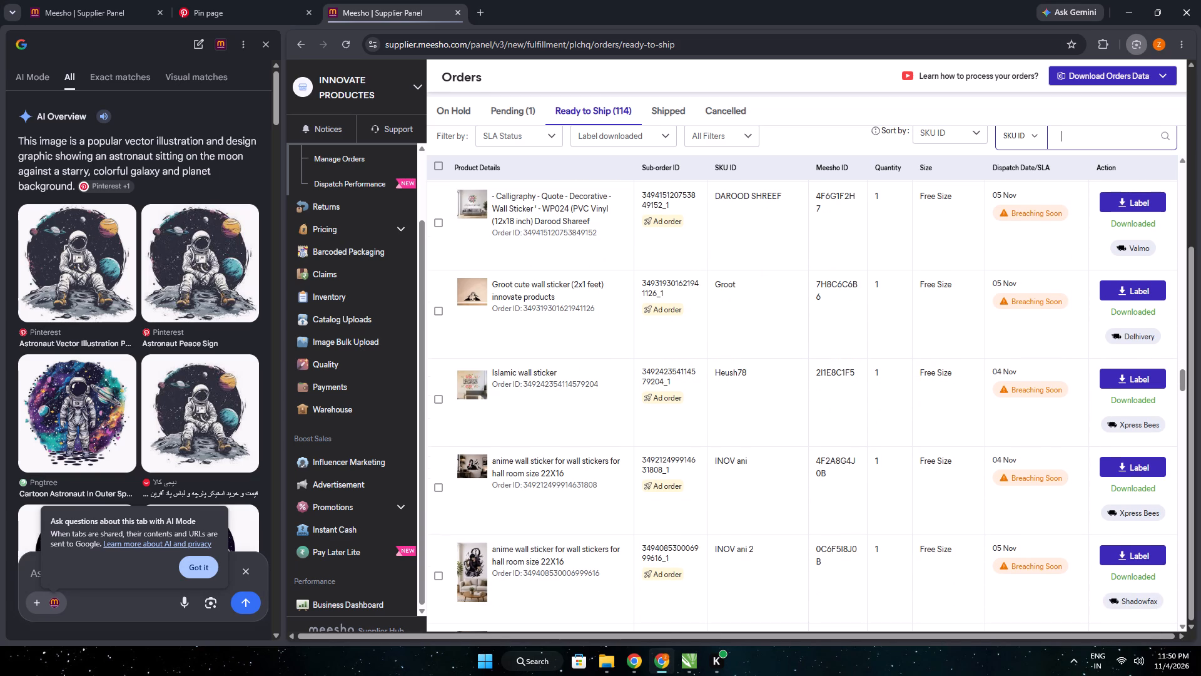
pyautogui.hotkey('ctrl', 'v')
# Search the pending orders for the SKU ID Groot.
pyautogui.click(523, 381)
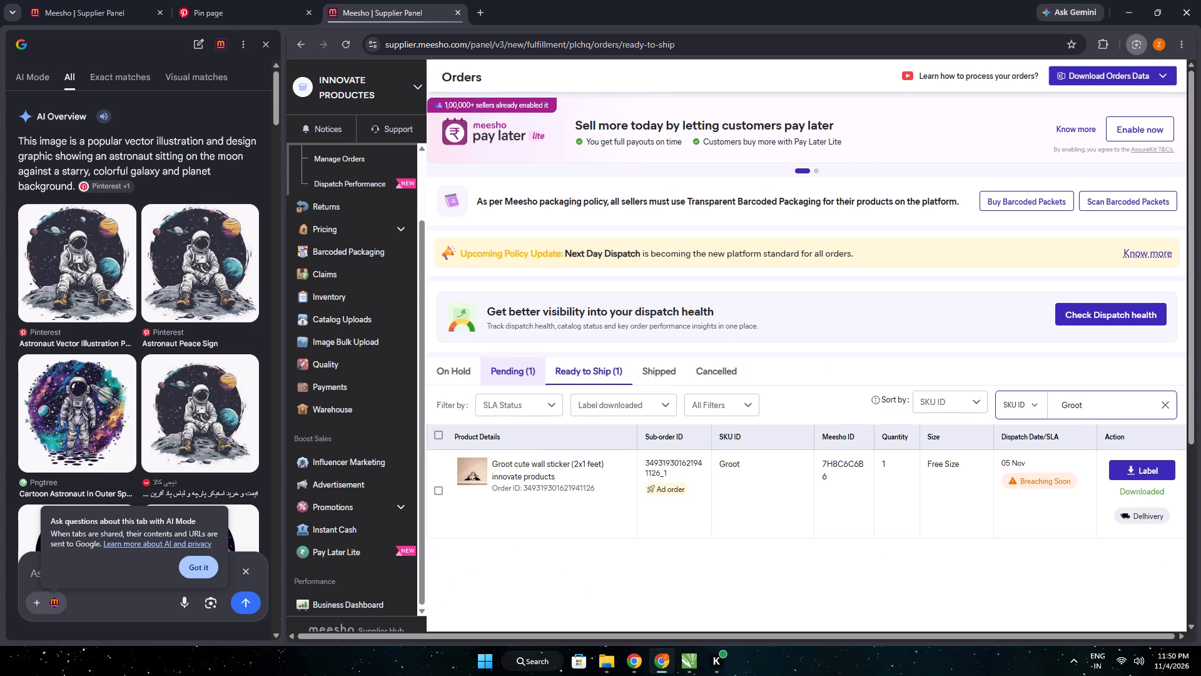
pyautogui.doubleClick(646, 393)
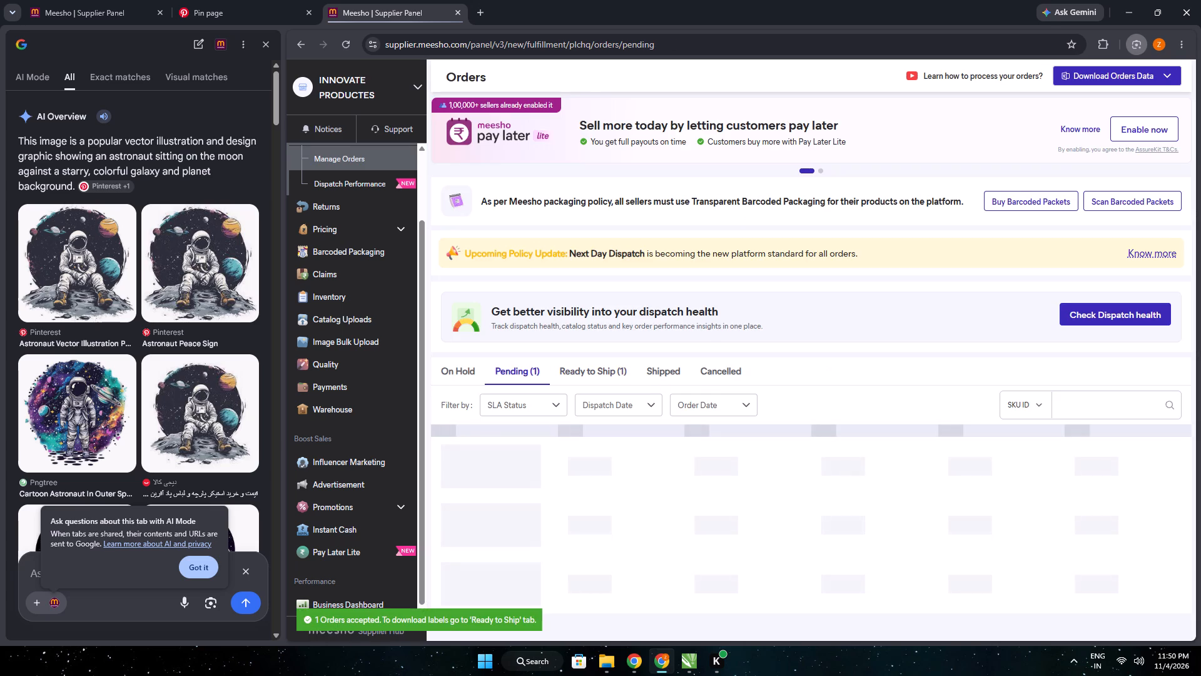
pyautogui.click(1071, 407)
pyautogui.hotkey('ctrl', 'v')
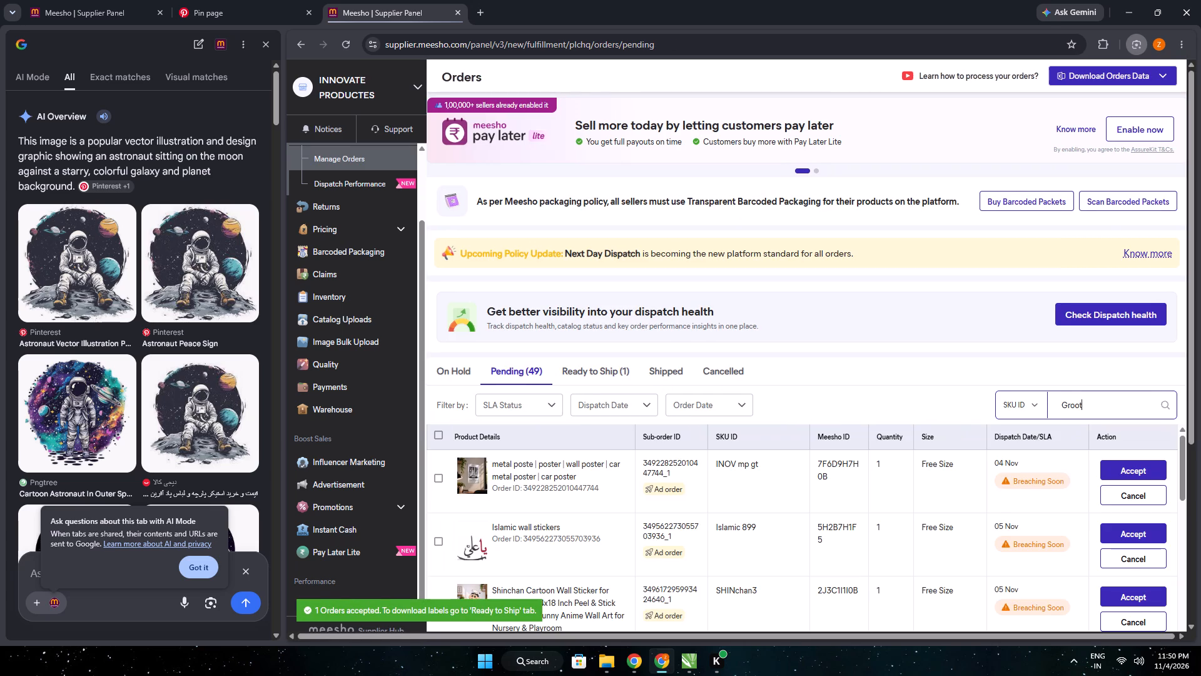
# Return to the ready-to-ship orders and look through the list of products and SKU IDs.
pyautogui.click(612, 377)
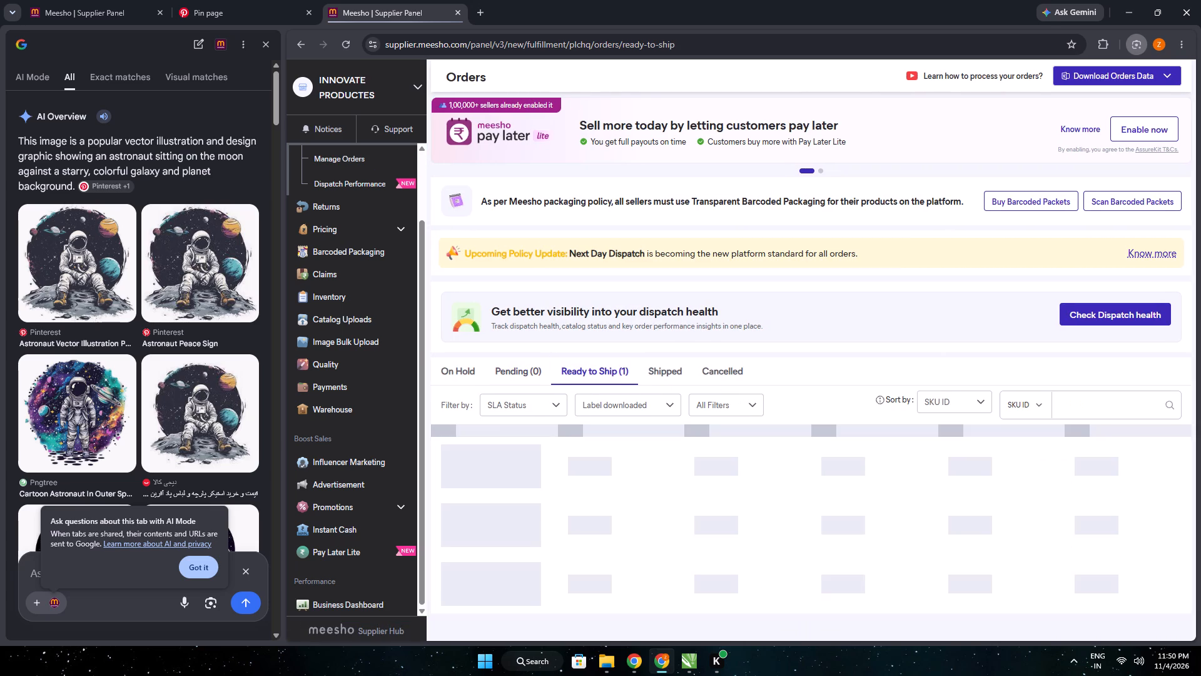
pyautogui.scroll(-20, 638, 592)
pyautogui.scroll(-14, 638, 592)
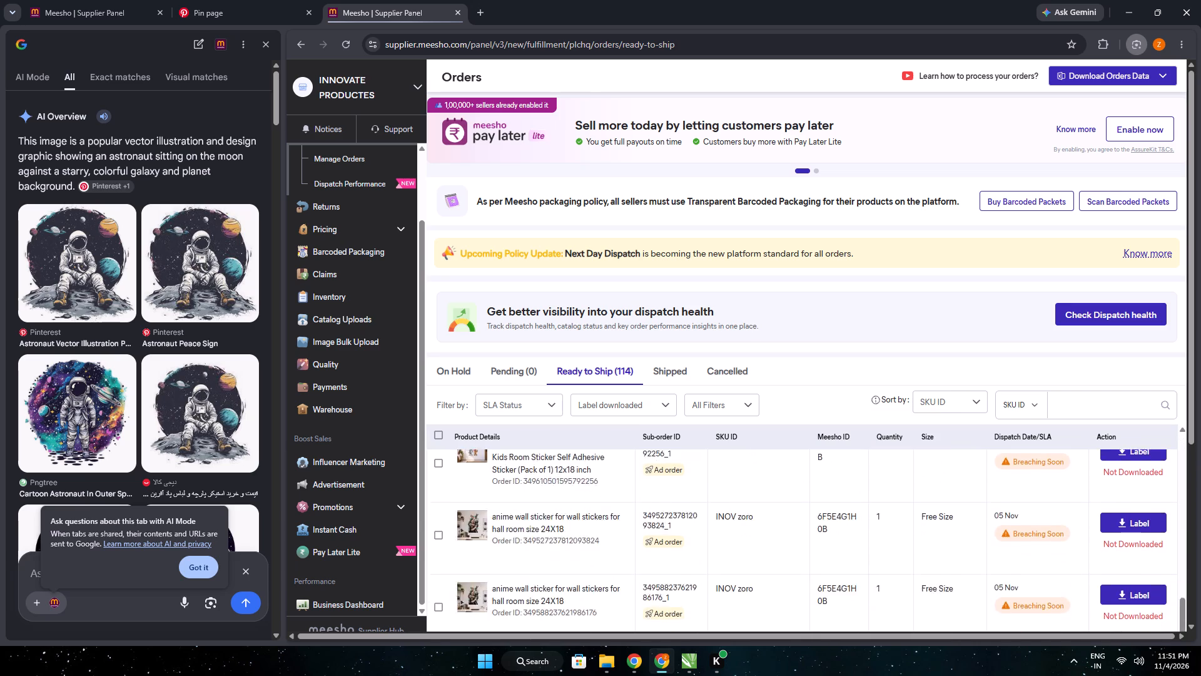
pyautogui.scroll(-20, 664, 558)
pyautogui.scroll(-16, 664, 558)
pyautogui.scroll(-6, 814, 352)
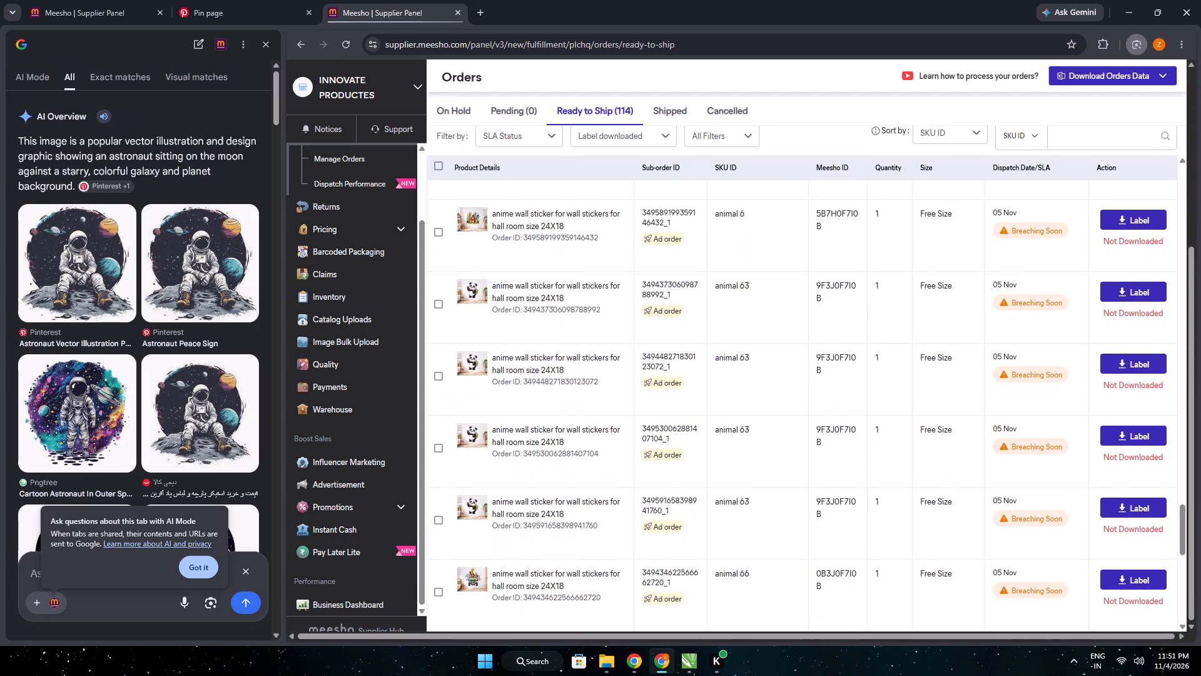
pyautogui.scroll(7, 789, 411)
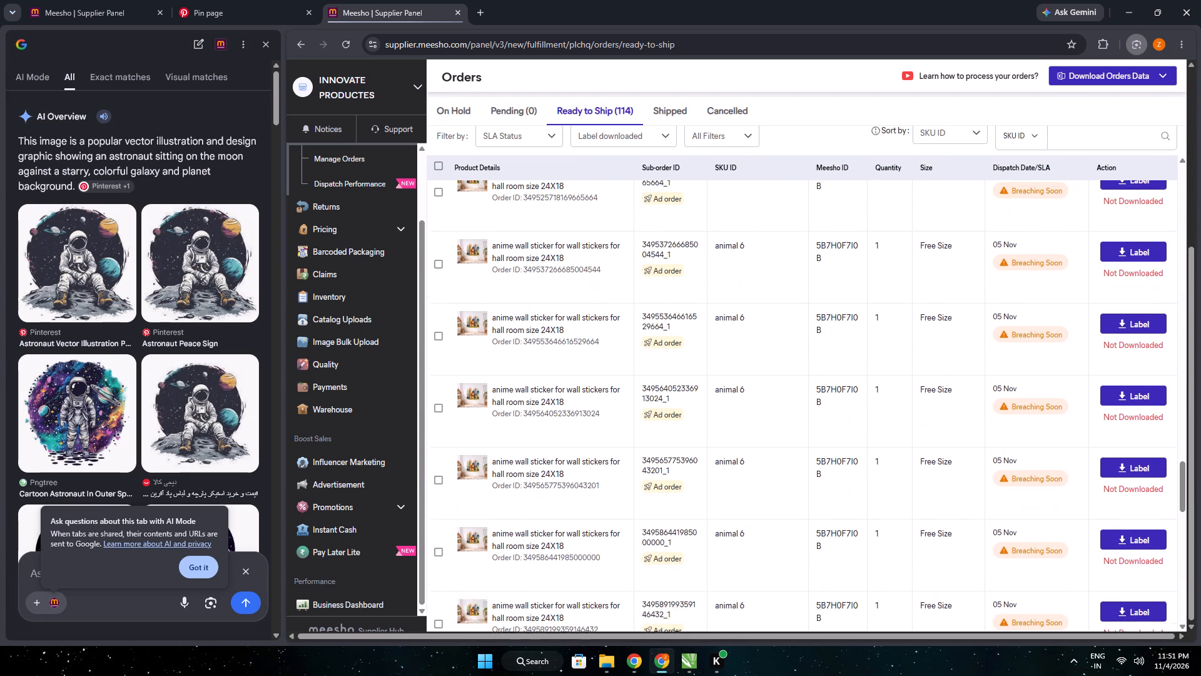
pyautogui.scroll(10, 772, 446)
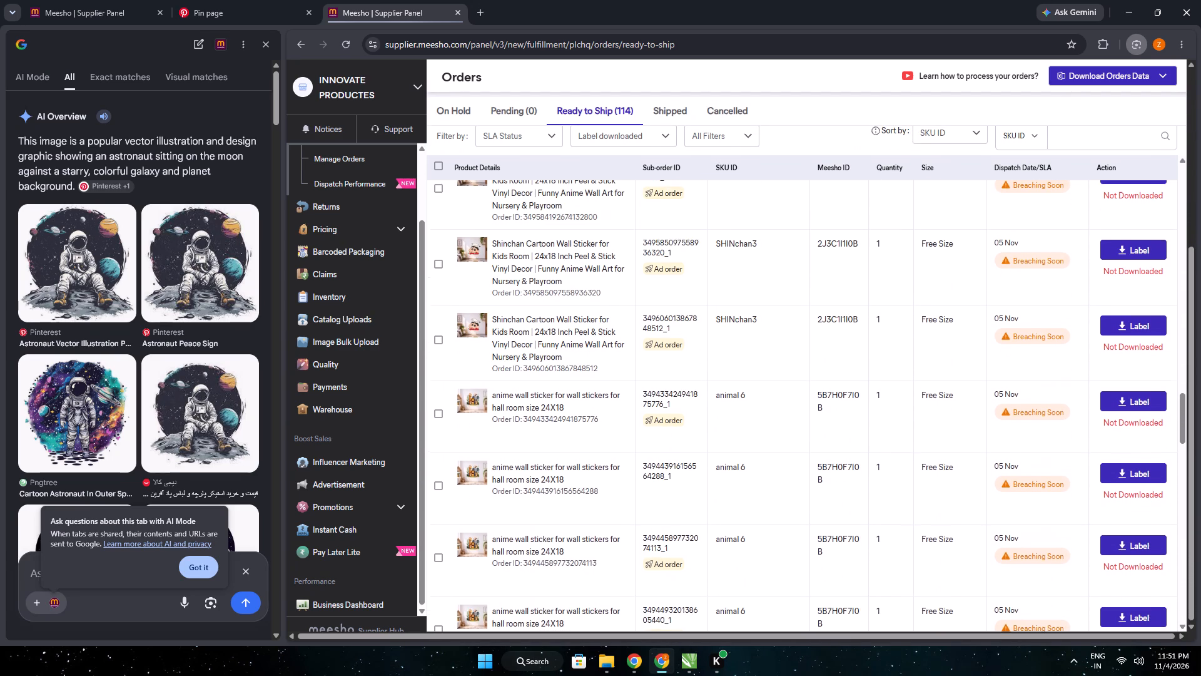
pyautogui.scroll(9, 775, 456)
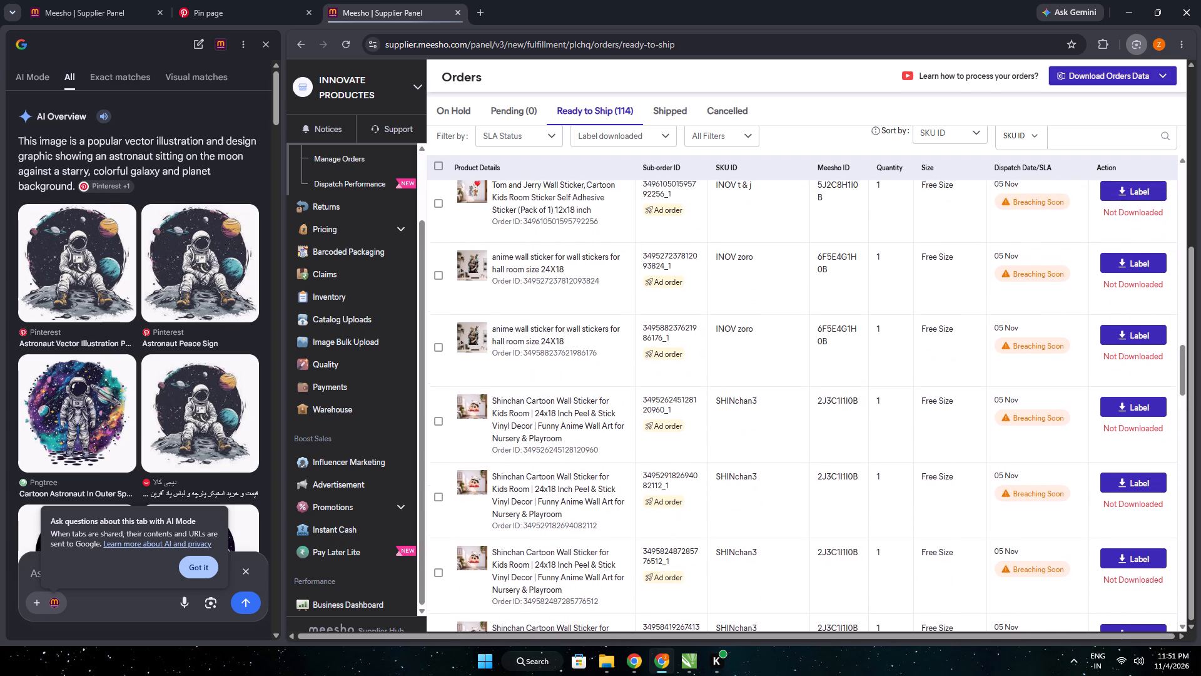
pyautogui.scroll(12, 775, 455)
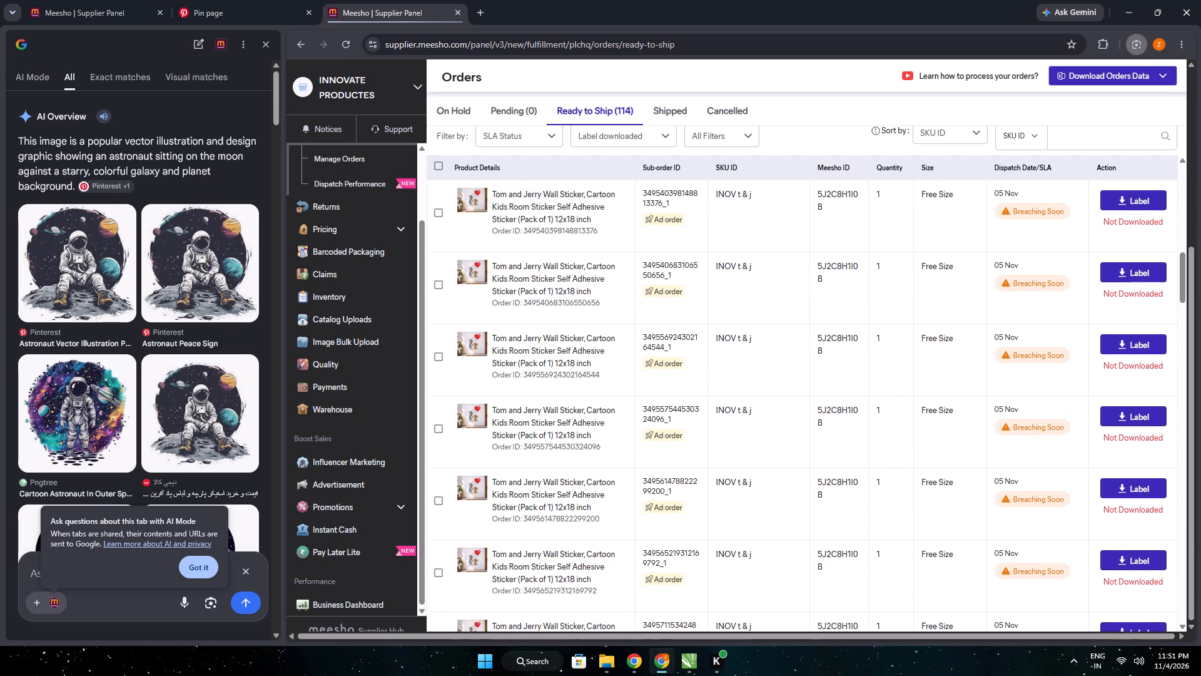
pyautogui.scroll(10, 778, 459)
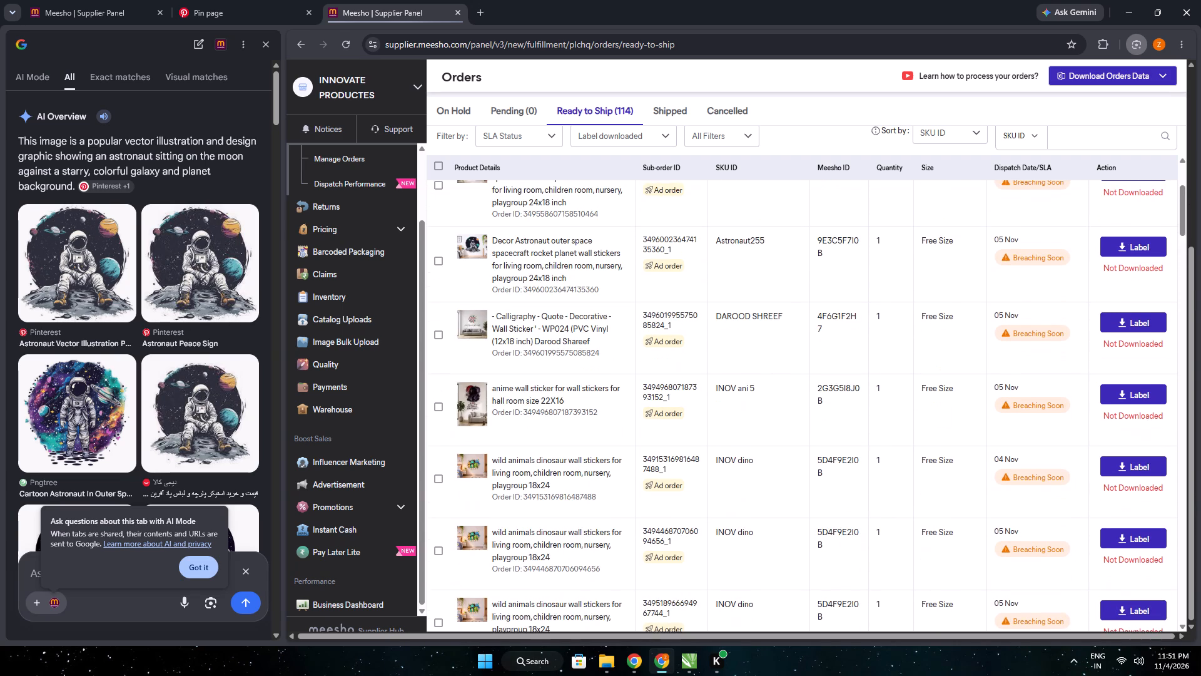
pyautogui.scroll(9, 778, 459)
pyautogui.scroll(-12, 699, 407)
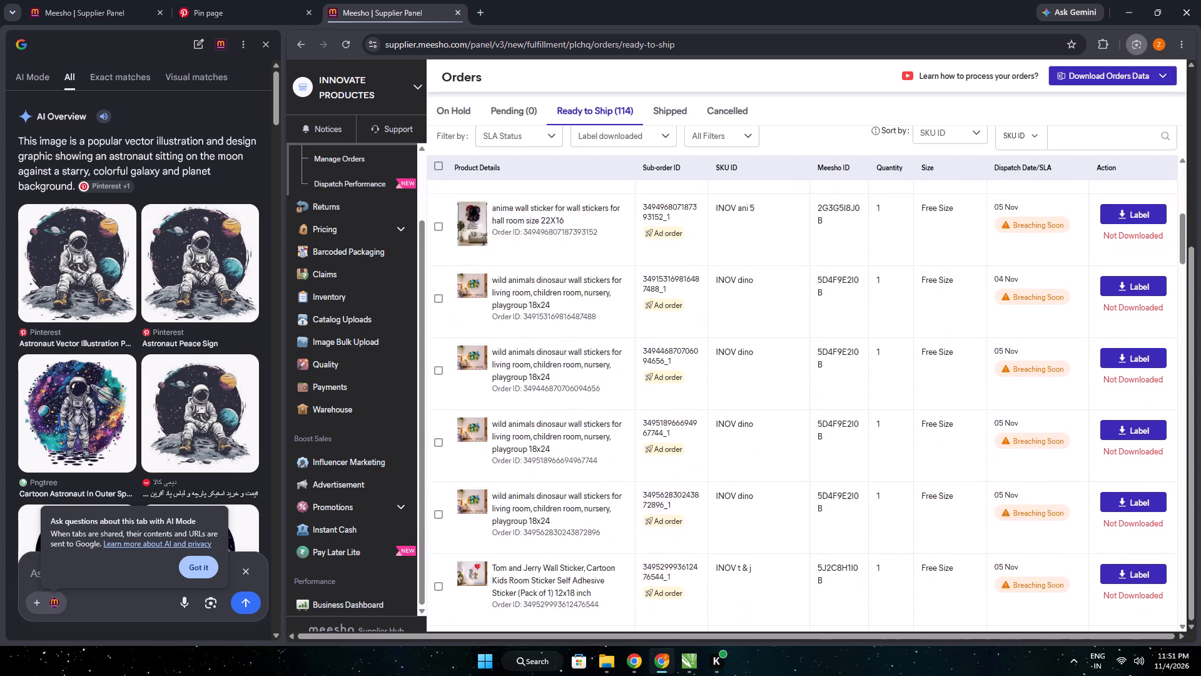
pyautogui.scroll(-20, 709, 406)
pyautogui.scroll(-3, 709, 406)
# Find the Groot order among the ready-to-ship orders and copy the Groot artwork from its product photo using Google Lens.
pyautogui.click(1068, 136)
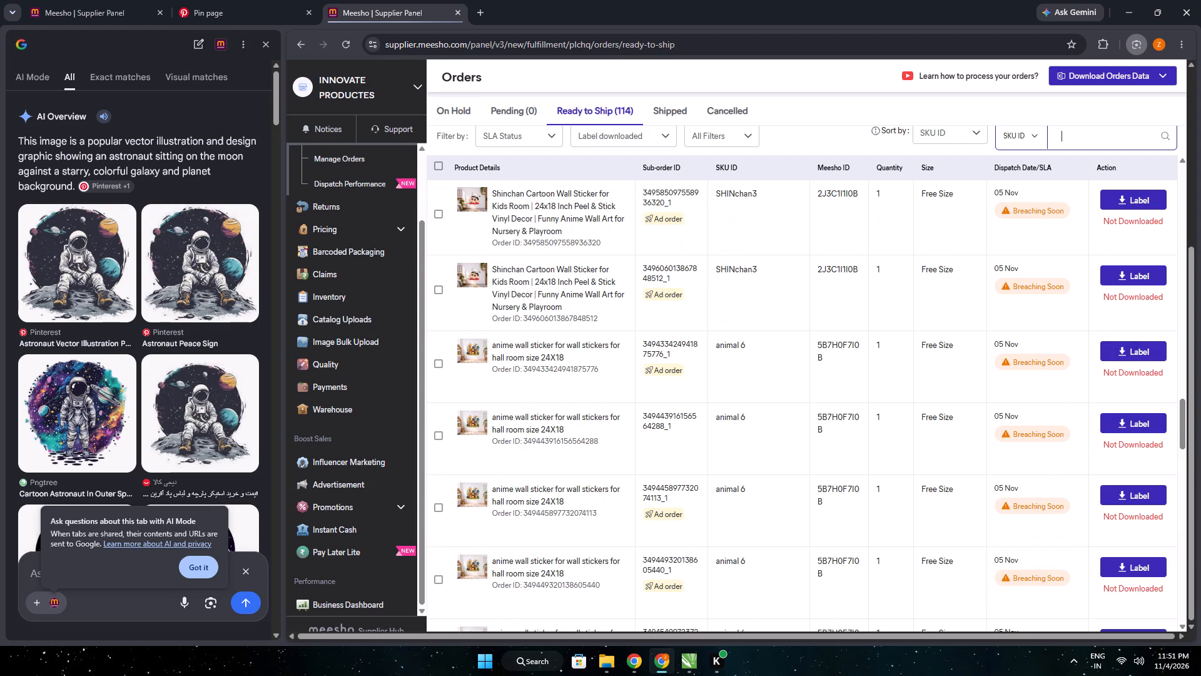
pyautogui.hotkey('shift', 'g')
pyautogui.write('root')
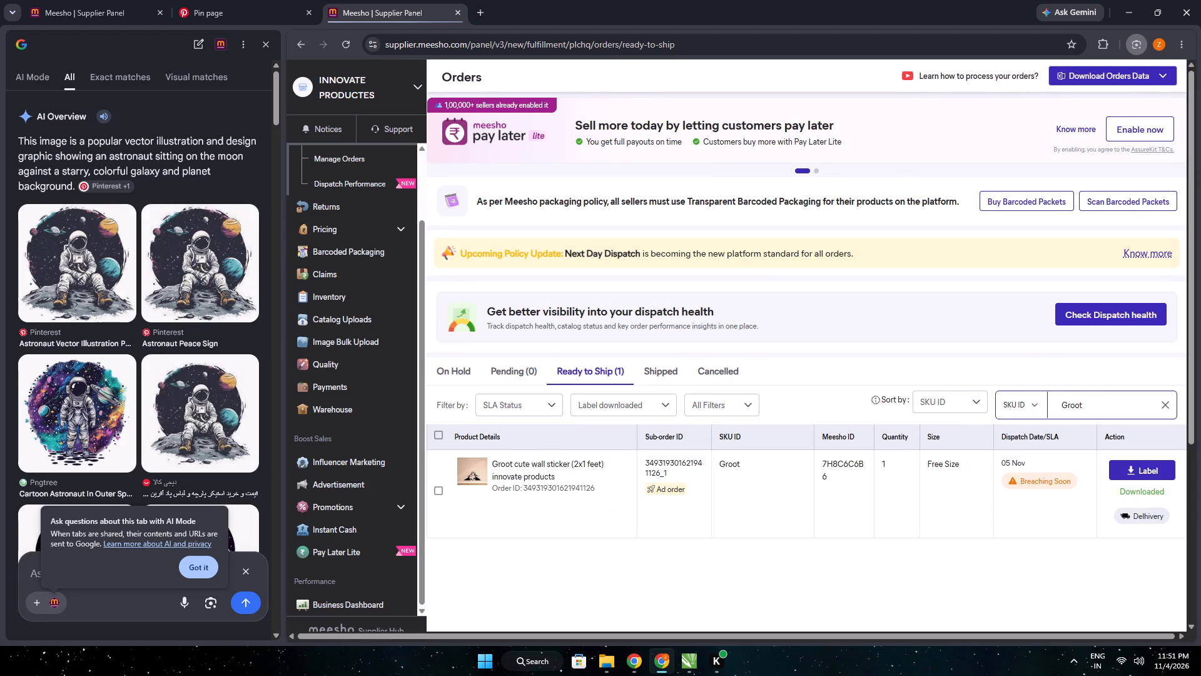
pyautogui.click(476, 468)
pyautogui.rightClick(688, 413)
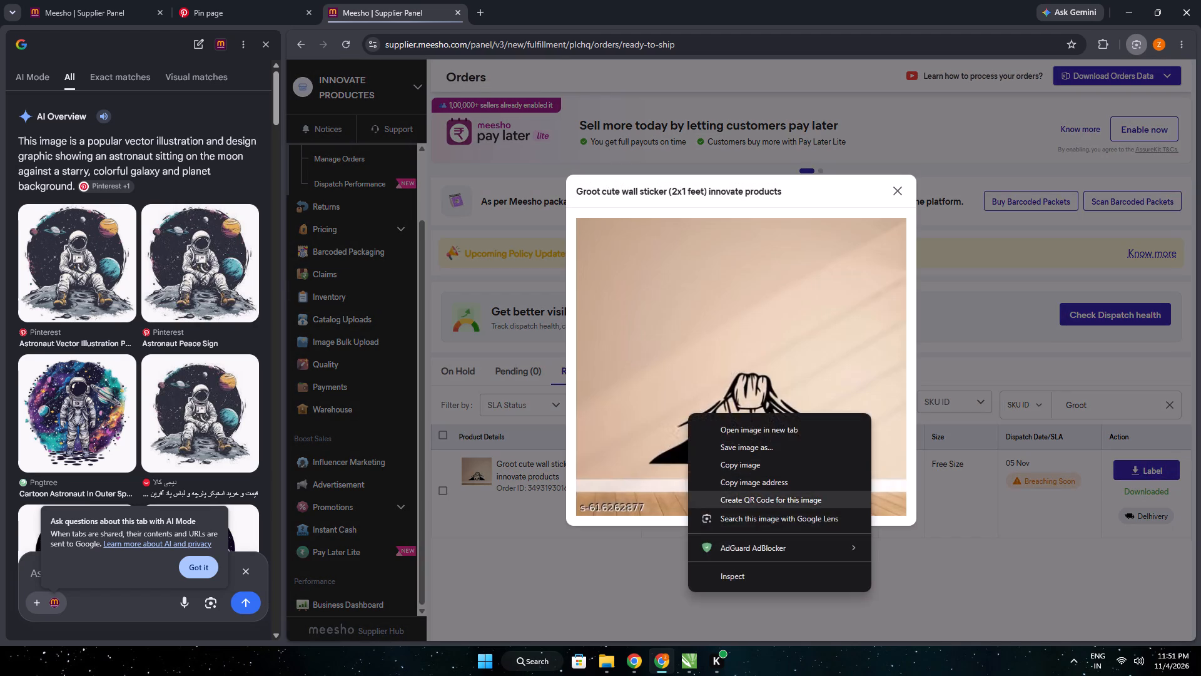
pyautogui.click(745, 516)
pyautogui.moveTo(664, 361); pyautogui.dragTo(831, 450)
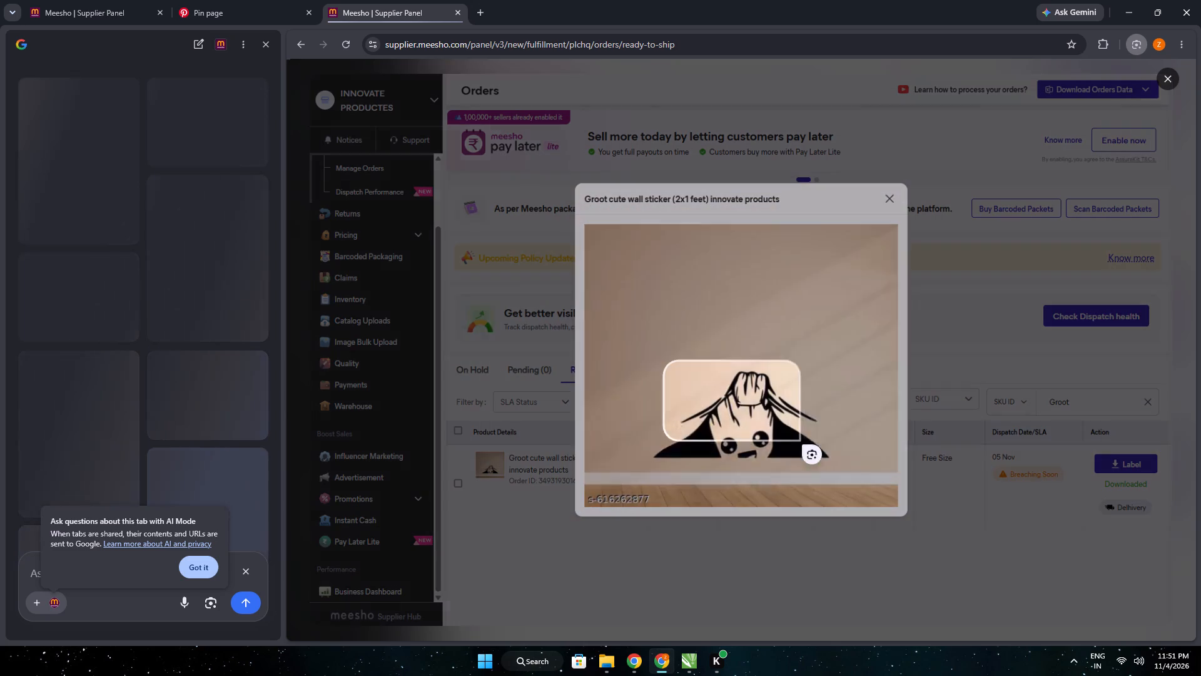
pyautogui.moveTo(831, 450); pyautogui.dragTo(835, 468)
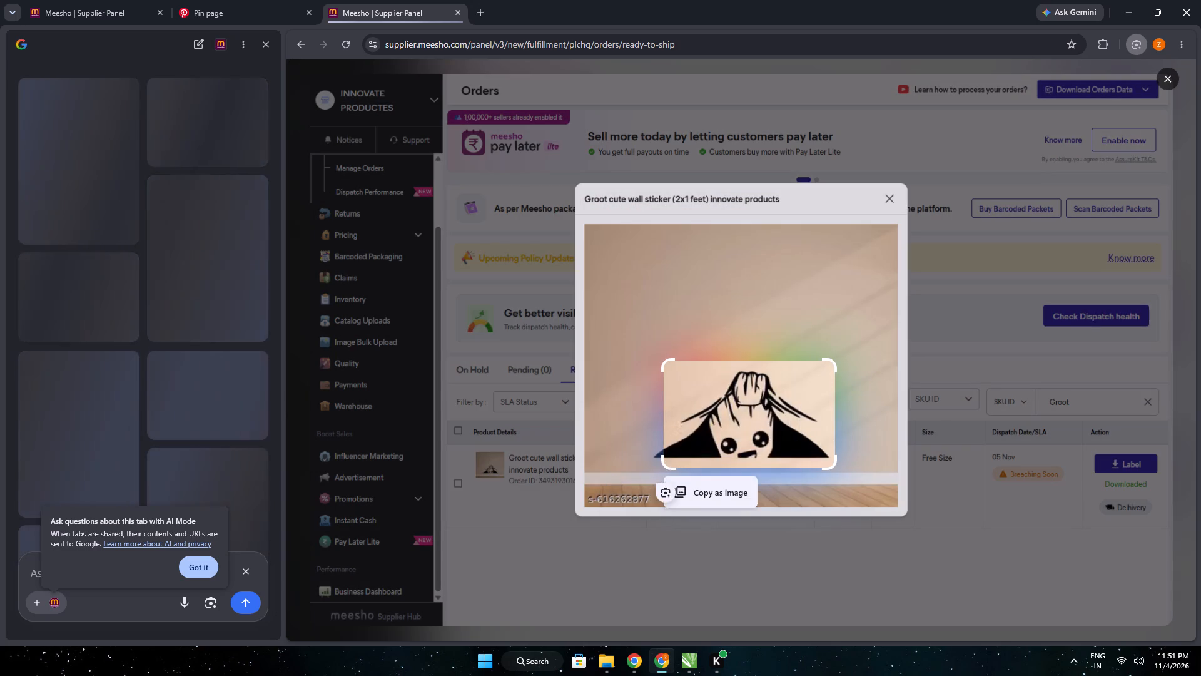
pyautogui.moveTo(666, 467); pyautogui.dragTo(641, 464)
pyautogui.click(681, 494)
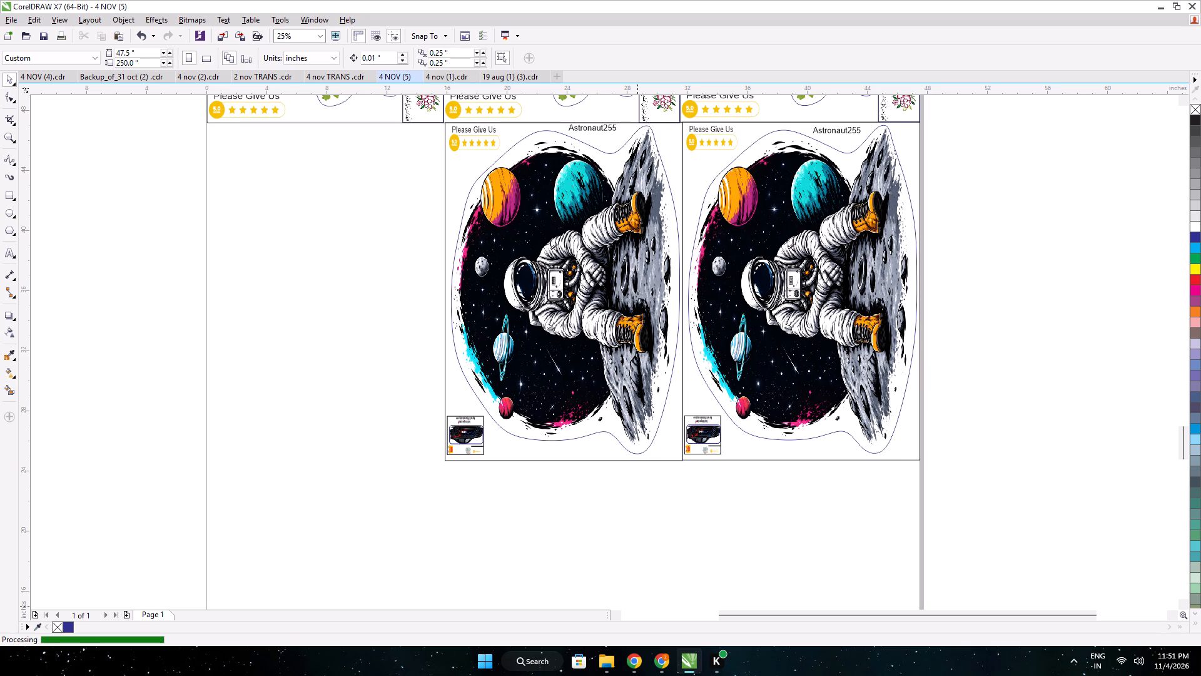
pyautogui.click(654, 665)
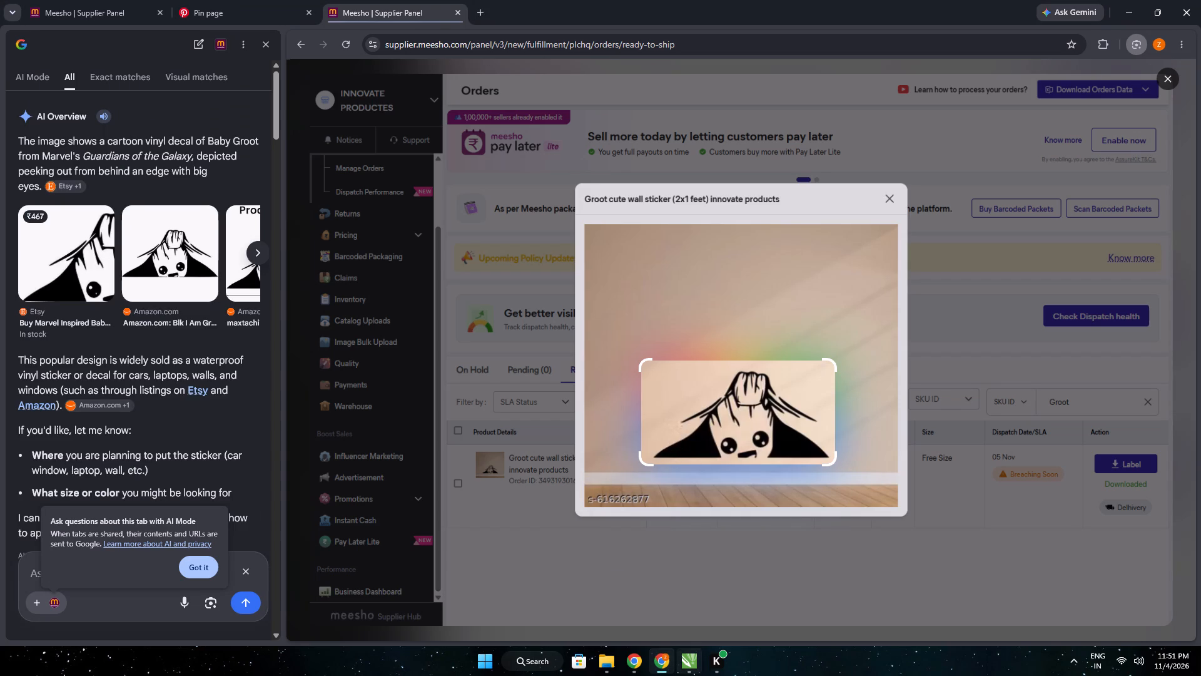
pyautogui.click(617, 663)
pyautogui.click(654, 661)
pyautogui.press('Escape')
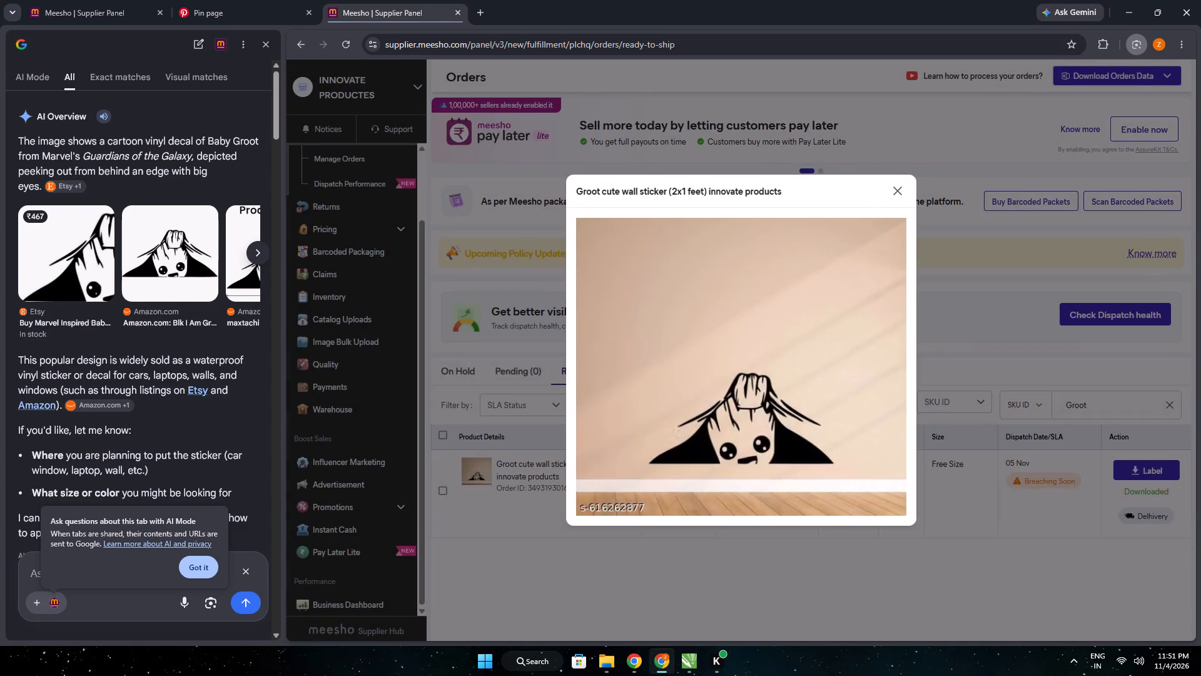
pyautogui.click(892, 190)
# Reload the ready-to-ship orders without the Groot search and look through the list down to the downloaded-label orders.
pyautogui.click(511, 376)
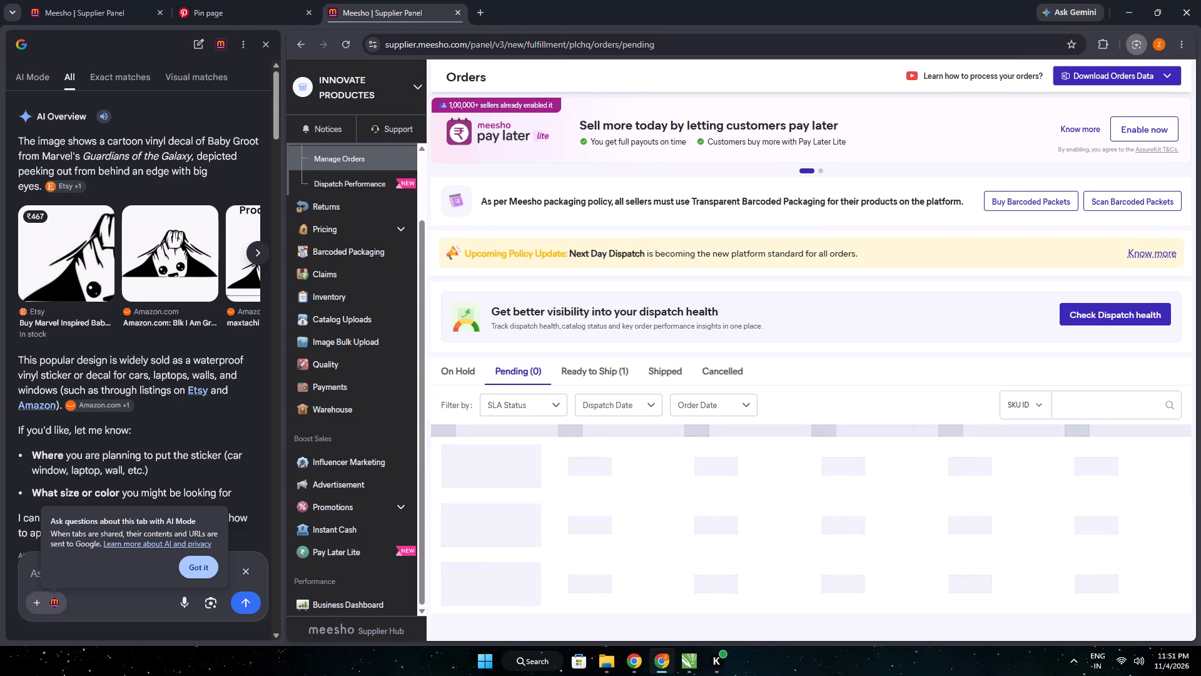
pyautogui.click(606, 366)
pyautogui.scroll(-5, 568, 486)
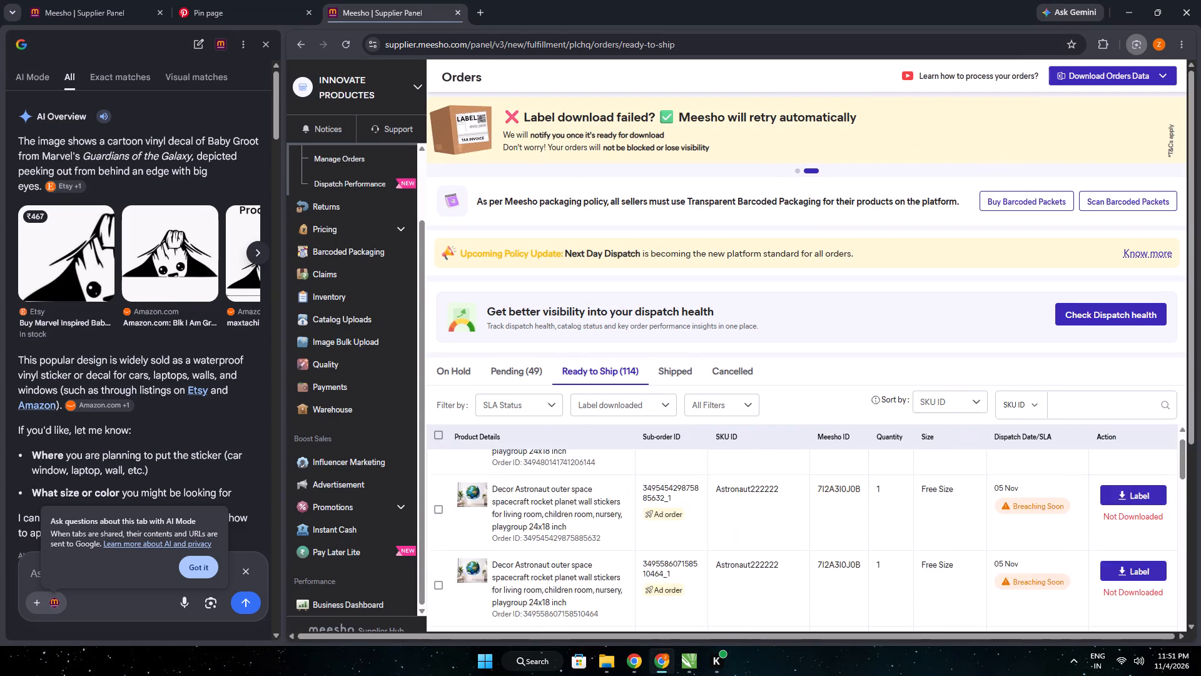
pyautogui.scroll(-20, 568, 486)
pyautogui.scroll(-7, 568, 486)
pyautogui.scroll(-8, 843, 376)
pyautogui.scroll(-16, 744, 451)
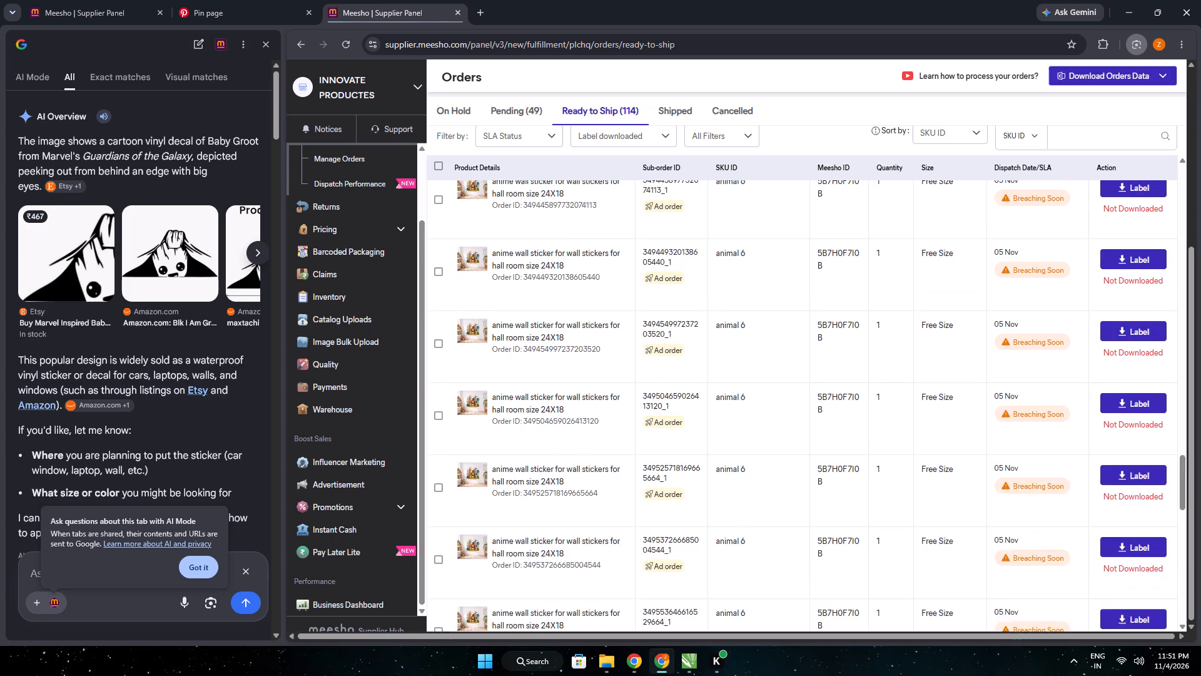
pyautogui.scroll(-17, 741, 456)
pyautogui.scroll(-3, 657, 459)
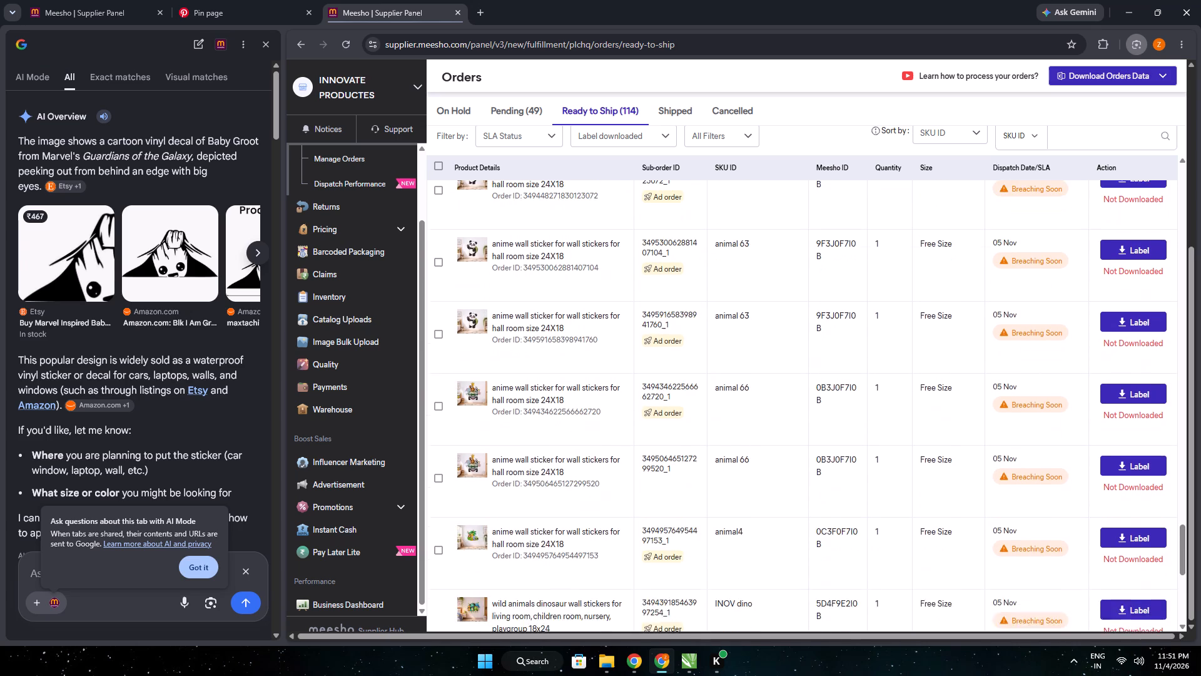
pyautogui.scroll(-11, 659, 457)
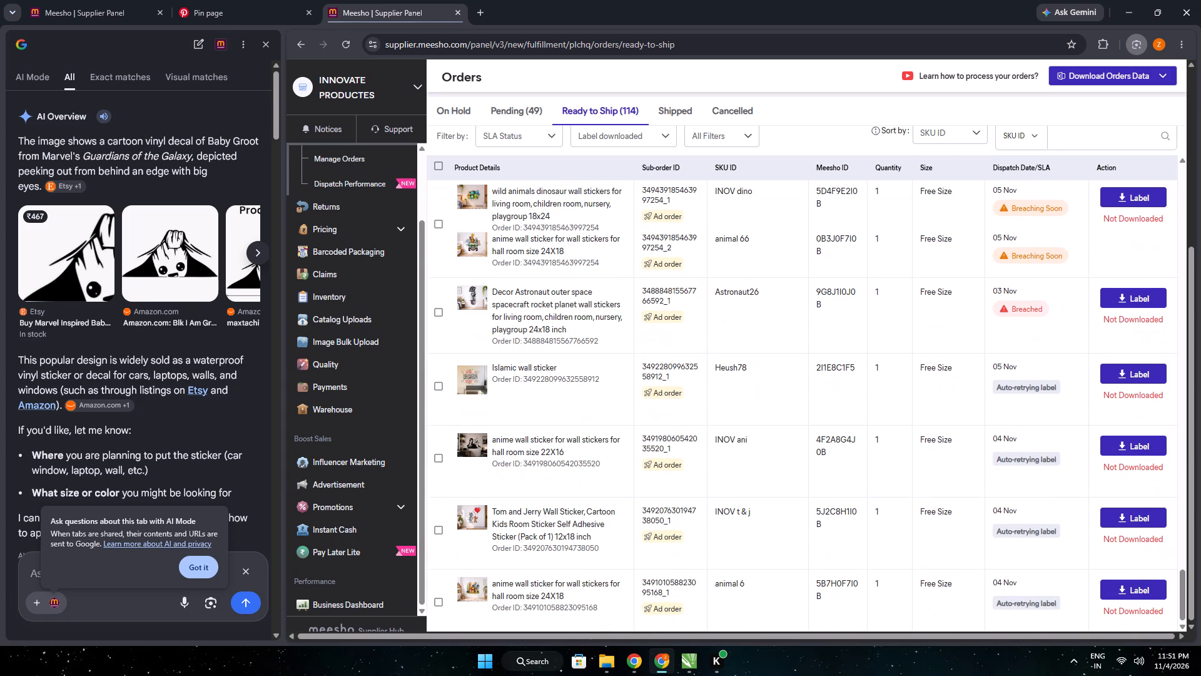
pyautogui.scroll(-11, 576, 479)
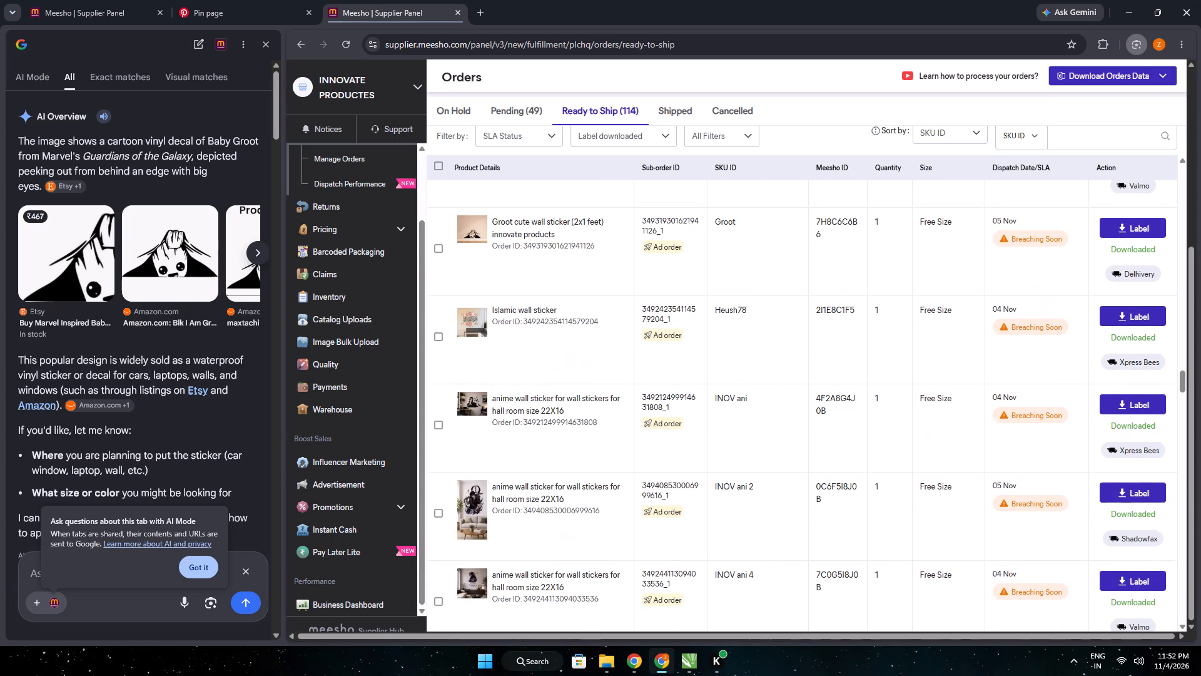
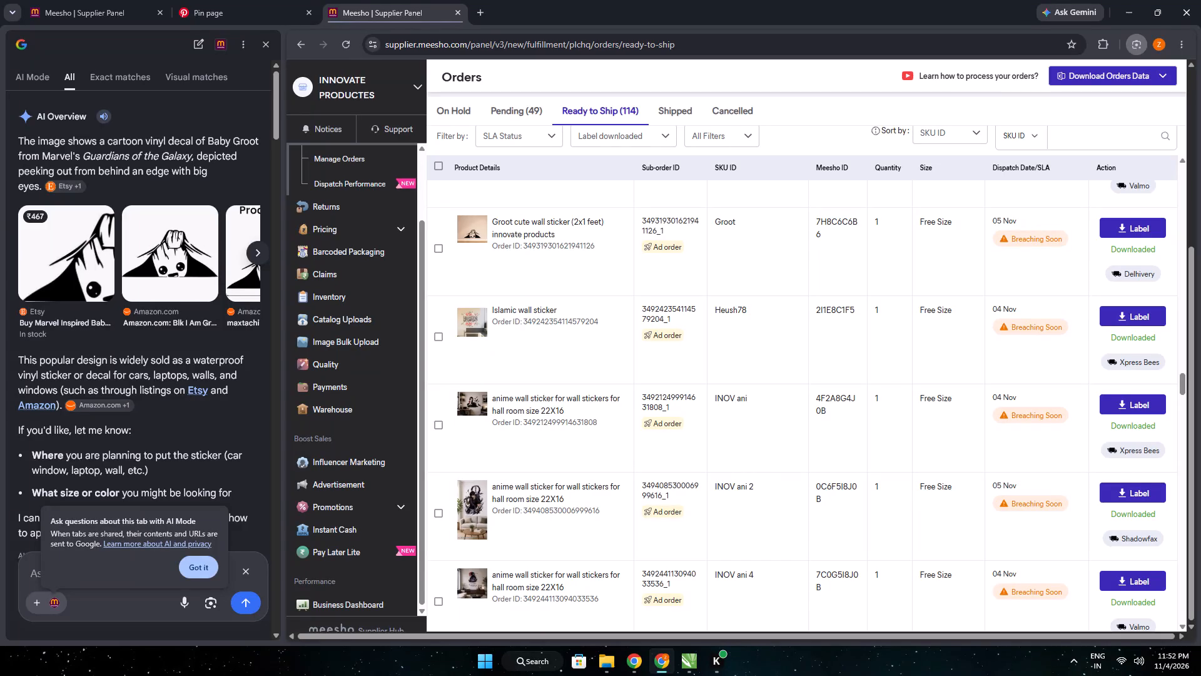
# Copy the SKU INOV ani 2 and search for it in the ready-to-ship orders and in the pending orders.
pyautogui.tripleClick(739, 483)
pyautogui.hotkey('ctrl', 'c')
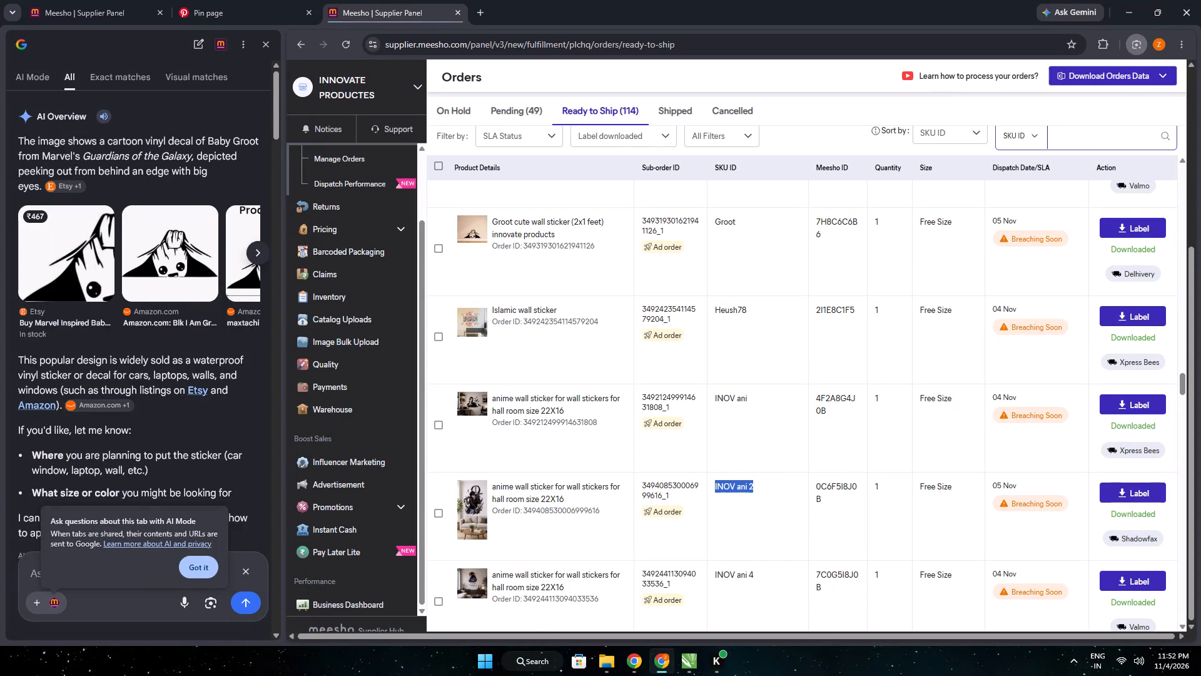
pyautogui.keyDown('ctrl'); pyautogui.click(1095, 146); pyautogui.keyUp('ctrl')
pyautogui.hotkey('ctrl', 'v')
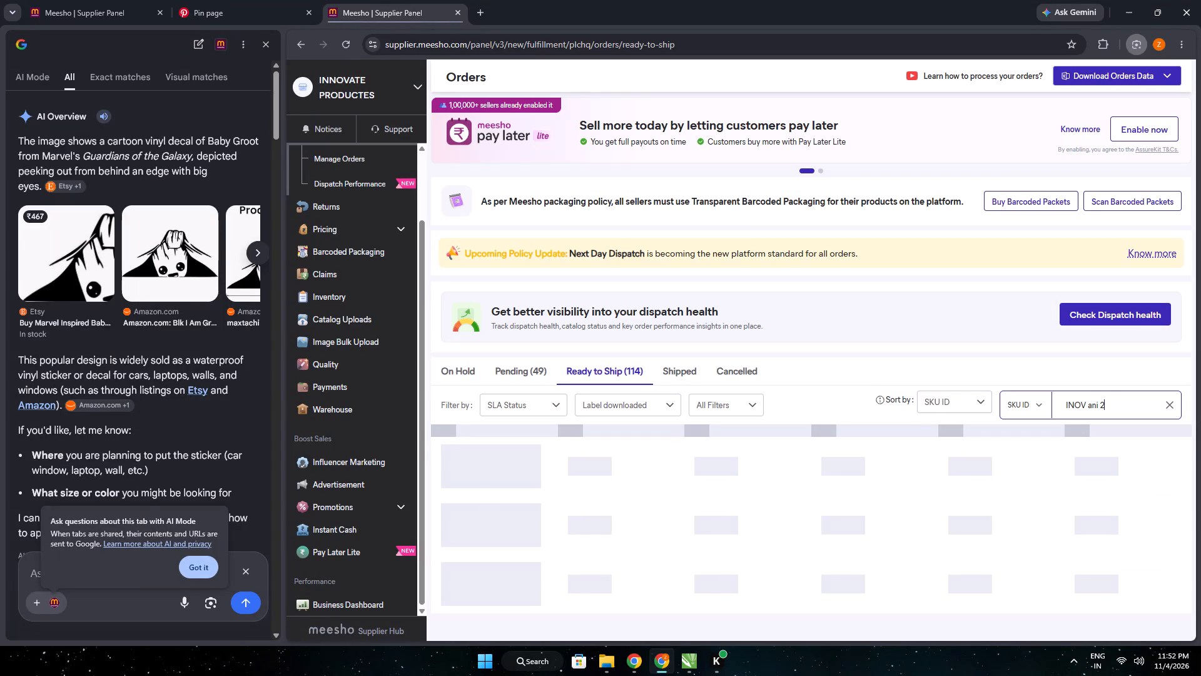
pyautogui.click(509, 372)
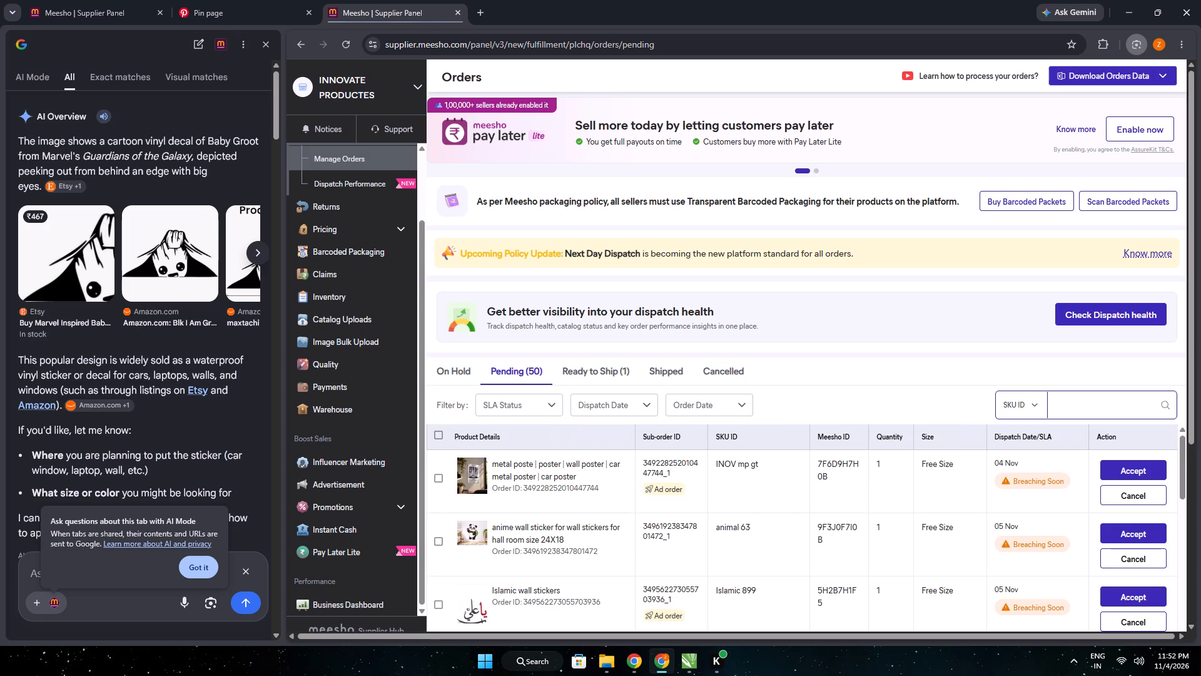
pyautogui.click(1109, 401)
pyautogui.hotkey('ctrl', 'v')
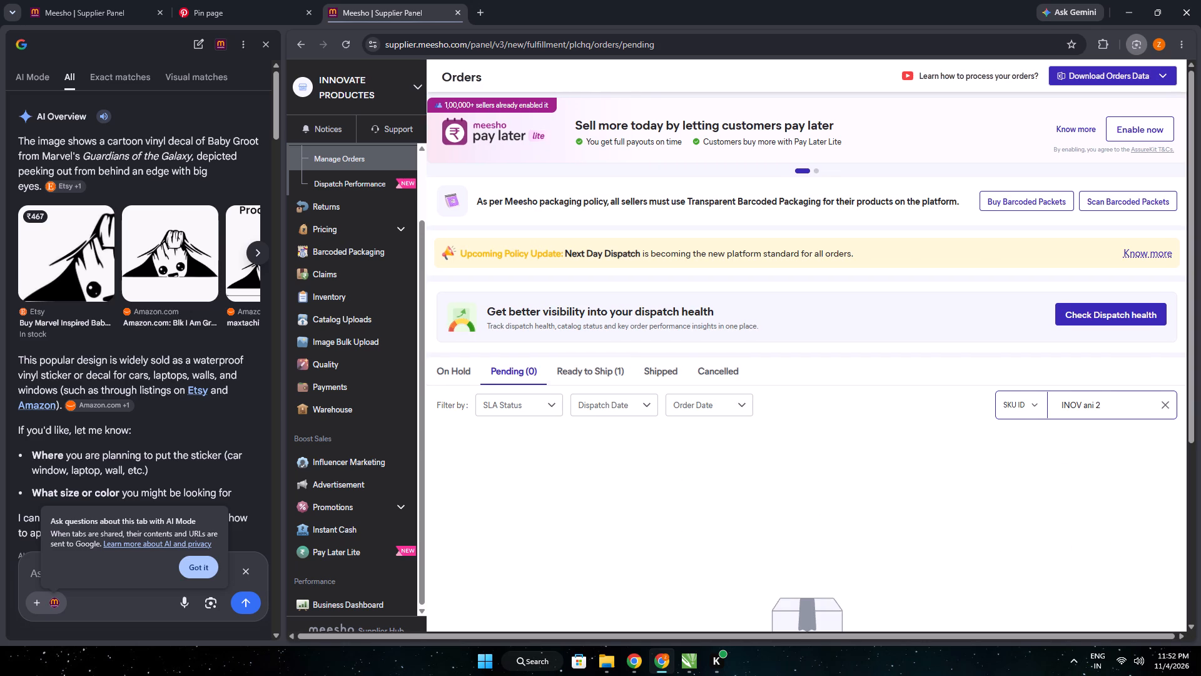
# Switch to CorelDRAW and group the purple anime swordsman sticker at the page's top-left corner in Backup_of_31 oct (2).
pyautogui.click(686, 663)
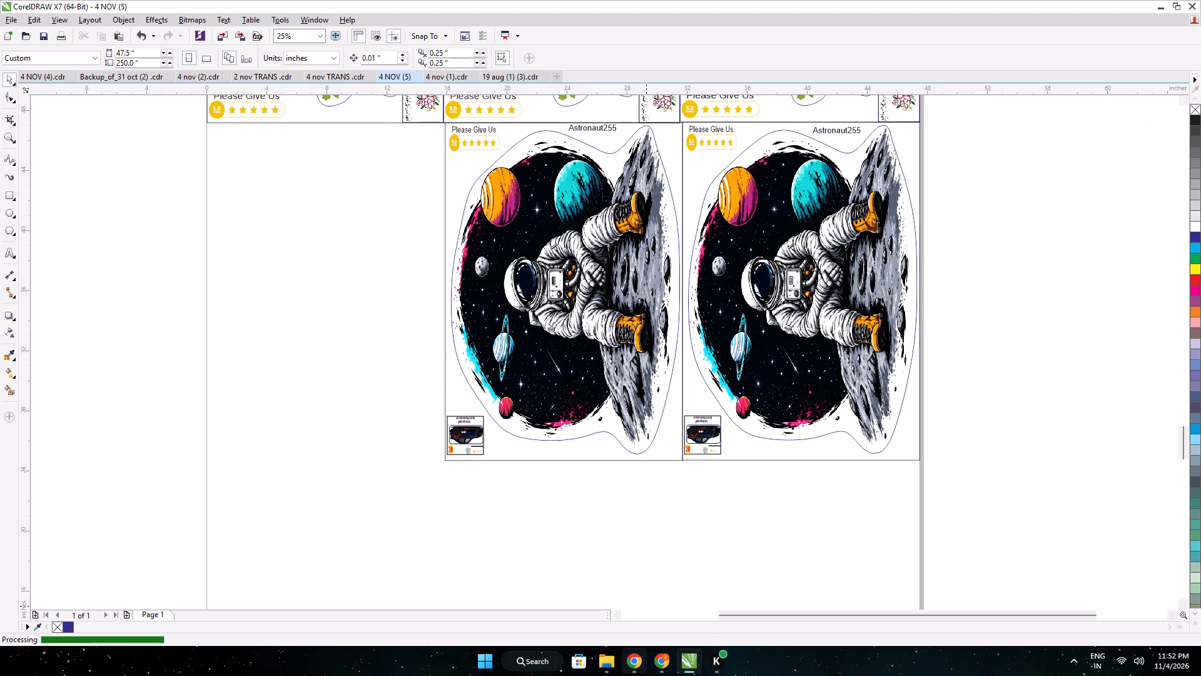
pyautogui.click(619, 663)
pyautogui.scroll(-3, 761, 448)
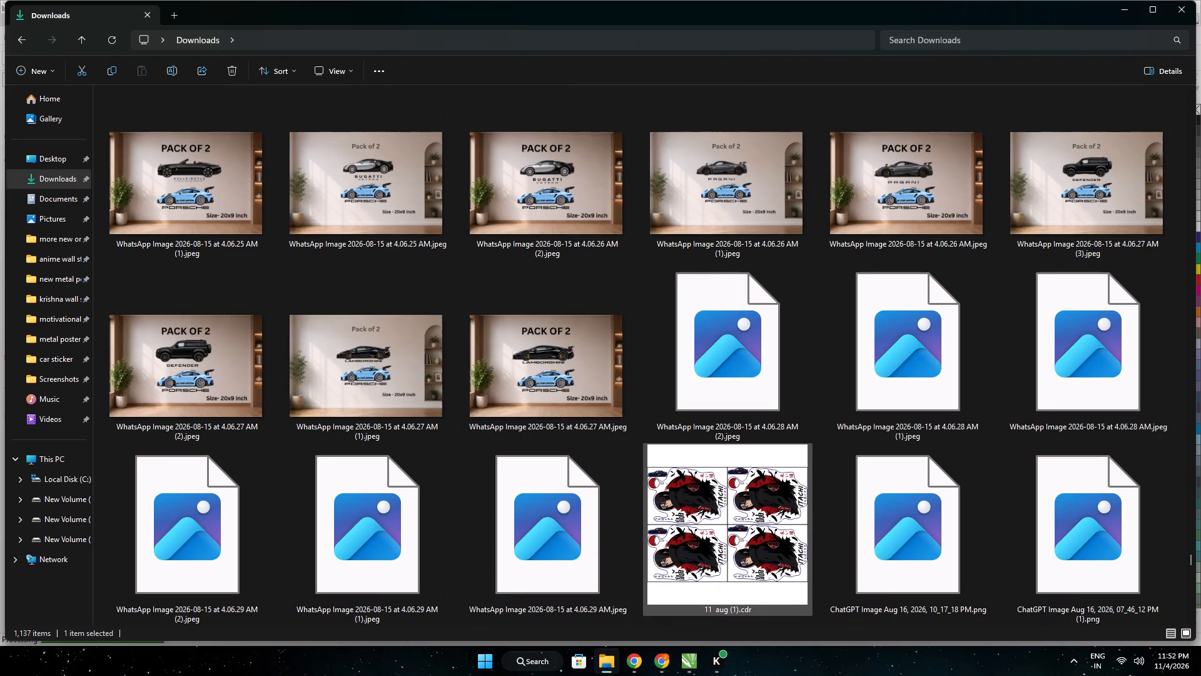
pyautogui.click(693, 660)
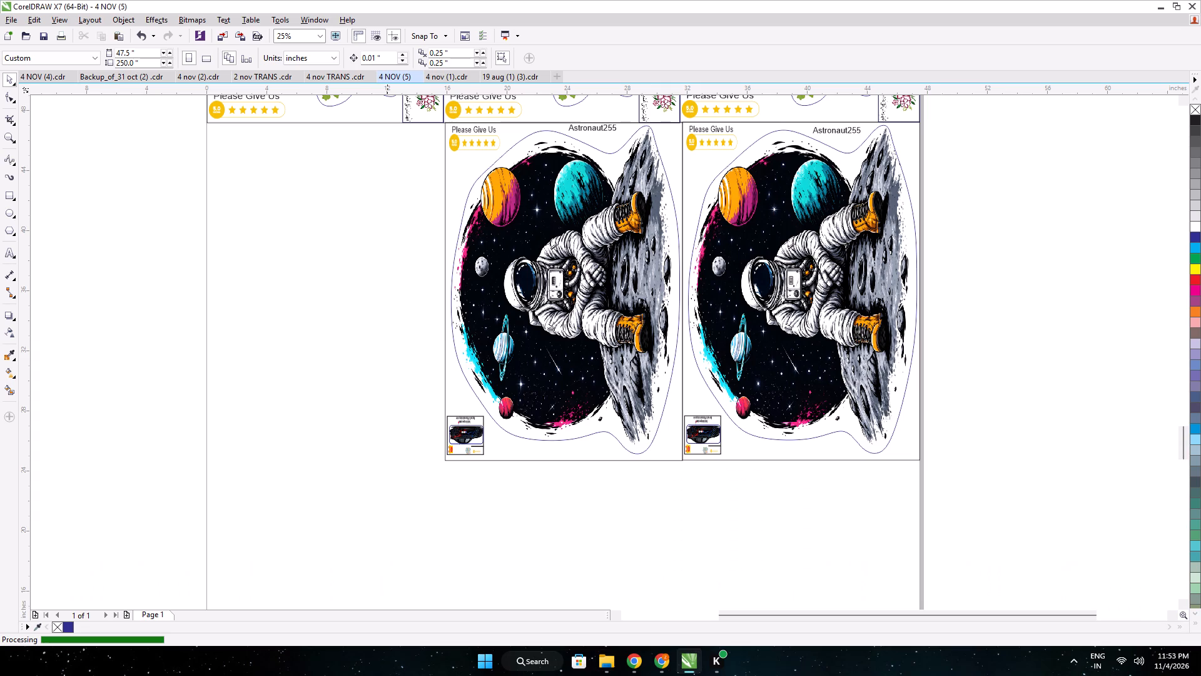
pyautogui.click(108, 74)
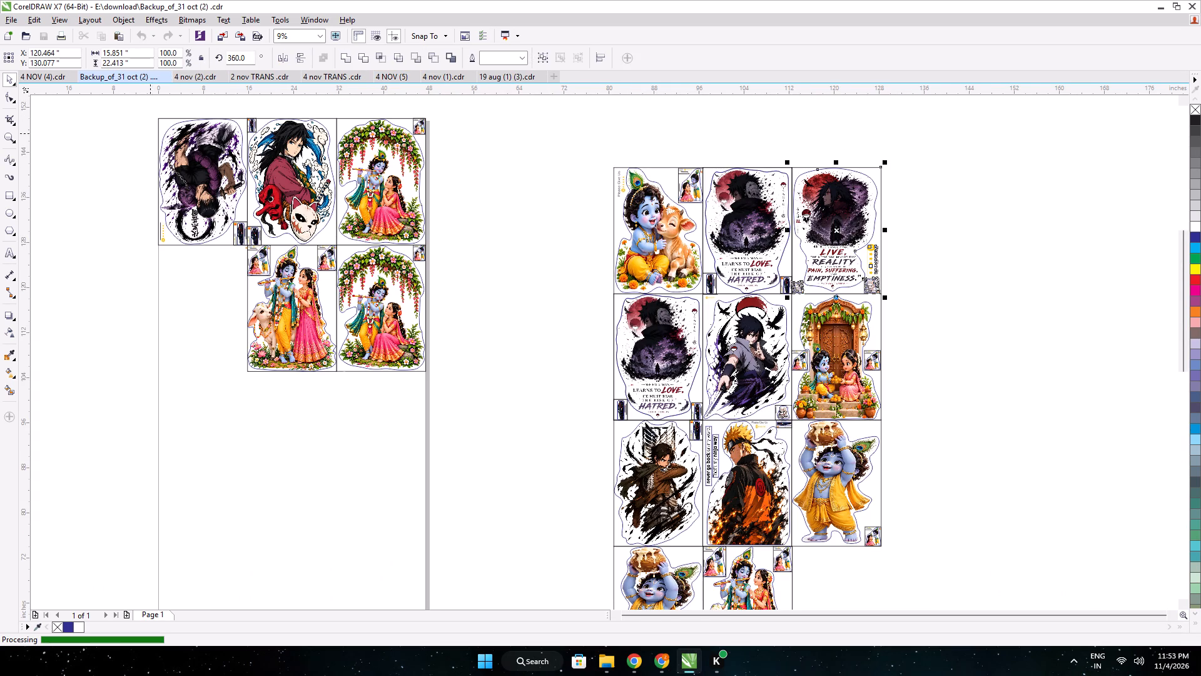
pyautogui.moveTo(141, 109); pyautogui.dragTo(249, 257)
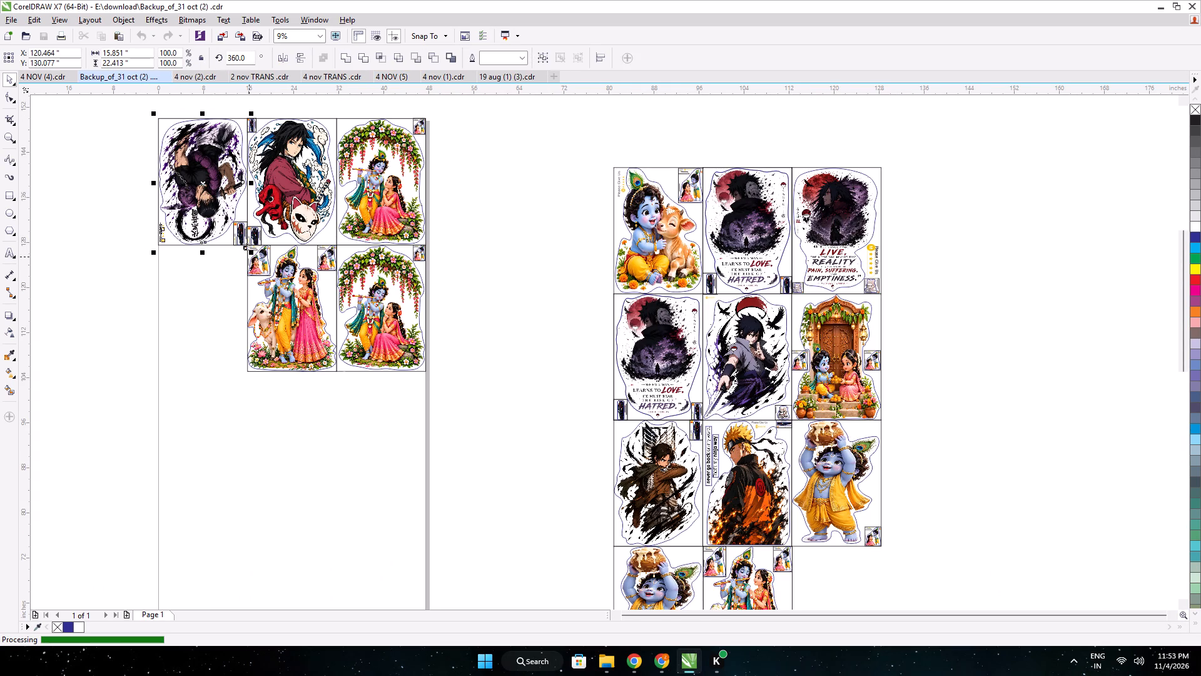
pyautogui.hotkey('ctrl', 'g')
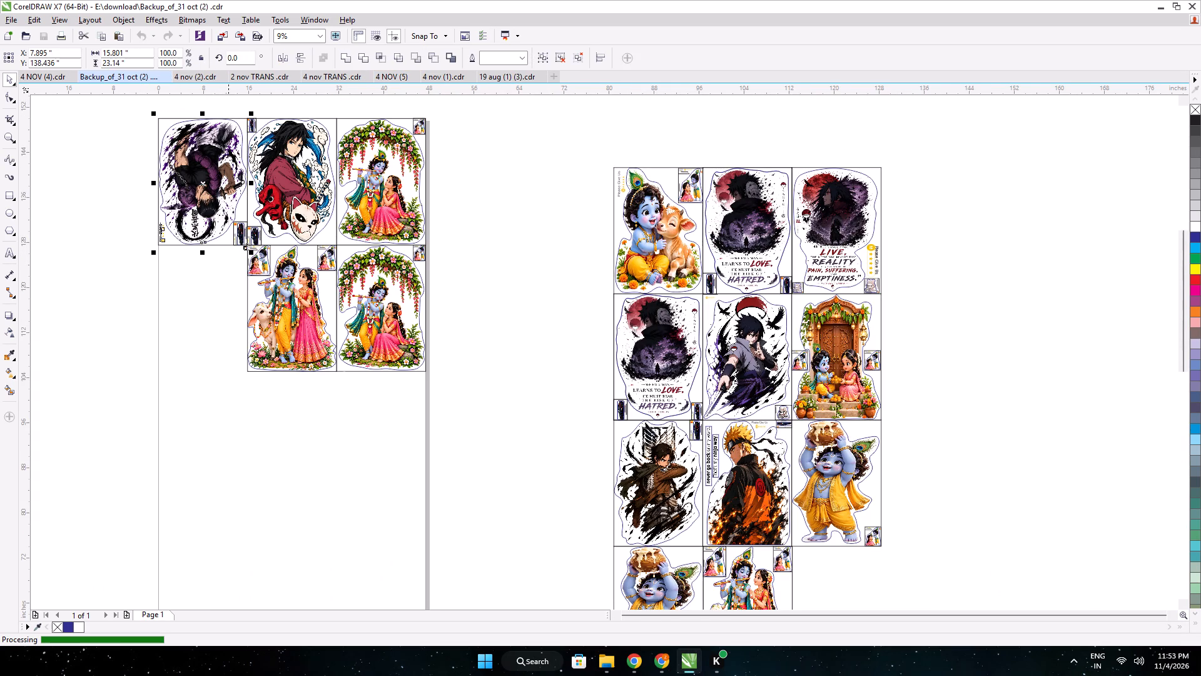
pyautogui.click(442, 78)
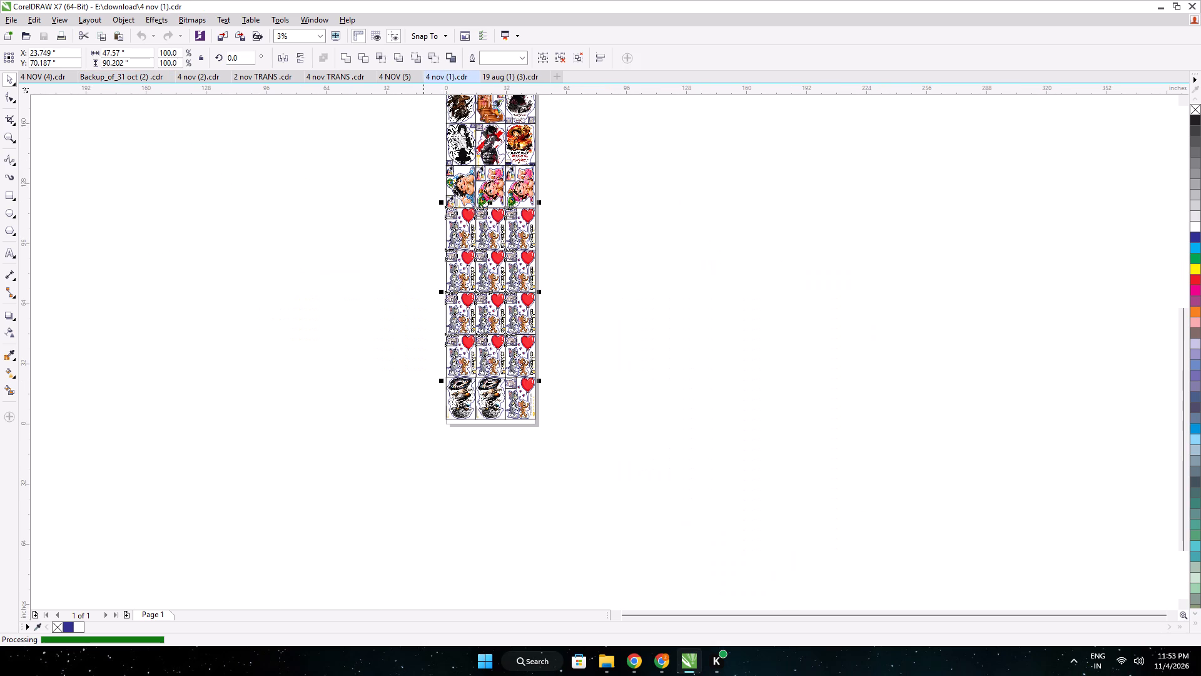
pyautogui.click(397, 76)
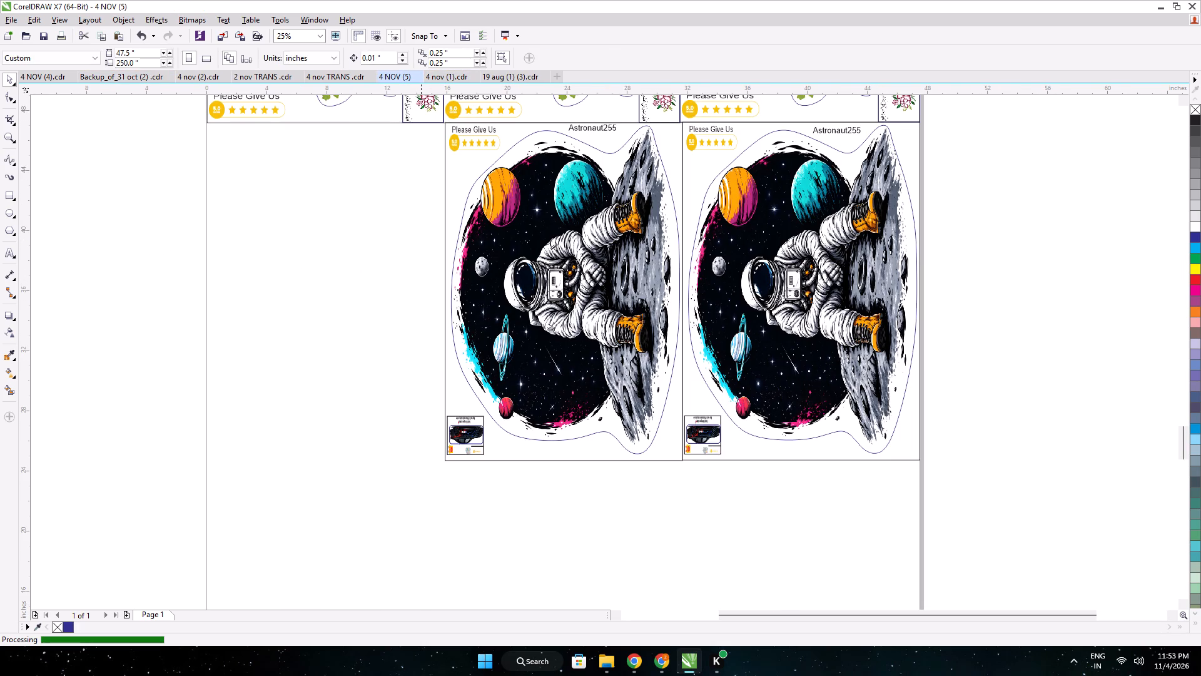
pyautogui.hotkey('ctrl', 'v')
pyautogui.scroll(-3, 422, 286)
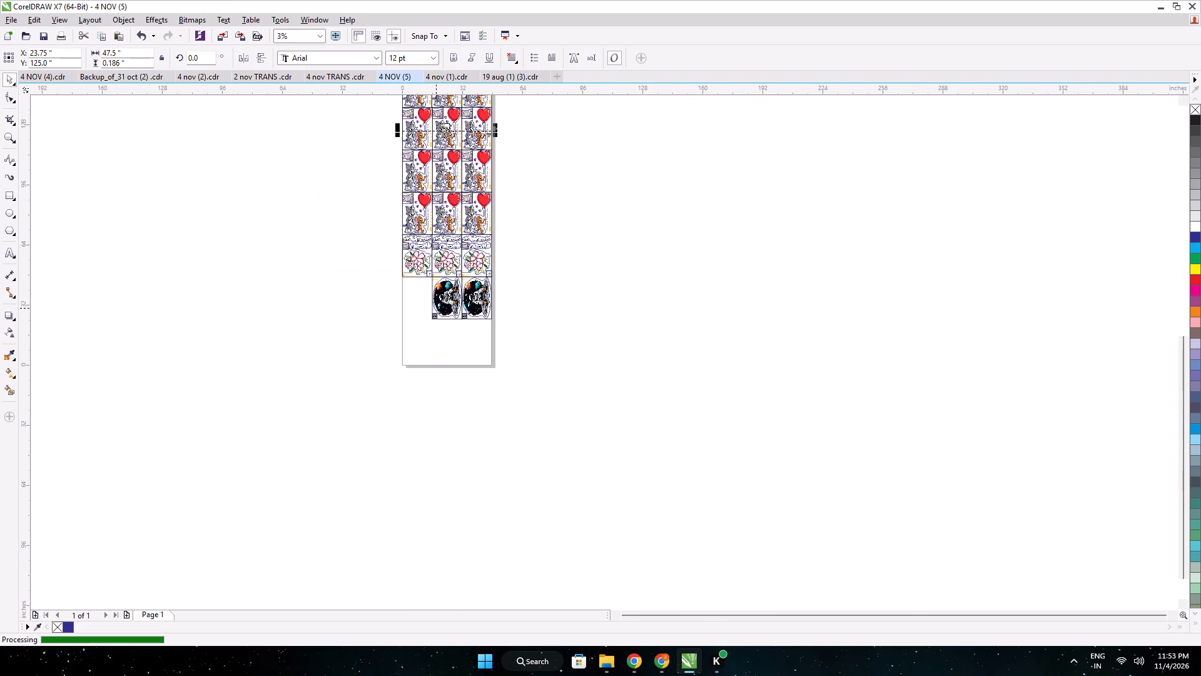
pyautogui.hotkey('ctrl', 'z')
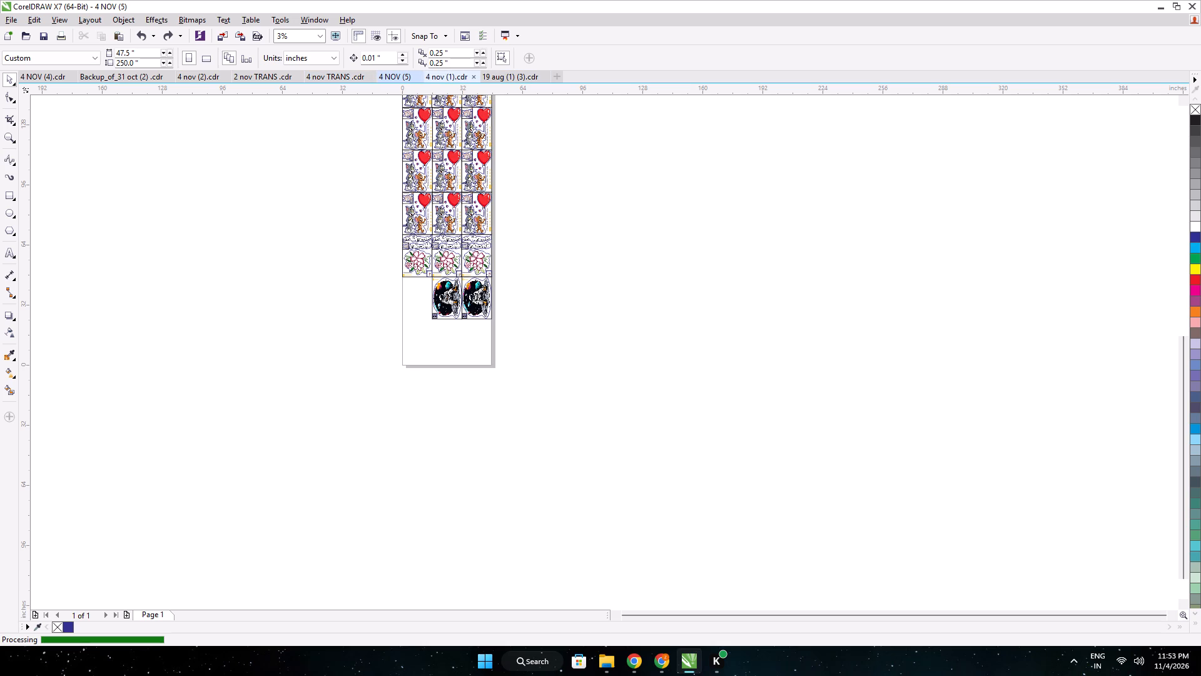
# Copy the grouped swordsman sticker from Backup_of_31 oct (2) into 4 NOV (5) and move it into the empty slot beside the astronaut stickers.
pyautogui.click(126, 80)
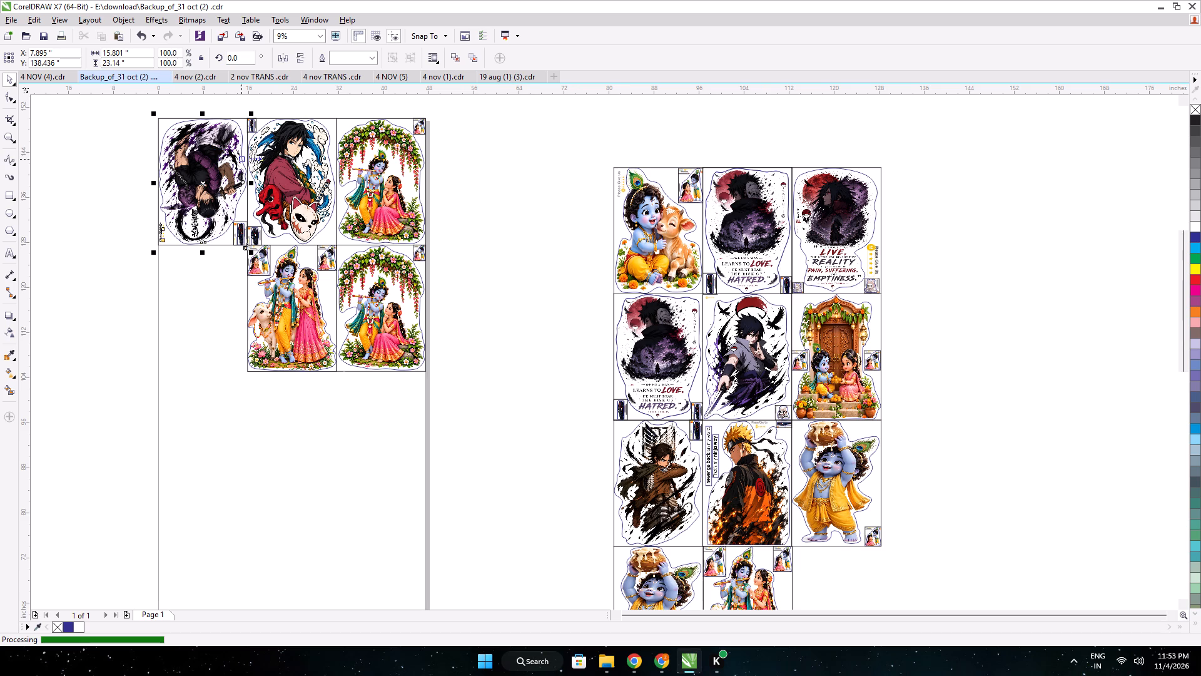
pyautogui.hotkey('ctrl', 'c')
pyautogui.click(451, 74)
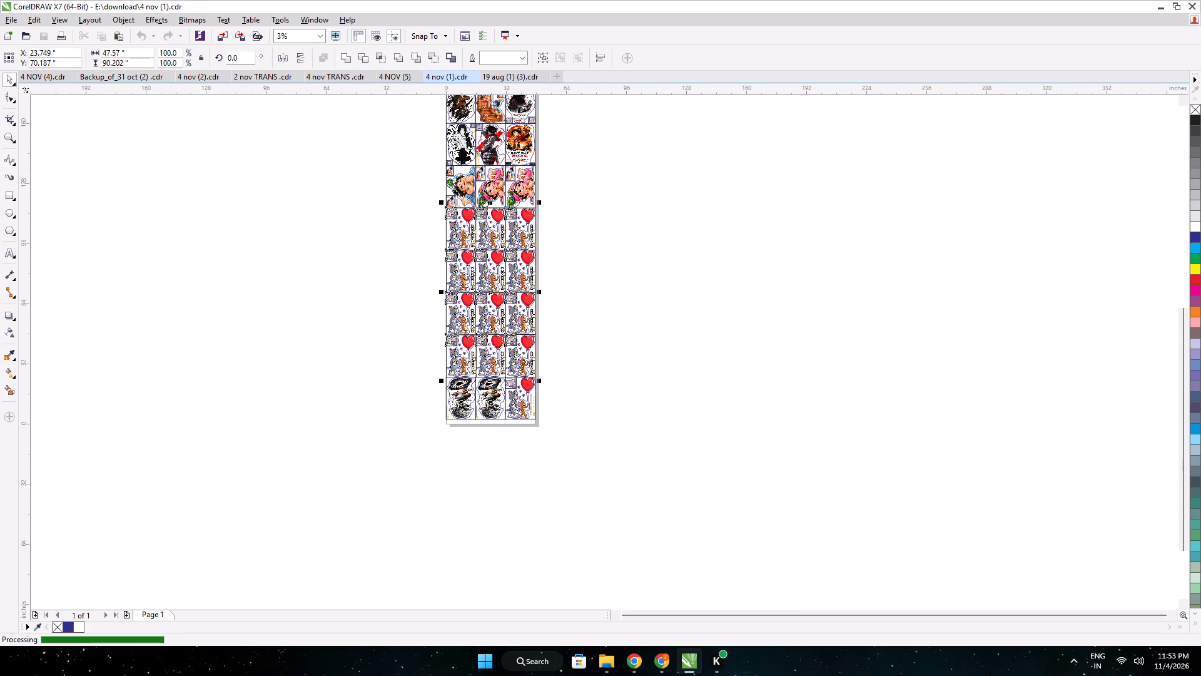
pyautogui.click(396, 79)
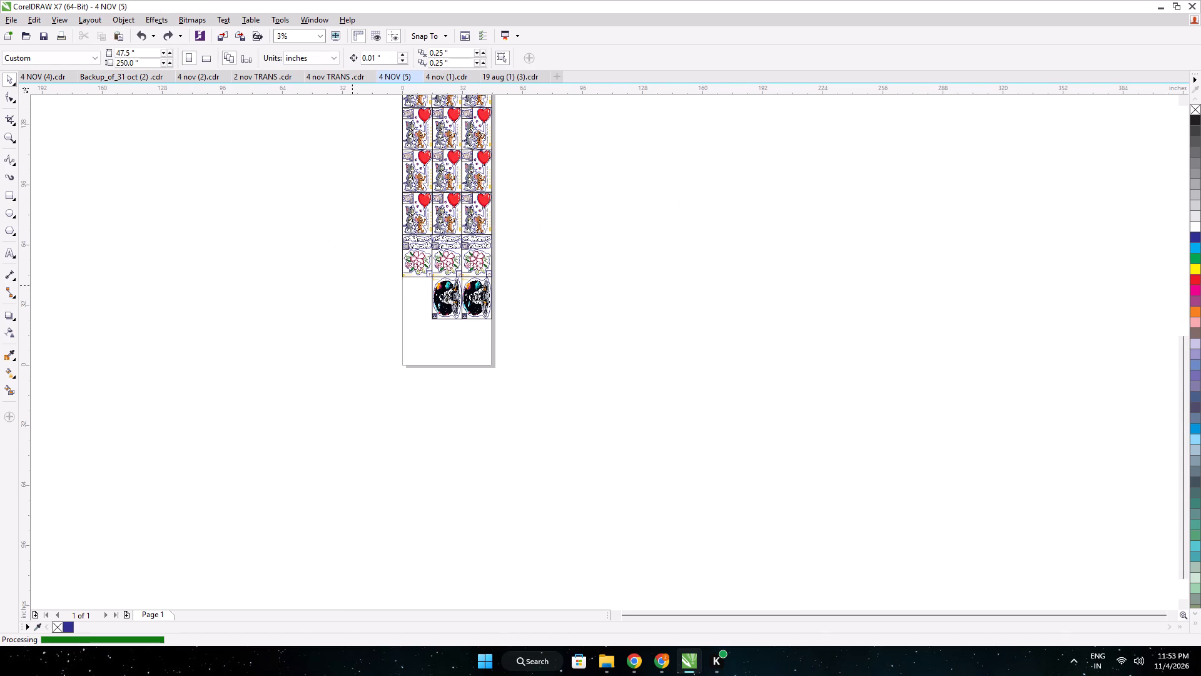
pyautogui.hotkey('ctrl', 'v')
pyautogui.moveTo(425, 249); pyautogui.dragTo(452, 434, button='middle')
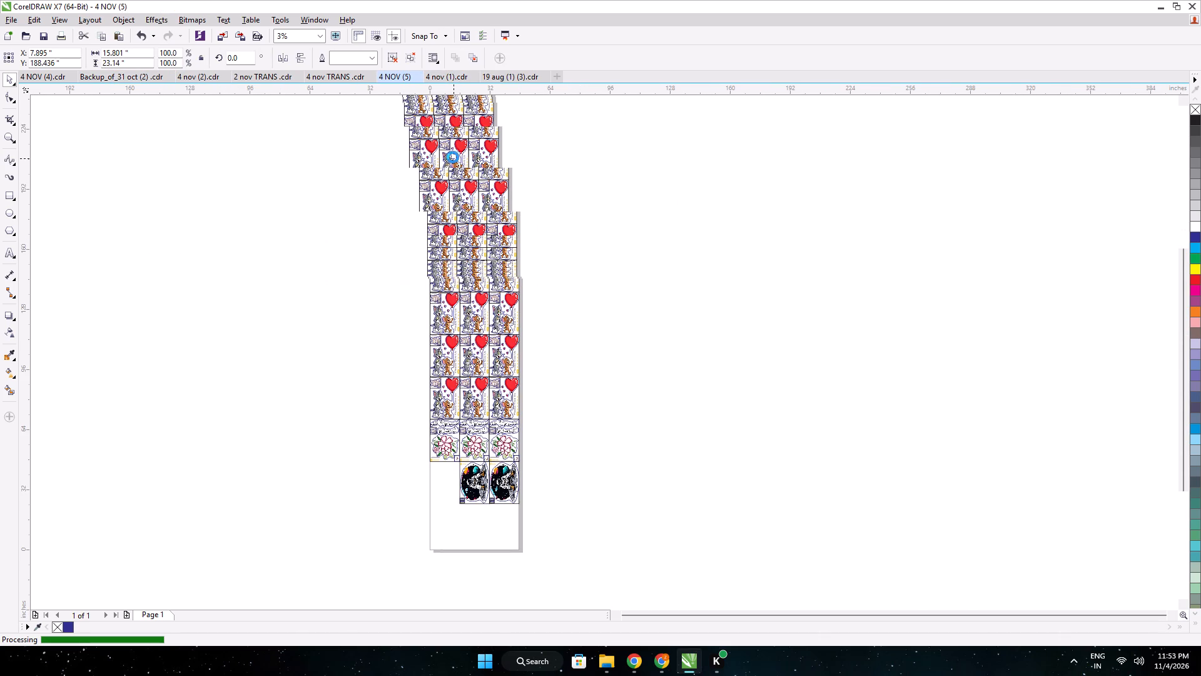
pyautogui.moveTo(444, 195); pyautogui.dragTo(447, 494)
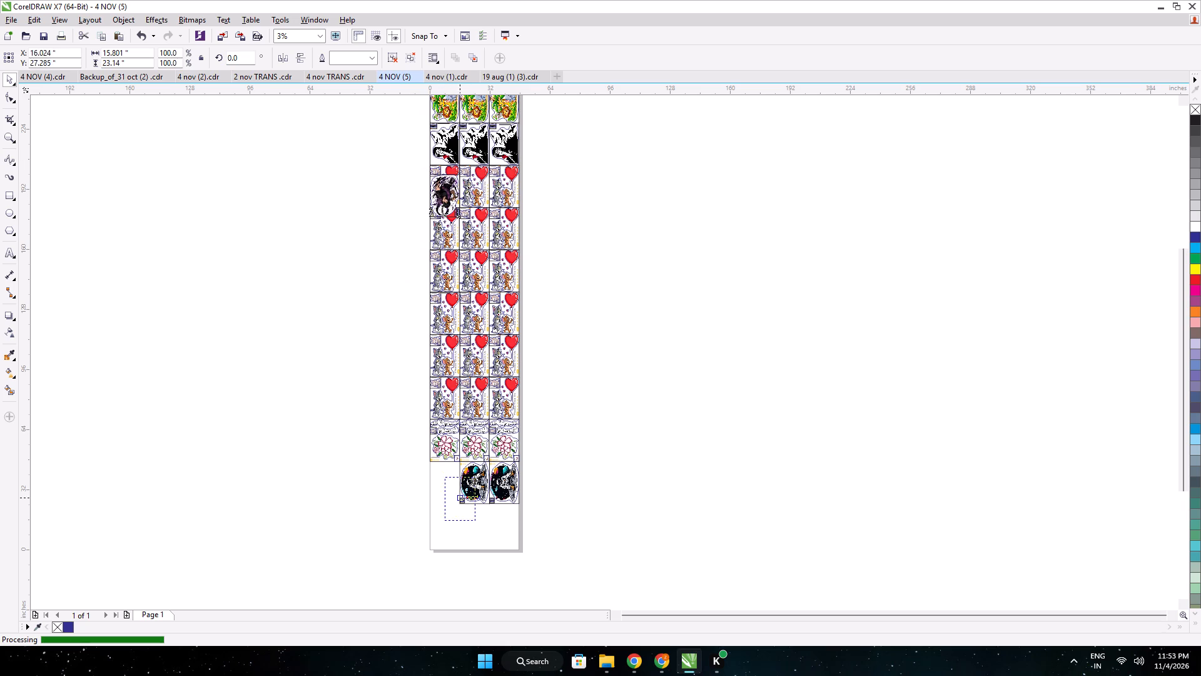
pyautogui.moveTo(447, 494); pyautogui.dragTo(443, 484)
# Set the pasted swordsman sticker's height to 22.5 inches.
pyautogui.scroll(2, 442, 483)
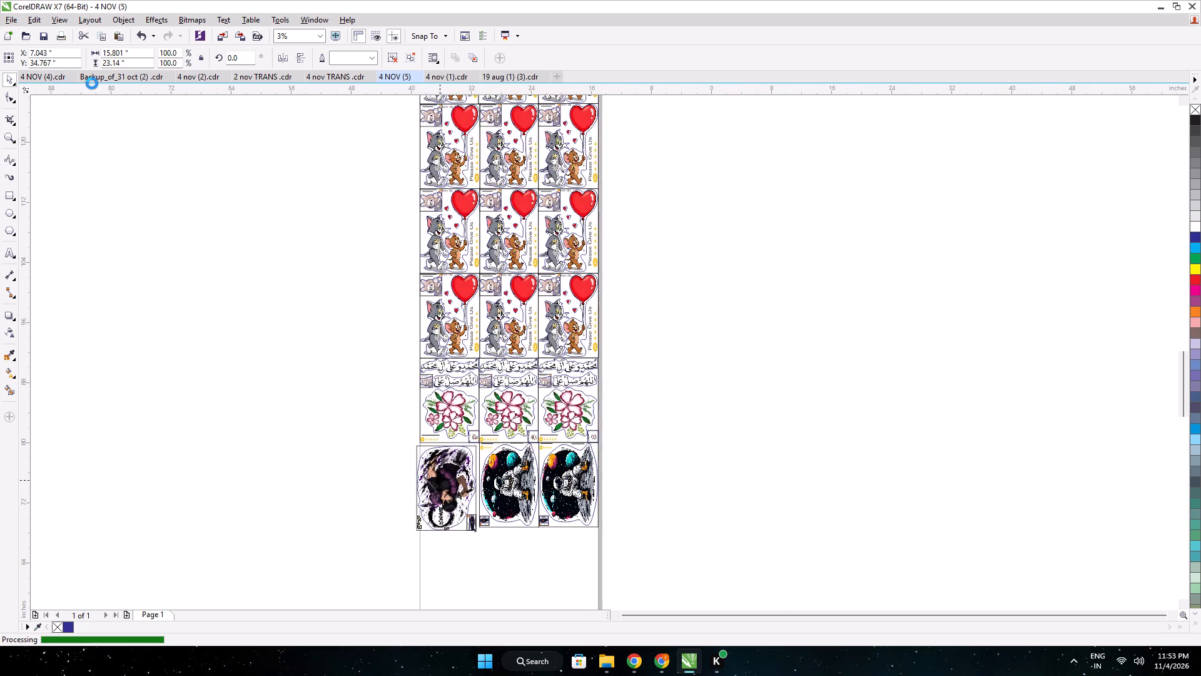
pyautogui.doubleClick(107, 66)
pyautogui.write('22.5')
pyautogui.press('Return')
# Align the swordsman sticker directly beneath the flower sticker and nudge it 0.1 inch right to meet the astronaut sticker's border.
pyautogui.moveTo(782, 555); pyautogui.dragTo(686, 138, button='middle')
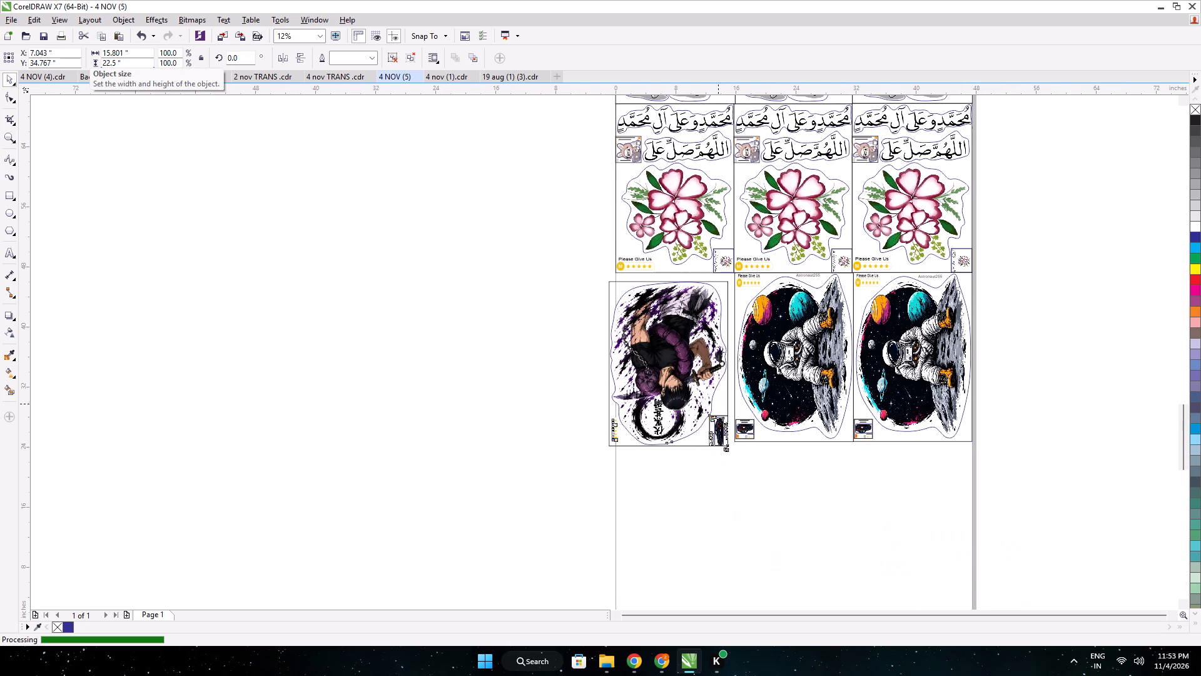
pyautogui.scroll(2, 642, 294)
pyautogui.moveTo(647, 309); pyautogui.dragTo(669, 282)
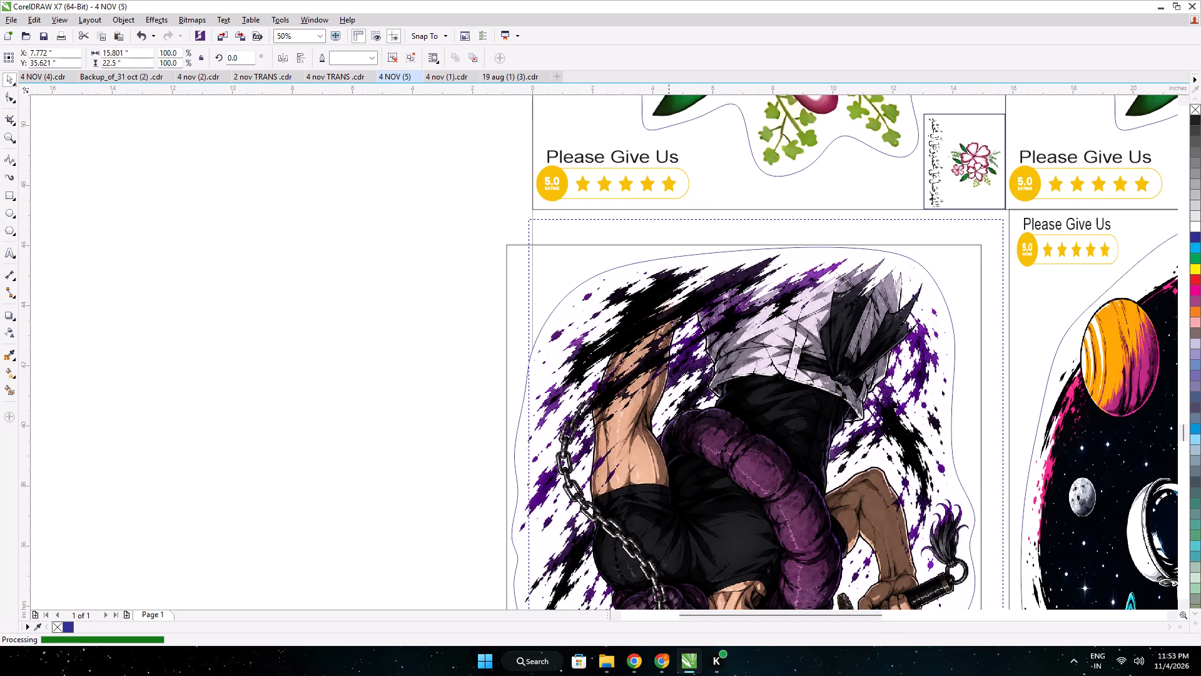
pyautogui.moveTo(669, 282); pyautogui.dragTo(671, 274)
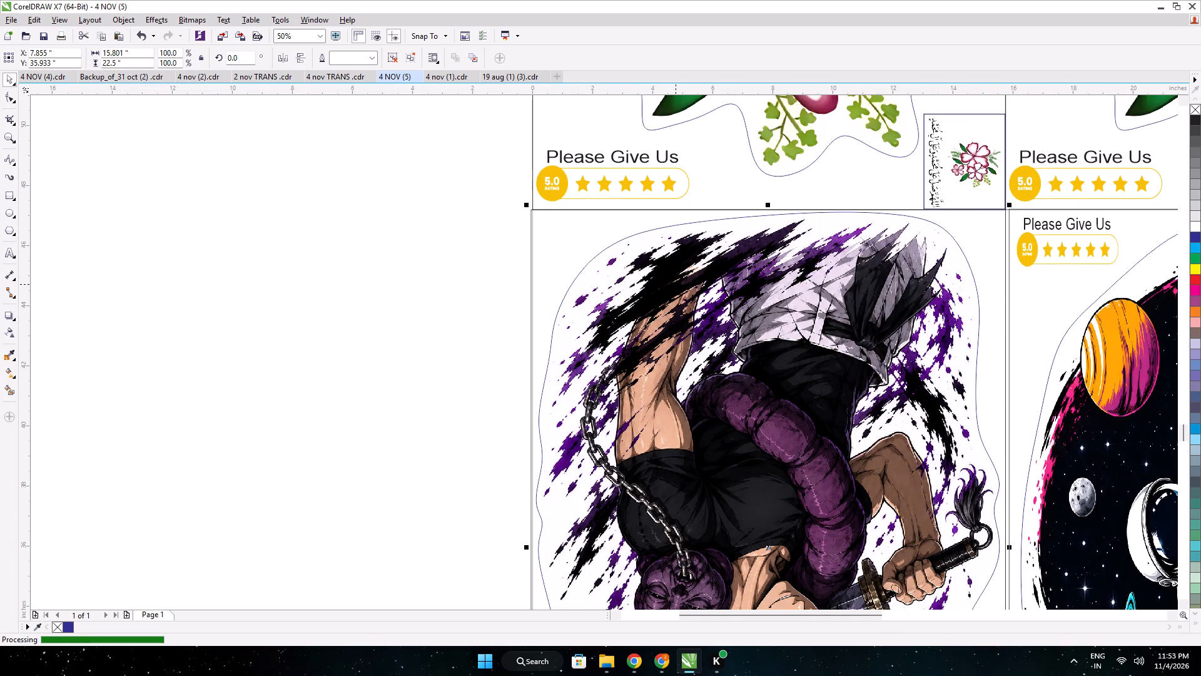
pyautogui.hotkey('ctrl', 'g')
pyautogui.press('Right')
pyautogui.press('Right')
pyautogui.press('Right')
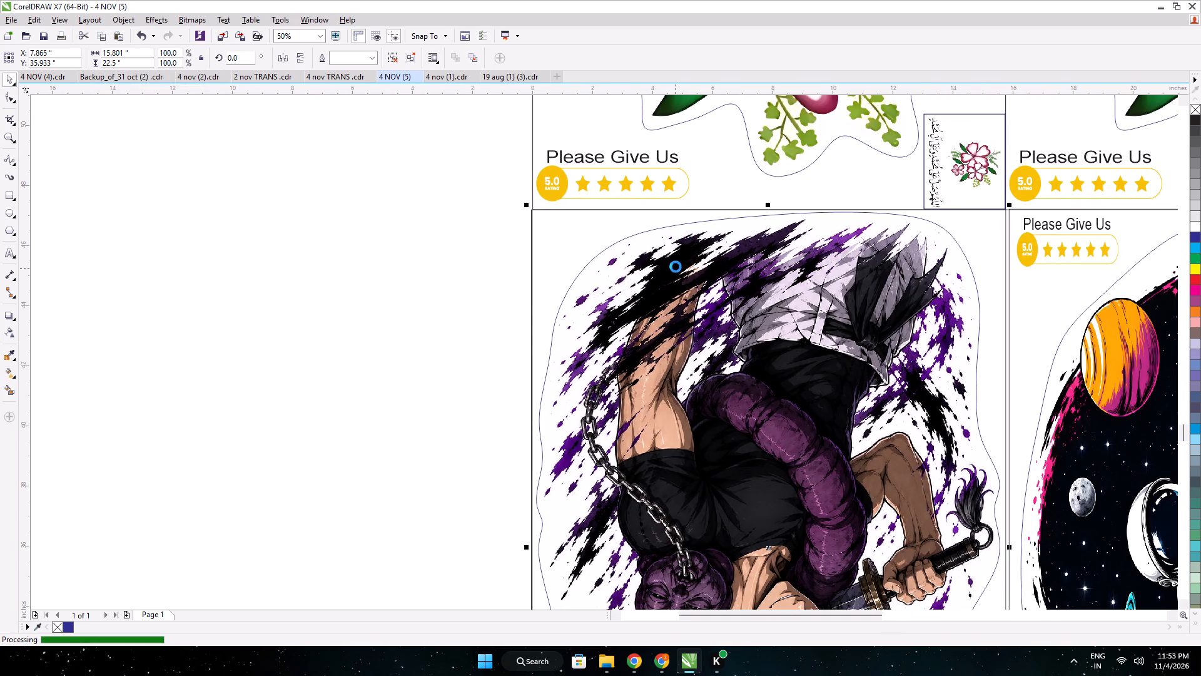
pyautogui.press('Right')
pyautogui.press('Right')
pyautogui.press('Right')
pyautogui.press('Right')
pyautogui.press('Right')
pyautogui.press('Right')
pyautogui.press('Right')
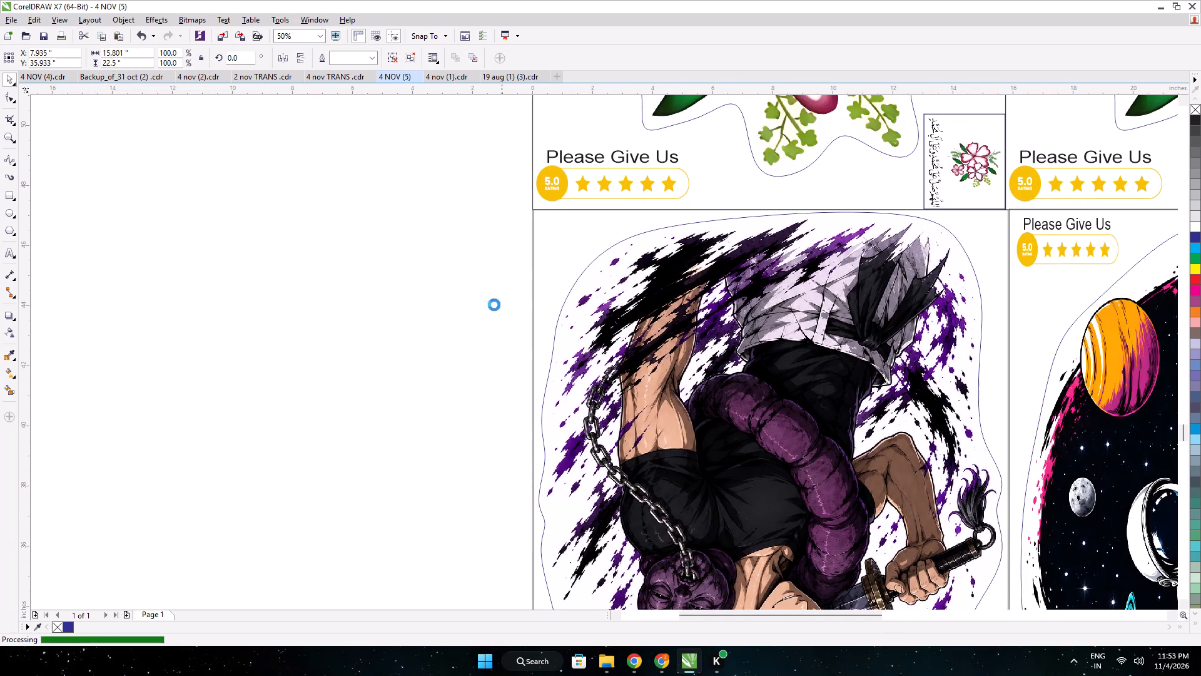
pyautogui.click(492, 309)
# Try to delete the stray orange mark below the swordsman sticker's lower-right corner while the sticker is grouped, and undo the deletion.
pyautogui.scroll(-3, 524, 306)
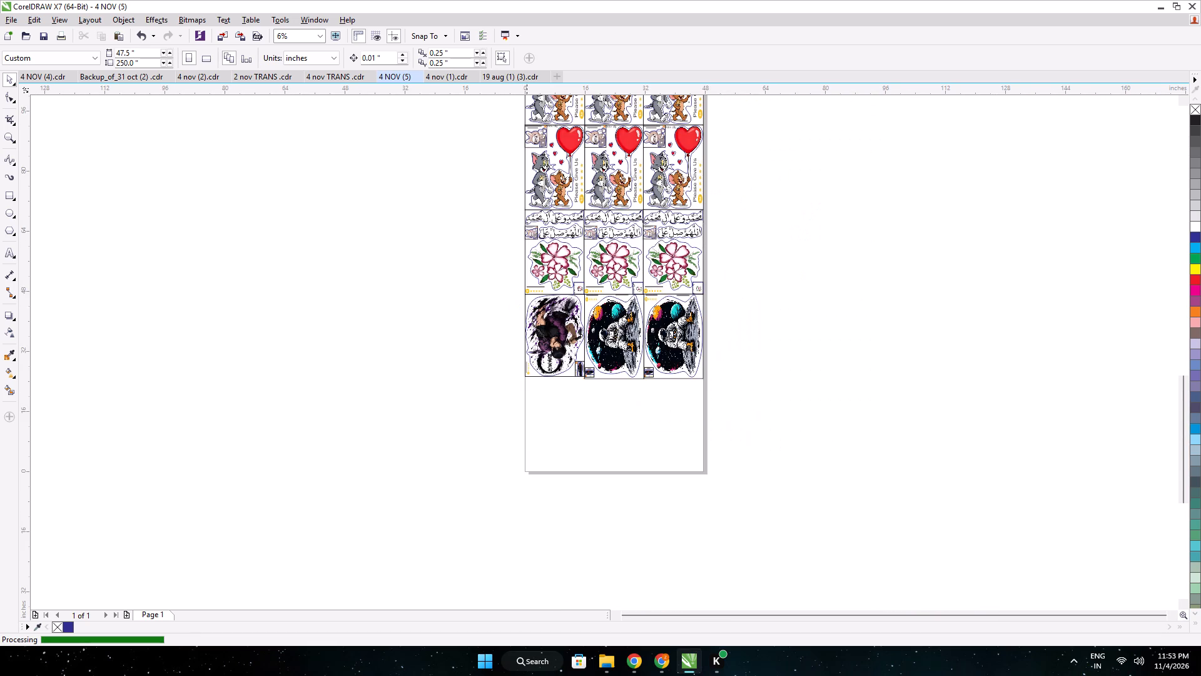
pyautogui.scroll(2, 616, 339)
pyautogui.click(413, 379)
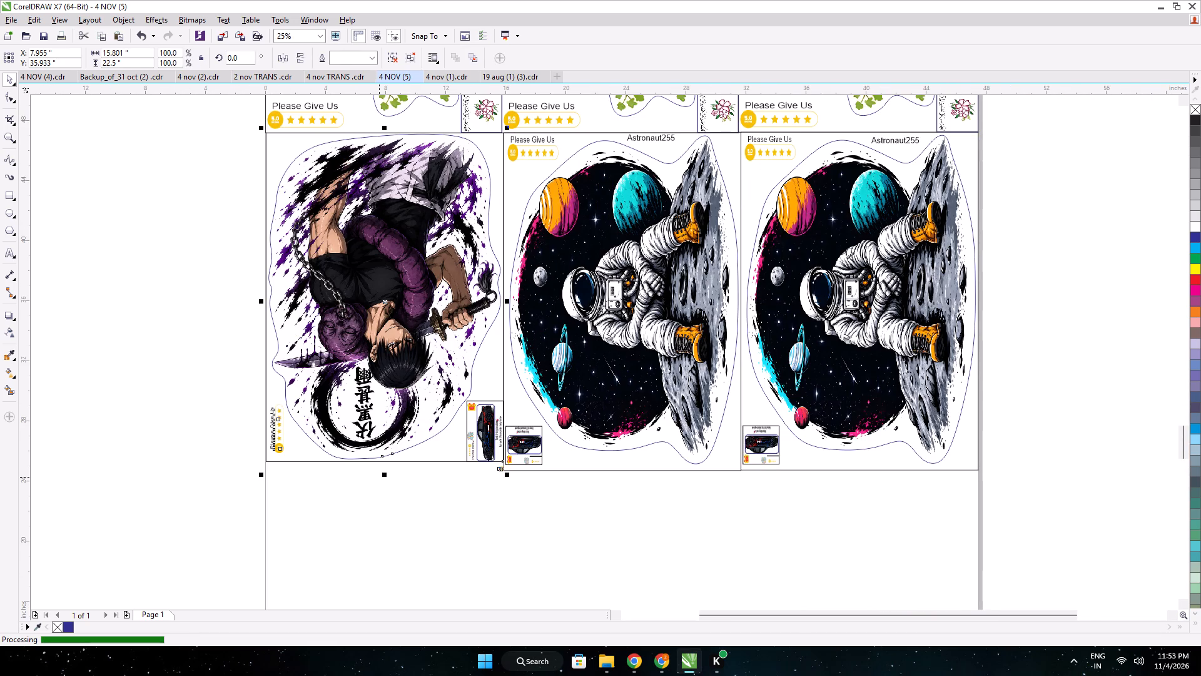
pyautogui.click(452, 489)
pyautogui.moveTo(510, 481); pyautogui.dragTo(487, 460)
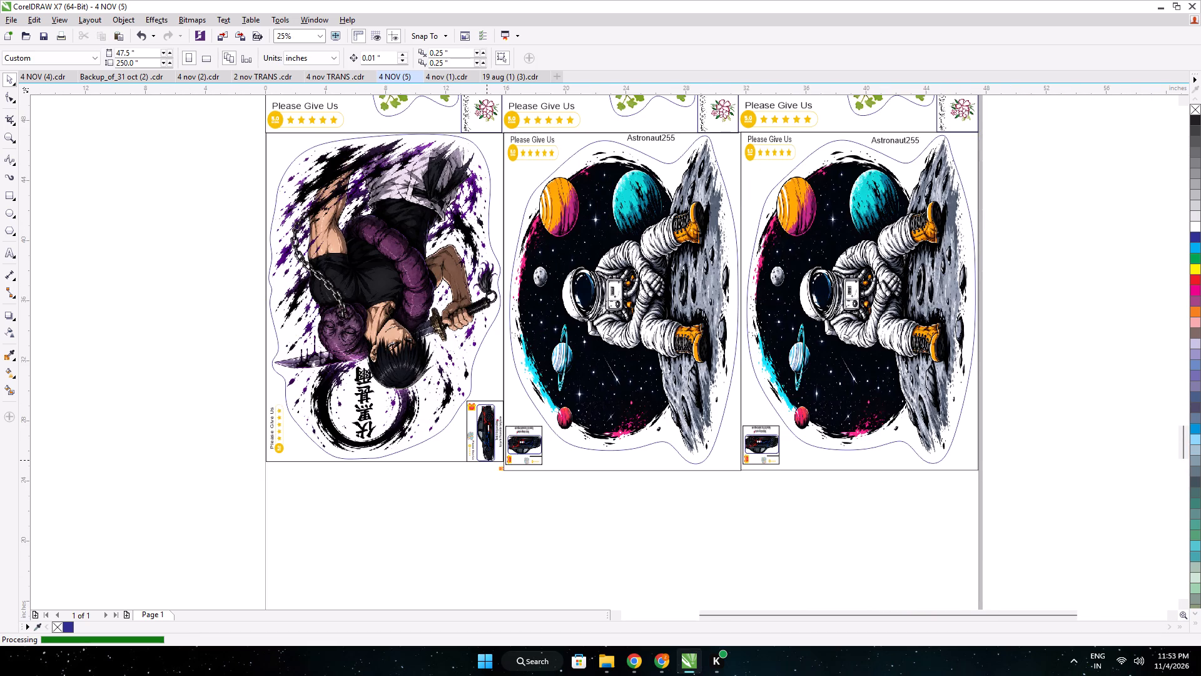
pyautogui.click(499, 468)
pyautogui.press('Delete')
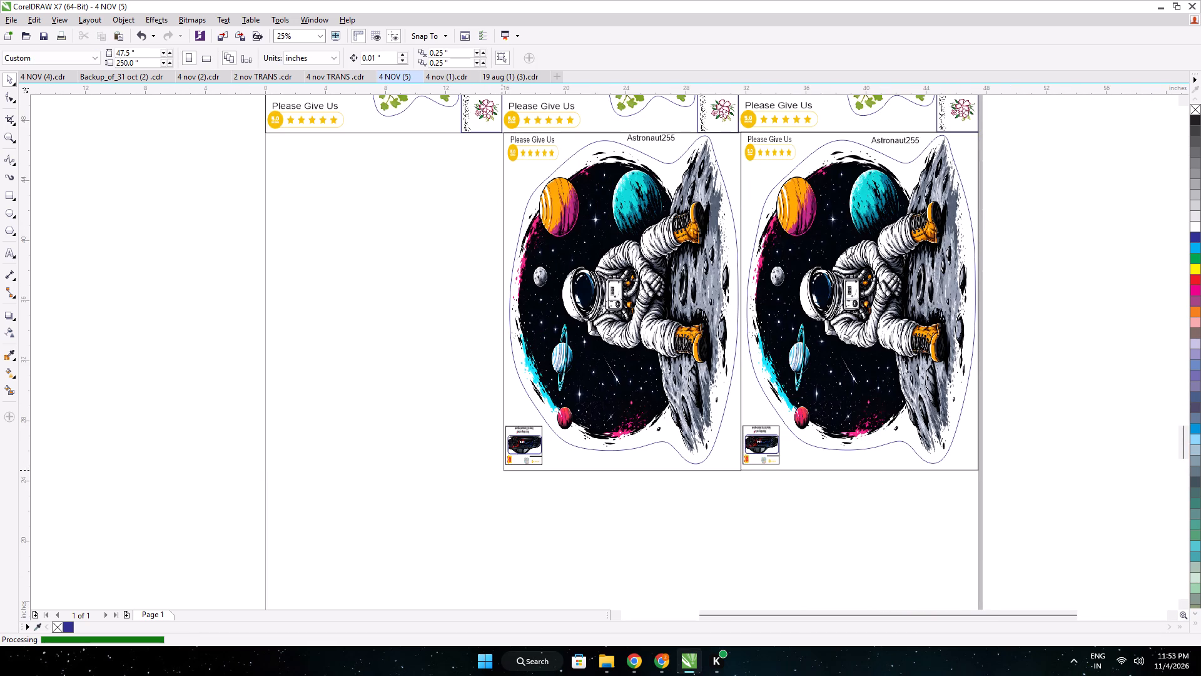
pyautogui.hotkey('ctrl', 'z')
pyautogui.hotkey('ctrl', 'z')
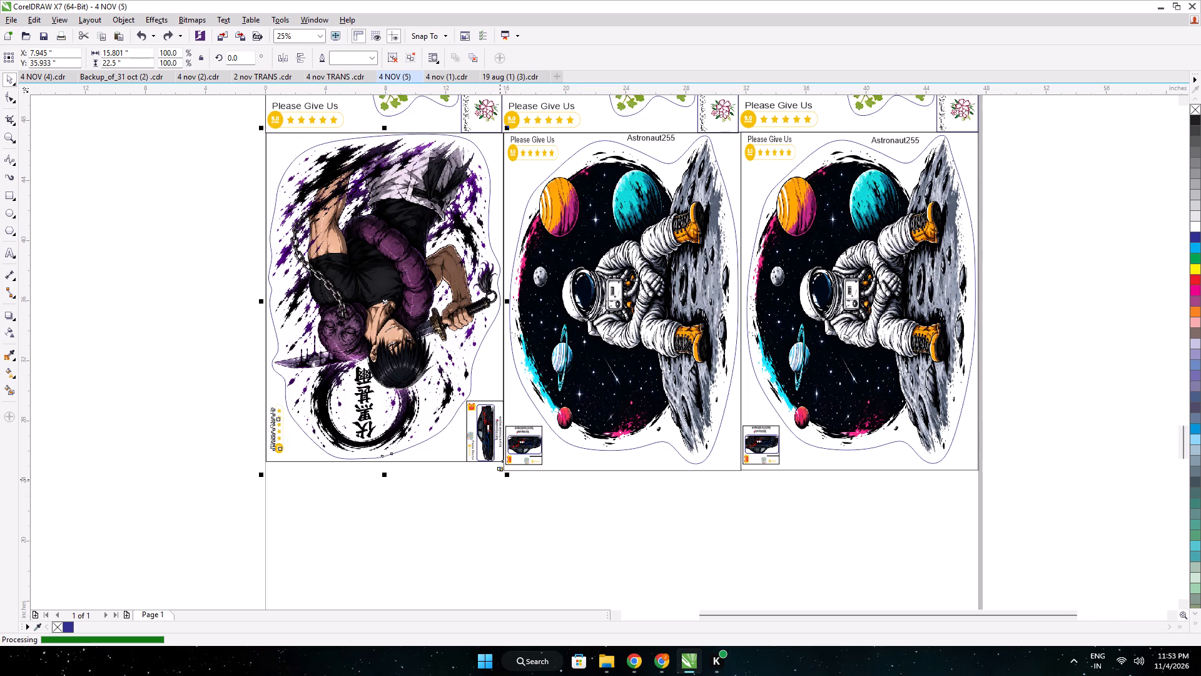
# Ungroup the swordsman sticker and delete the small stray mark below its lower-right corner.
pyautogui.hotkey('ctrl', 'u')
pyautogui.click(490, 508)
pyautogui.moveTo(505, 474); pyautogui.dragTo(495, 466)
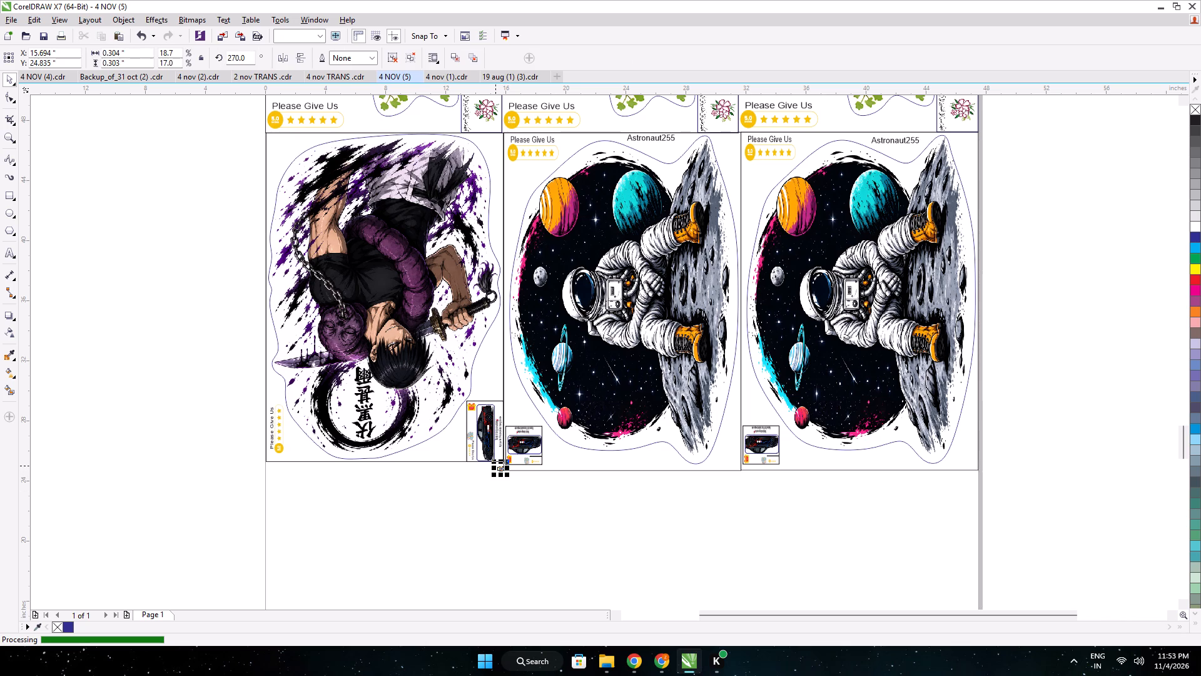
pyautogui.press('Delete')
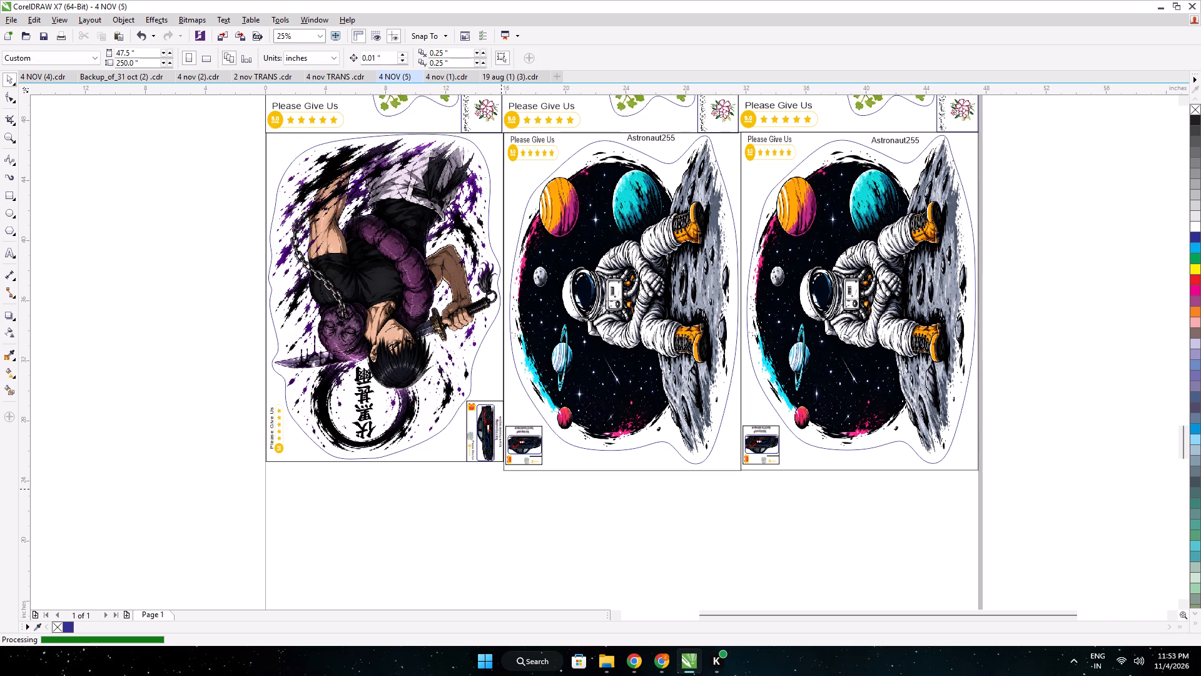
# Group all remaining parts of the swordsman sticker together again.
pyautogui.moveTo(505, 491); pyautogui.dragTo(251, 125)
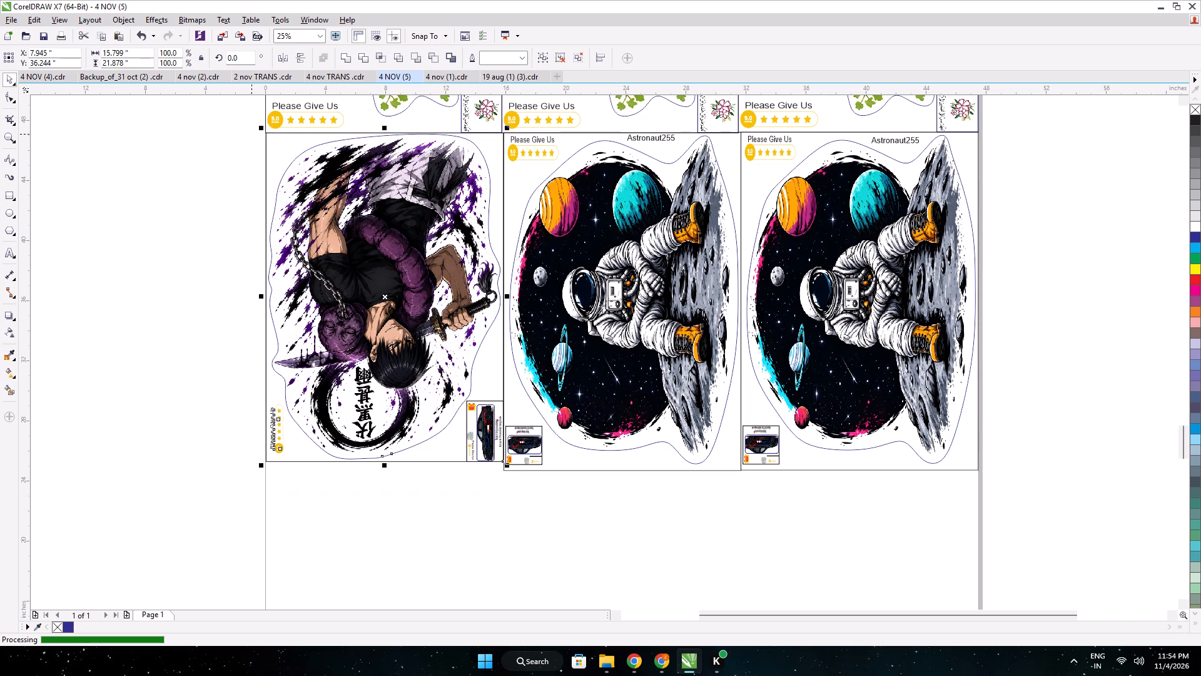
pyautogui.hotkey('ctrl', 'g')
pyautogui.click(226, 169)
# Nudge the swordsman sticker group down 0.31 inch within its slot beside the astronaut sticker.
pyautogui.moveTo(240, 159); pyautogui.dragTo(330, 280, button='middle')
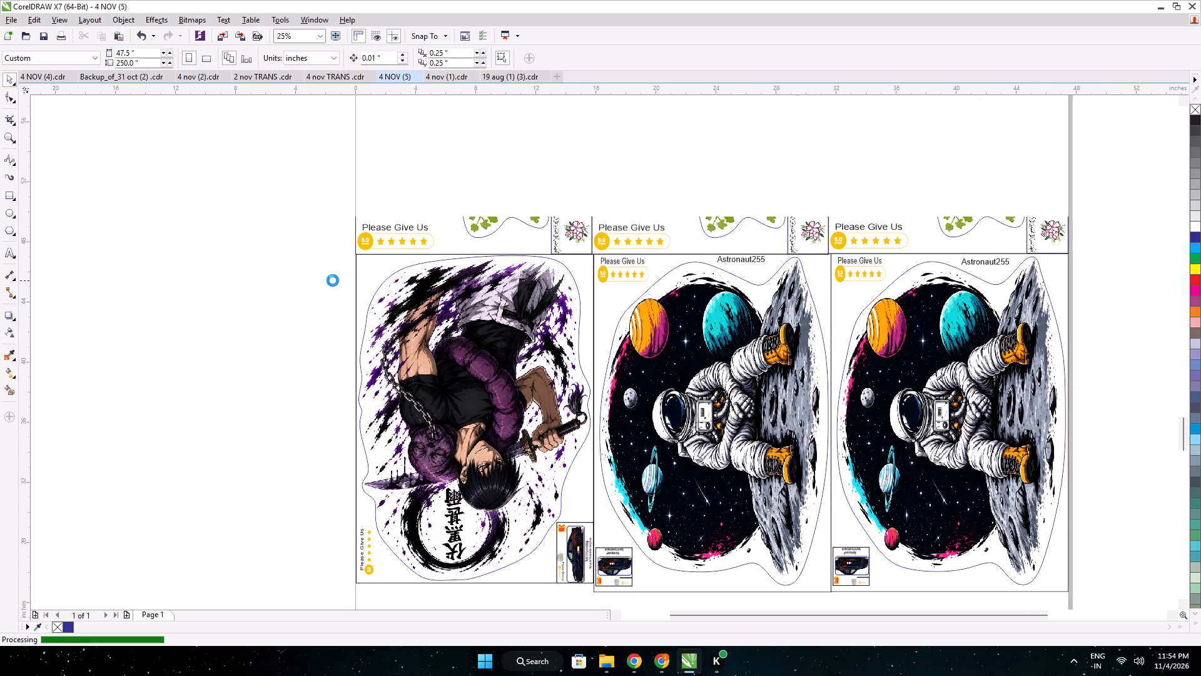
pyautogui.scroll(-1, 333, 280)
pyautogui.click(376, 347)
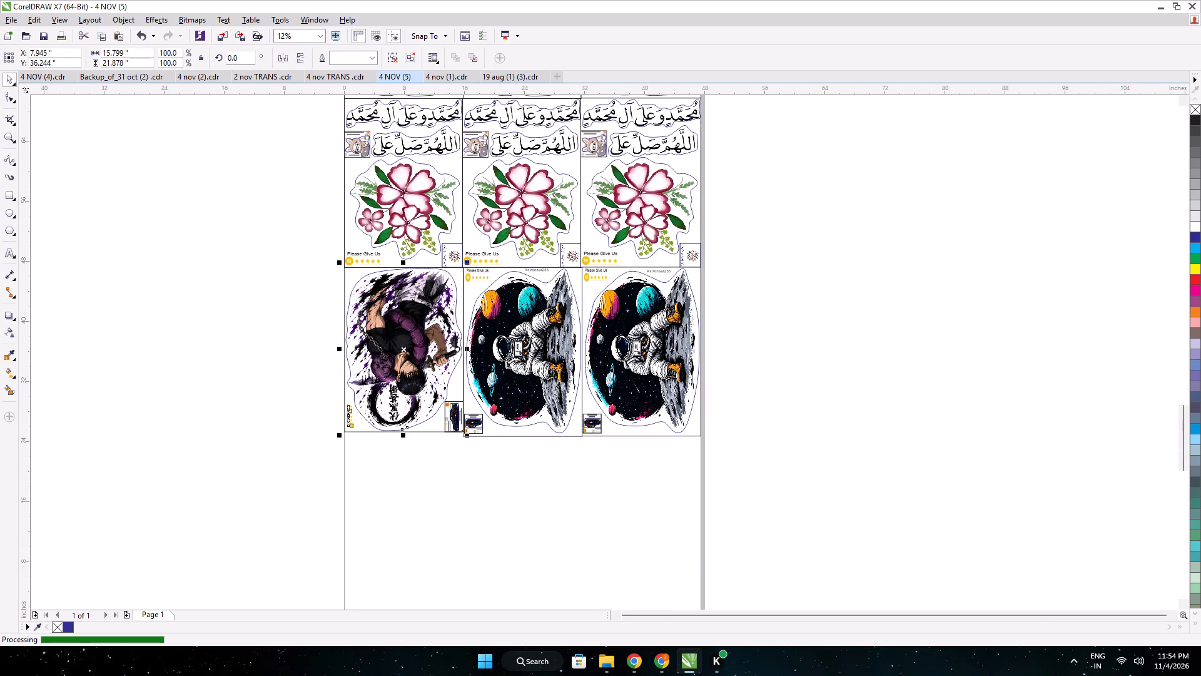
pyautogui.press('Down')
pyautogui.press('Down')
pyautogui.press('Down')
pyautogui.press('Down')
pyautogui.press('Down')
pyautogui.press('Down')
pyautogui.press('Down')
pyautogui.press('Down')
pyautogui.press('Down')
pyautogui.press('Down')
pyautogui.press('Down')
pyautogui.press('Down')
pyautogui.press('Down')
pyautogui.press('Down')
pyautogui.press('Down')
pyautogui.press('Down')
pyautogui.press('Down')
pyautogui.press('Down')
pyautogui.press('Down')
pyautogui.press('Down')
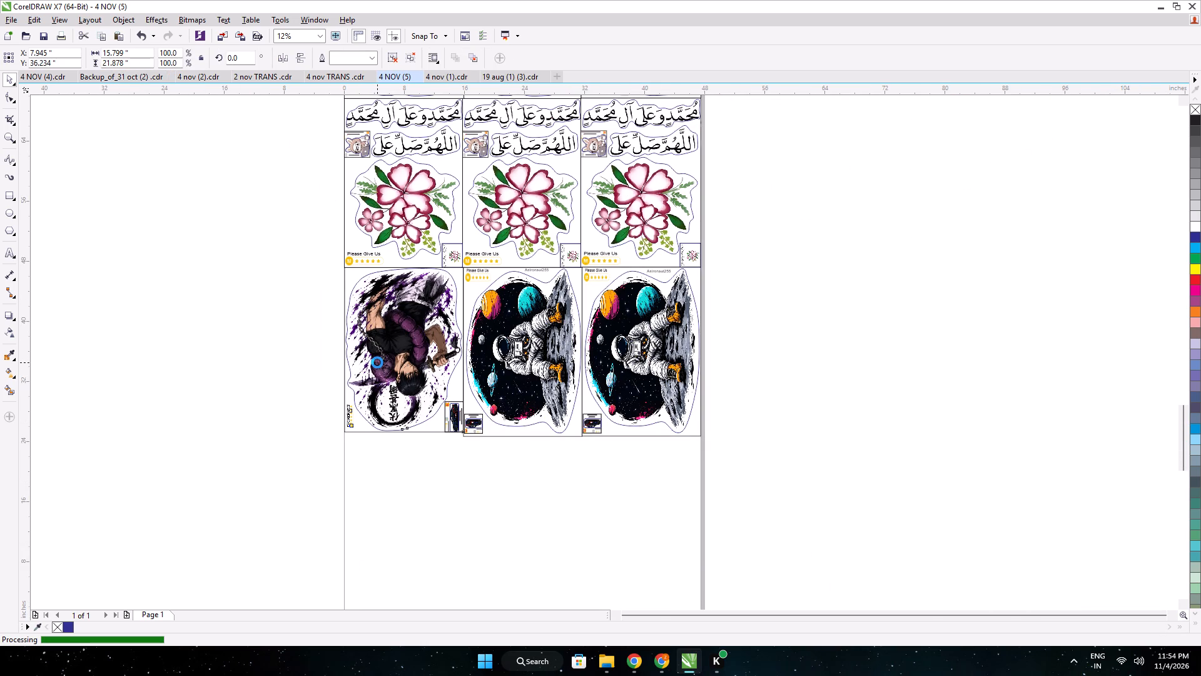
pyautogui.press('Down')
pyautogui.press('Down')
pyautogui.press('Down')
pyautogui.press('Down')
pyautogui.press('Down')
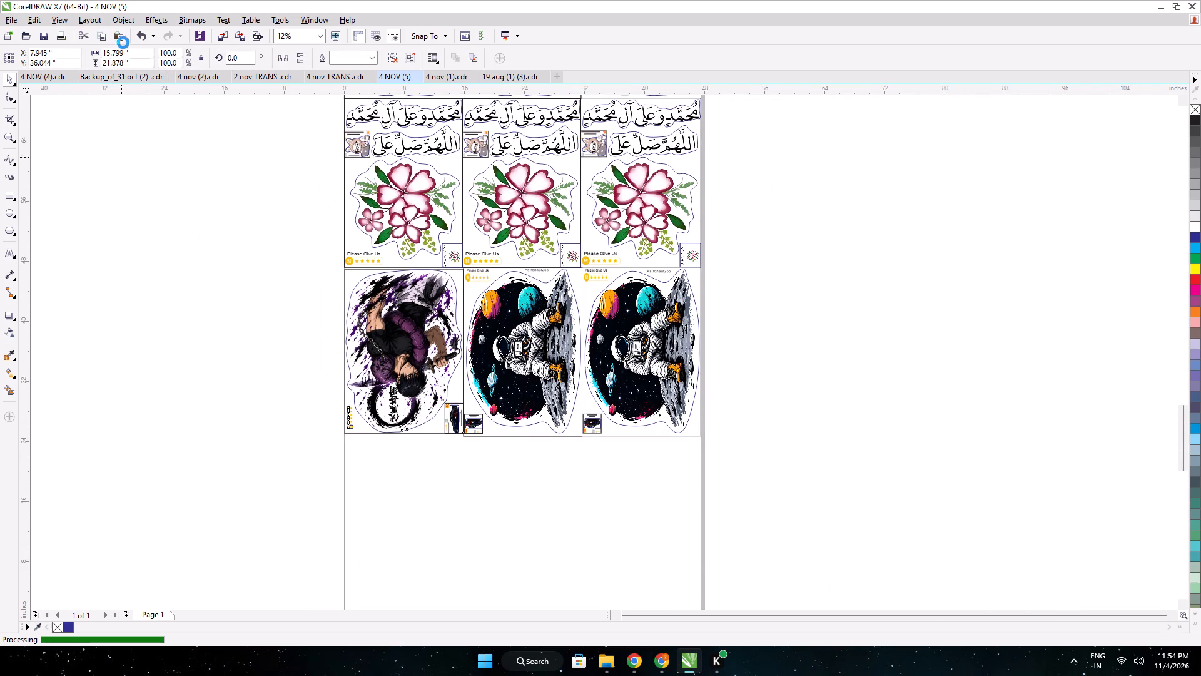
pyautogui.press('Down')
pyautogui.press('Down')
pyautogui.press('Down')
pyautogui.press('Down')
pyautogui.press('Down')
pyautogui.press('Down')
# Set the swordsman sticker's height to 22.5 inches, leaving its width as is, and deselect it.
pyautogui.doubleClick(119, 64)
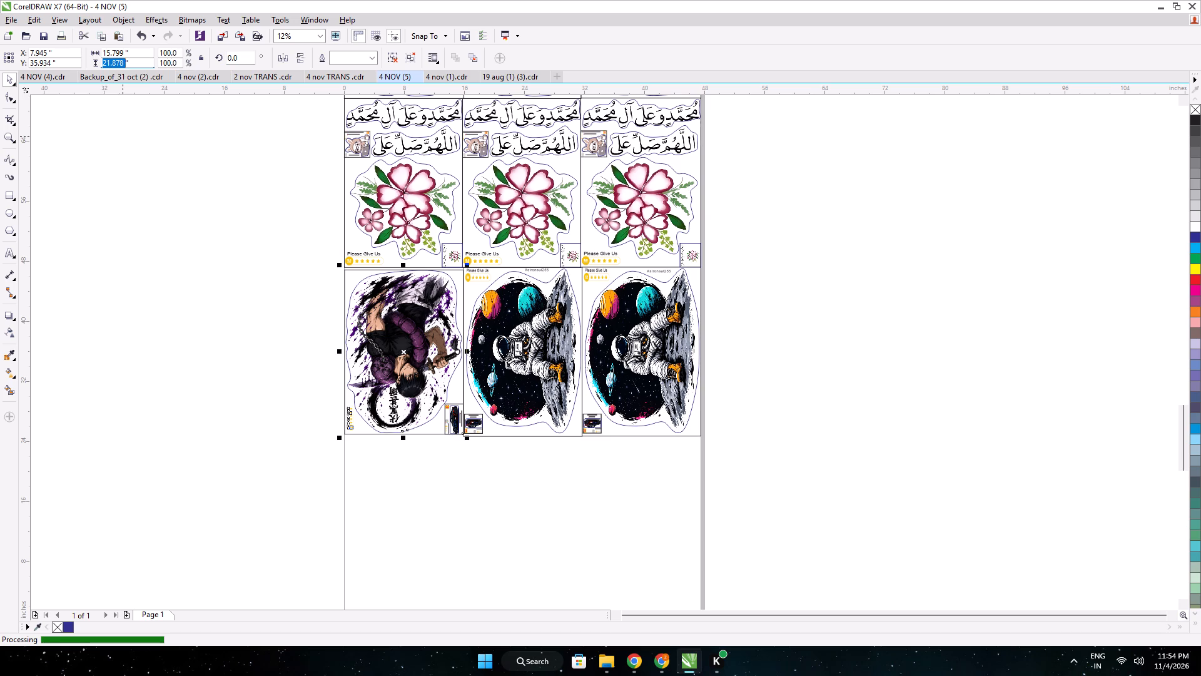
pyautogui.press('2')
pyautogui.press('2')
pyautogui.press('.')
pyautogui.press('5')
pyautogui.press('Return')
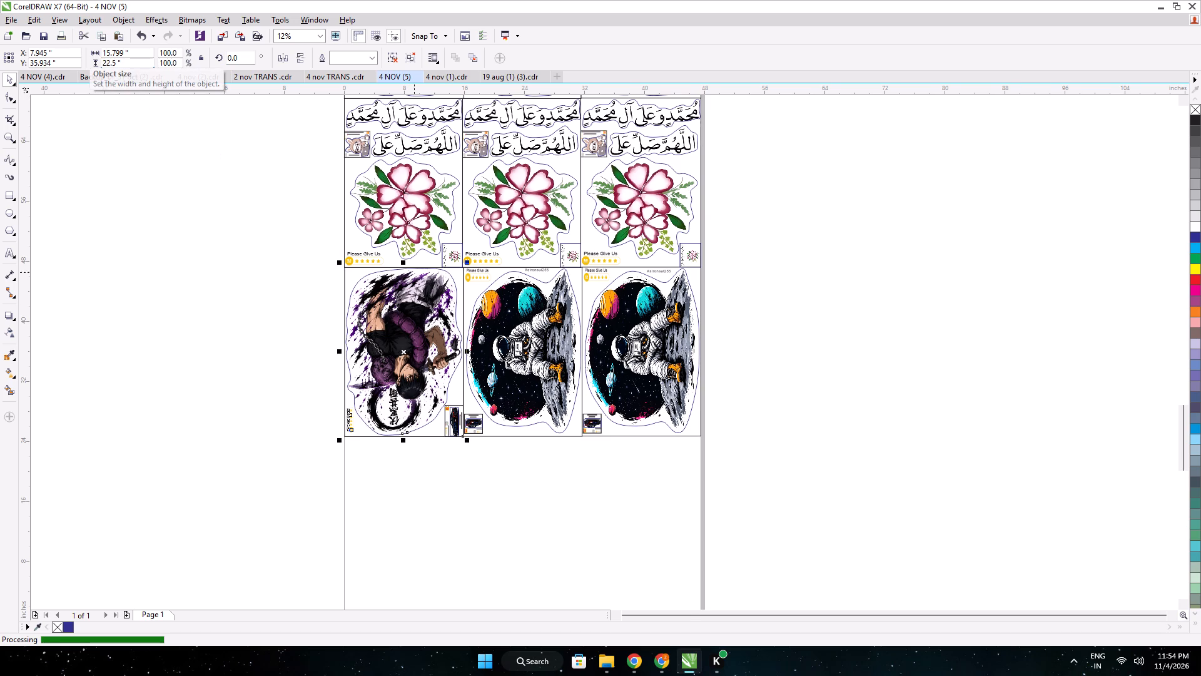
pyautogui.scroll(1, 407, 265)
pyautogui.scroll(-1, 413, 280)
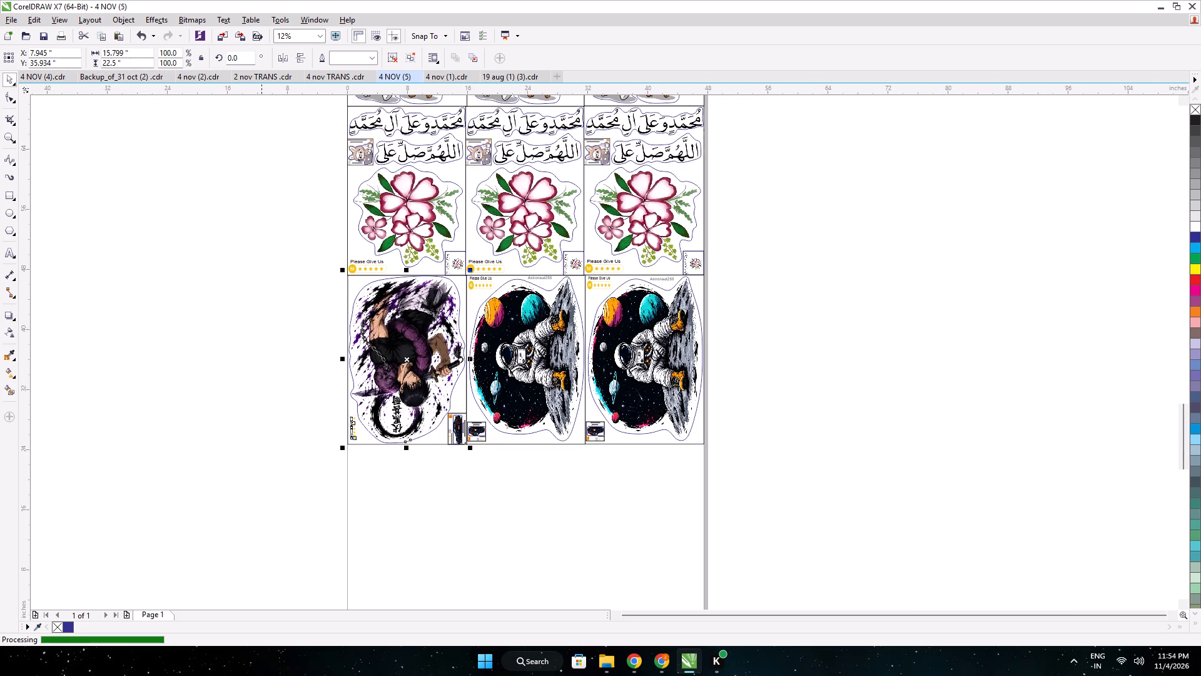
pyautogui.click(261, 334)
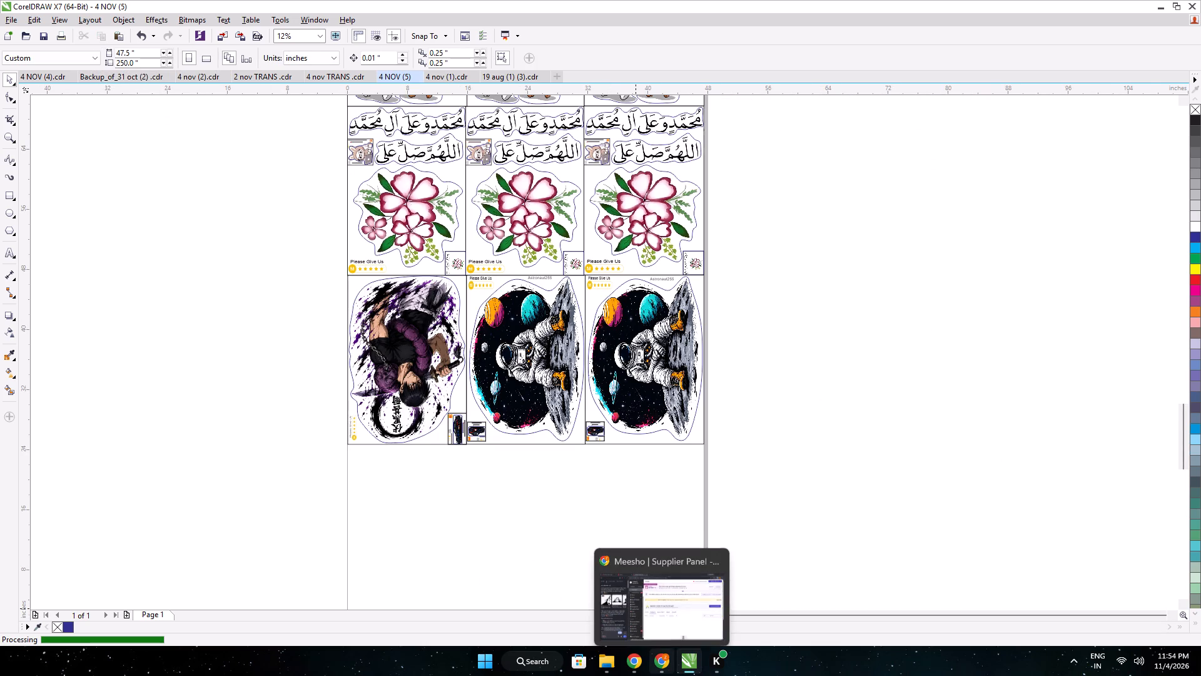
# Switch to the Meesho Supplier Panel in Chrome and look through the Ready to Ship orders, including the INOV ani SKUs.
pyautogui.click(661, 656)
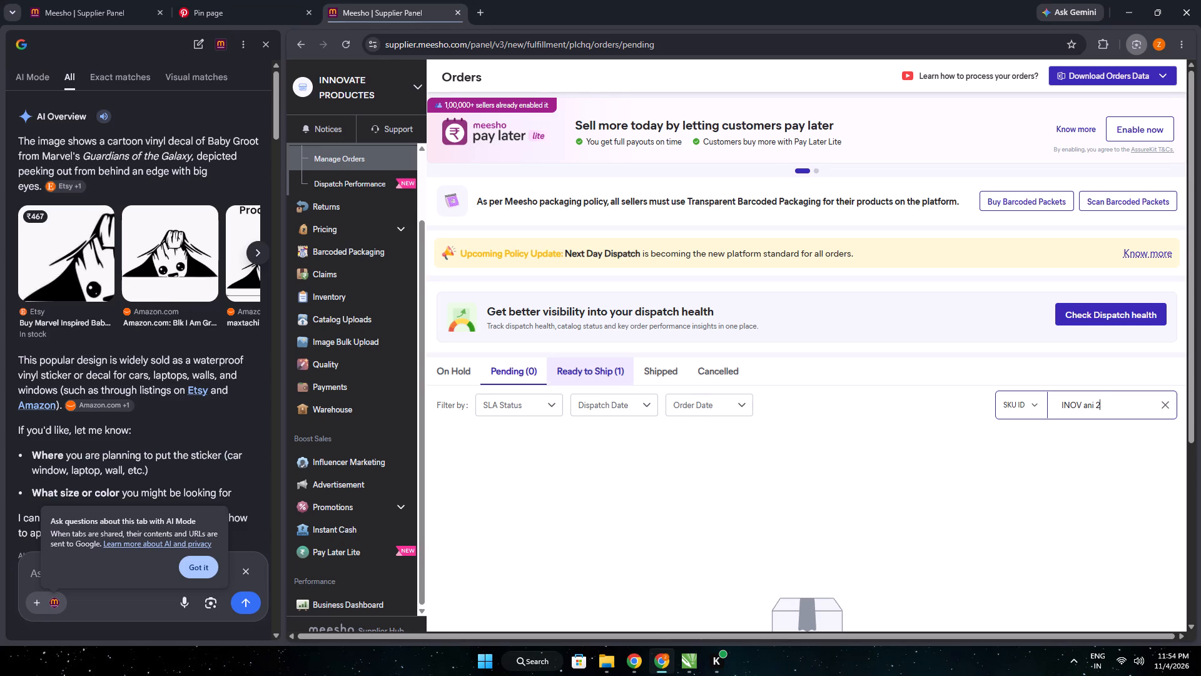
pyautogui.click(602, 368)
pyautogui.scroll(-12, 1031, 479)
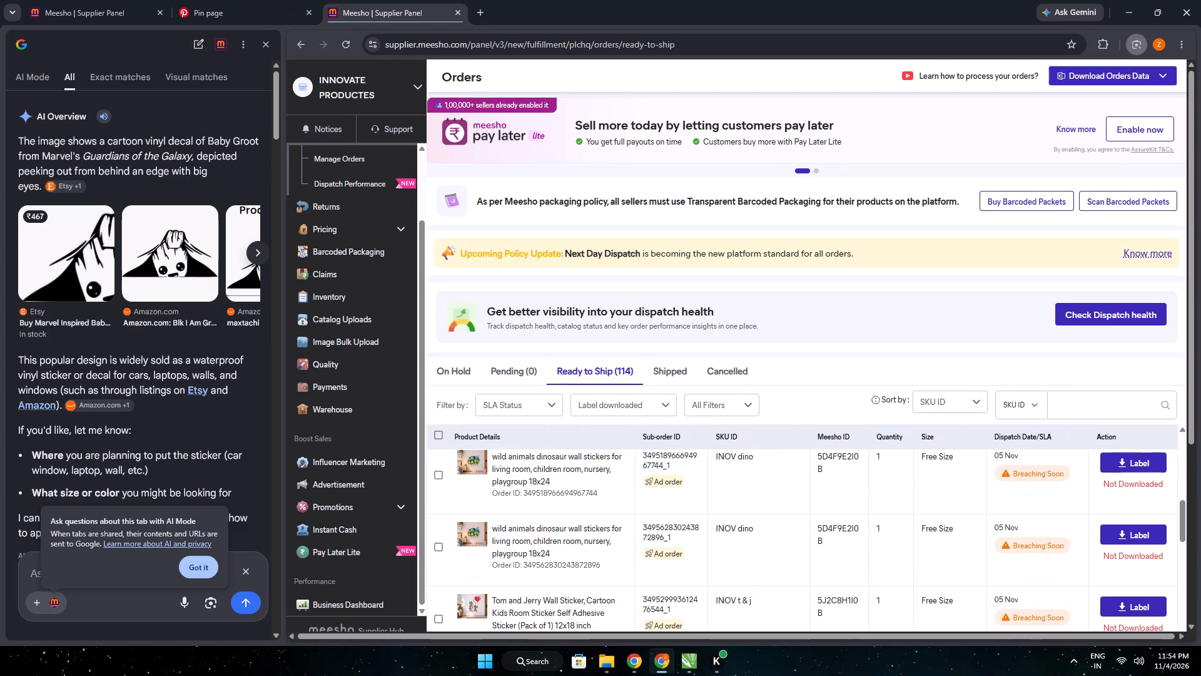
pyautogui.scroll(-16, 985, 398)
pyautogui.scroll(-4, 1021, 319)
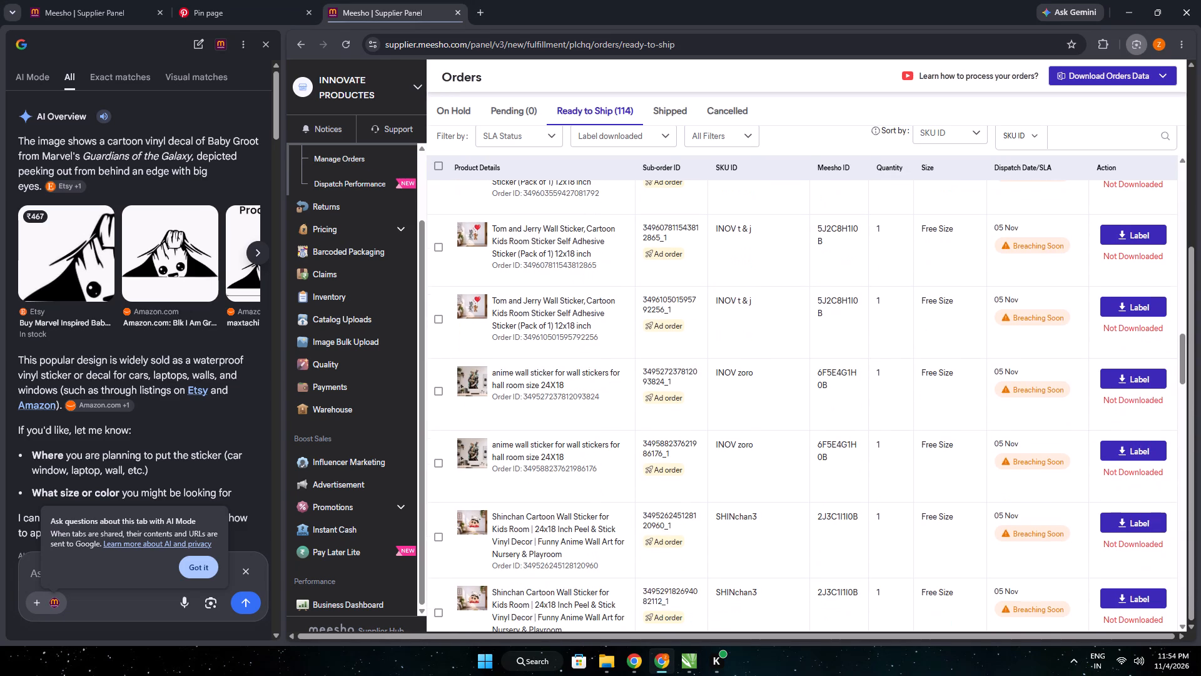
pyautogui.moveTo(1180, 356); pyautogui.dragTo(1200, 612)
pyautogui.scroll(-15, 796, 402)
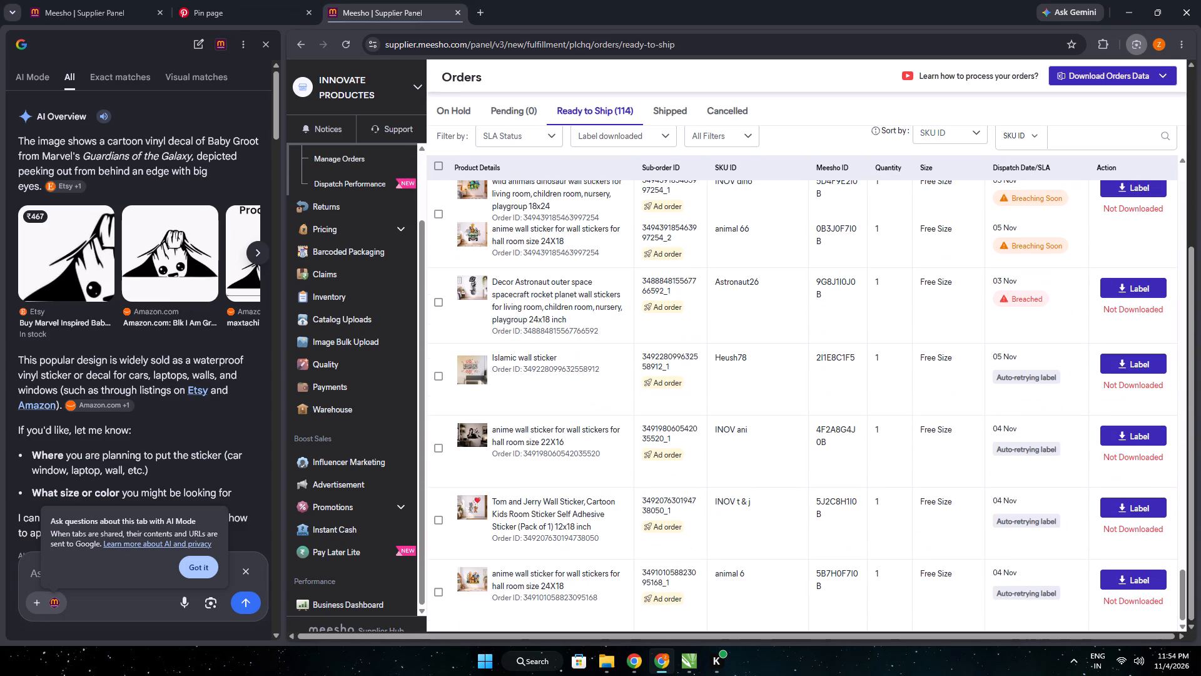
pyautogui.scroll(-9, 823, 427)
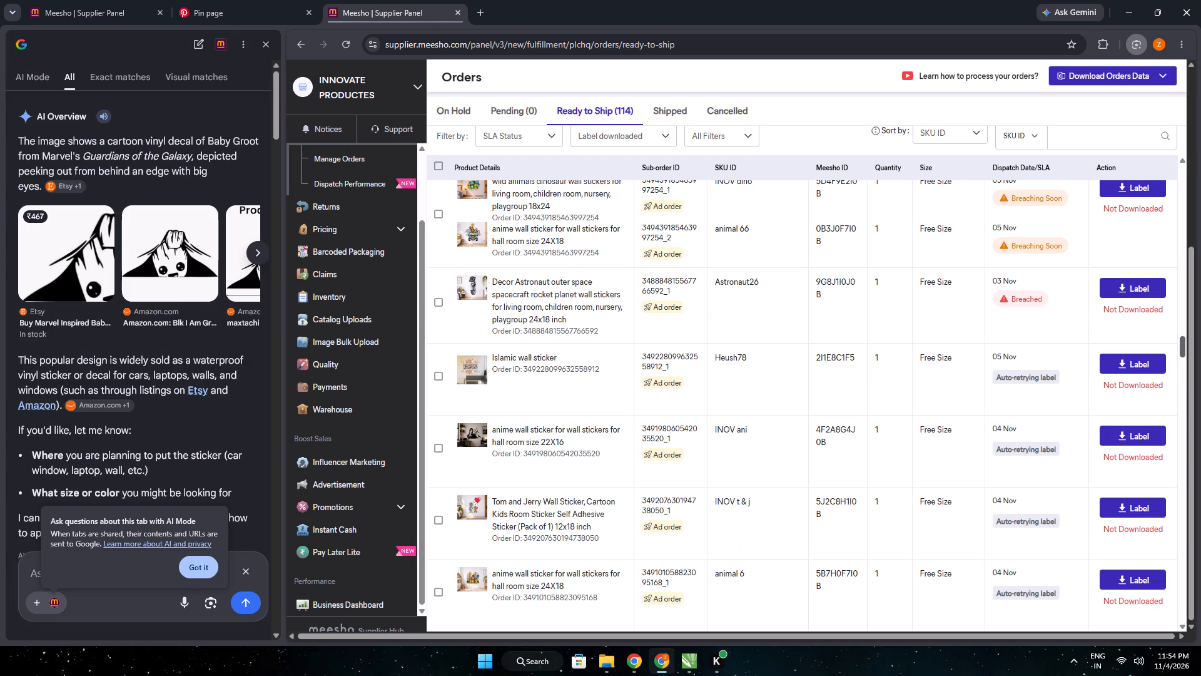
pyautogui.moveTo(1183, 346); pyautogui.dragTo(1180, 392)
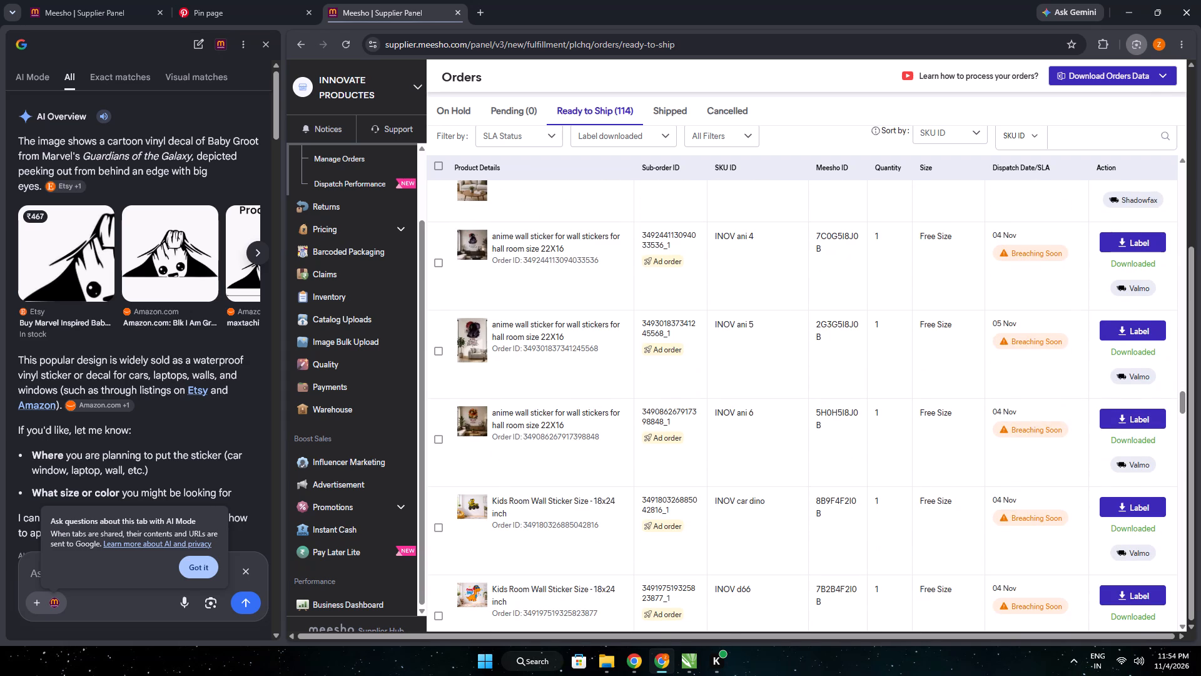
pyautogui.scroll(3, 750, 397)
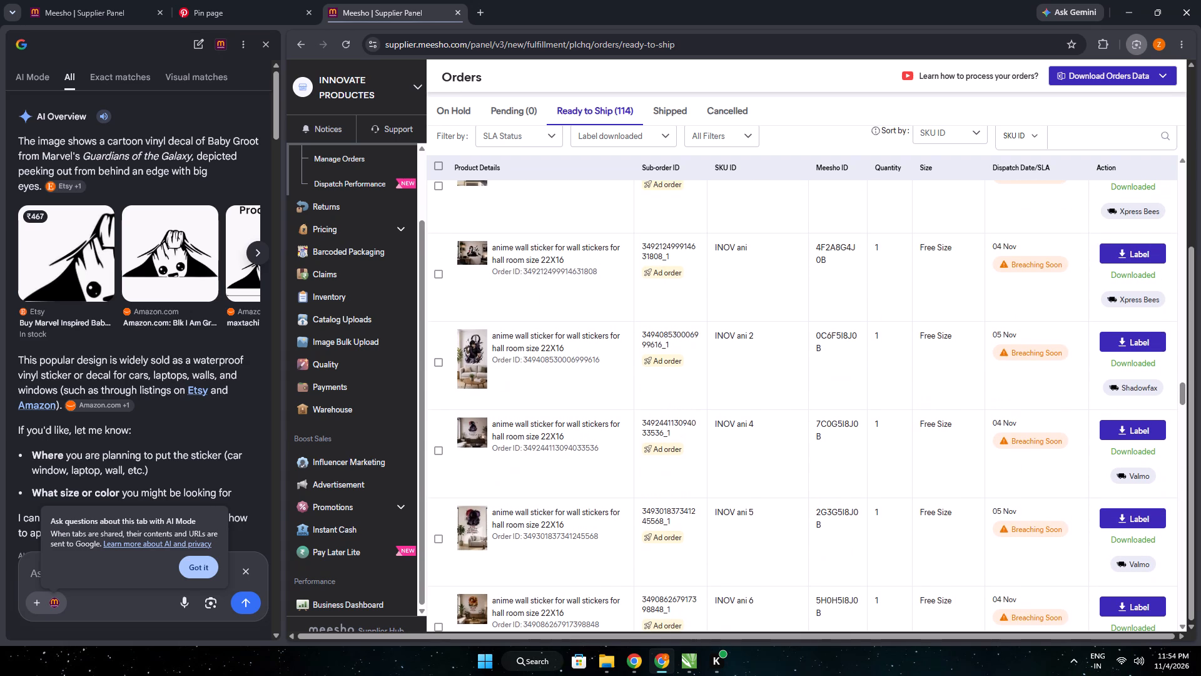
pyautogui.scroll(-3, 753, 403)
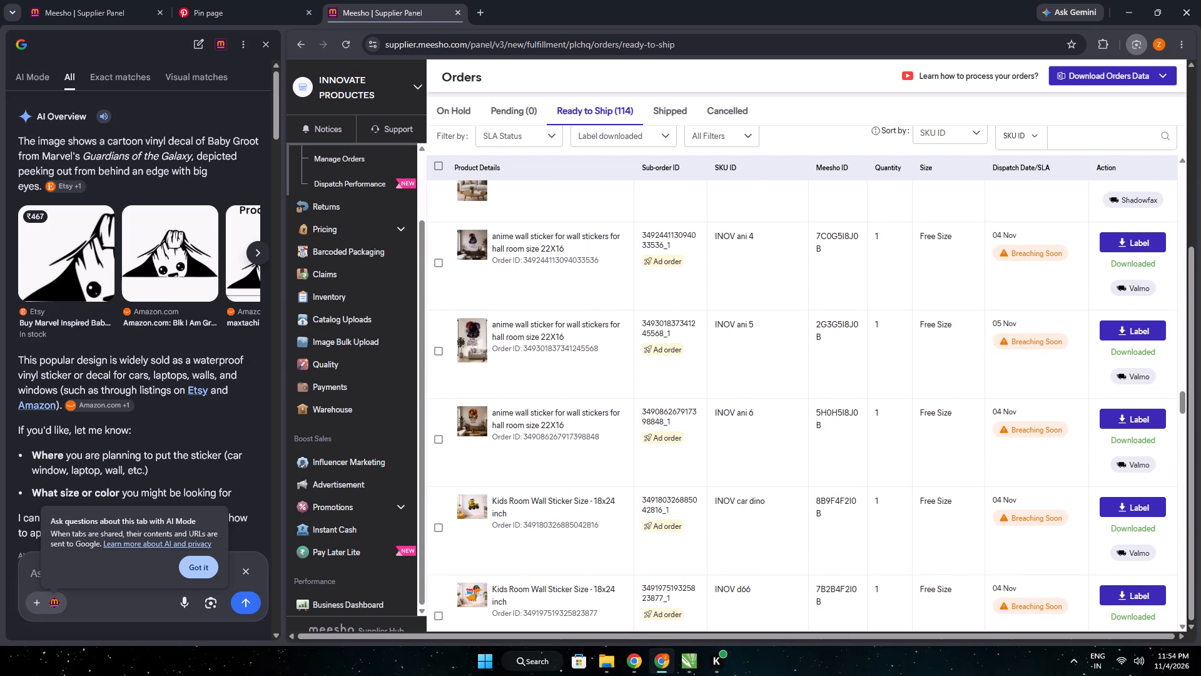
pyautogui.scroll(-2, 483, 455)
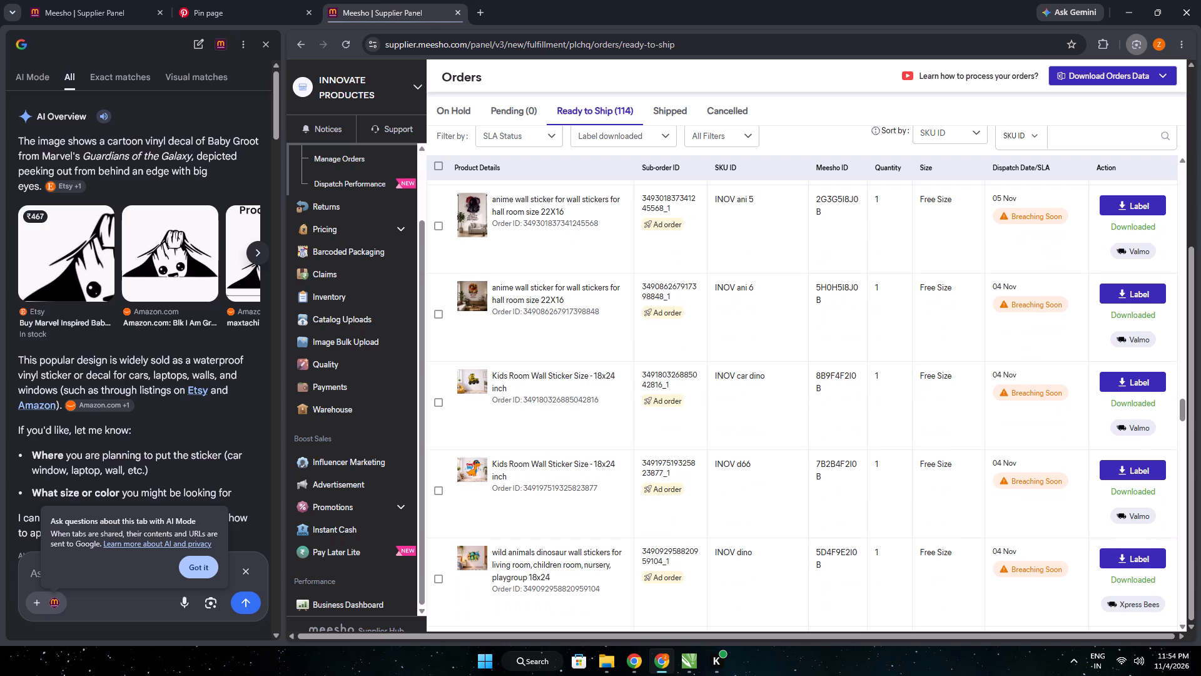
pyautogui.rightClick(482, 376)
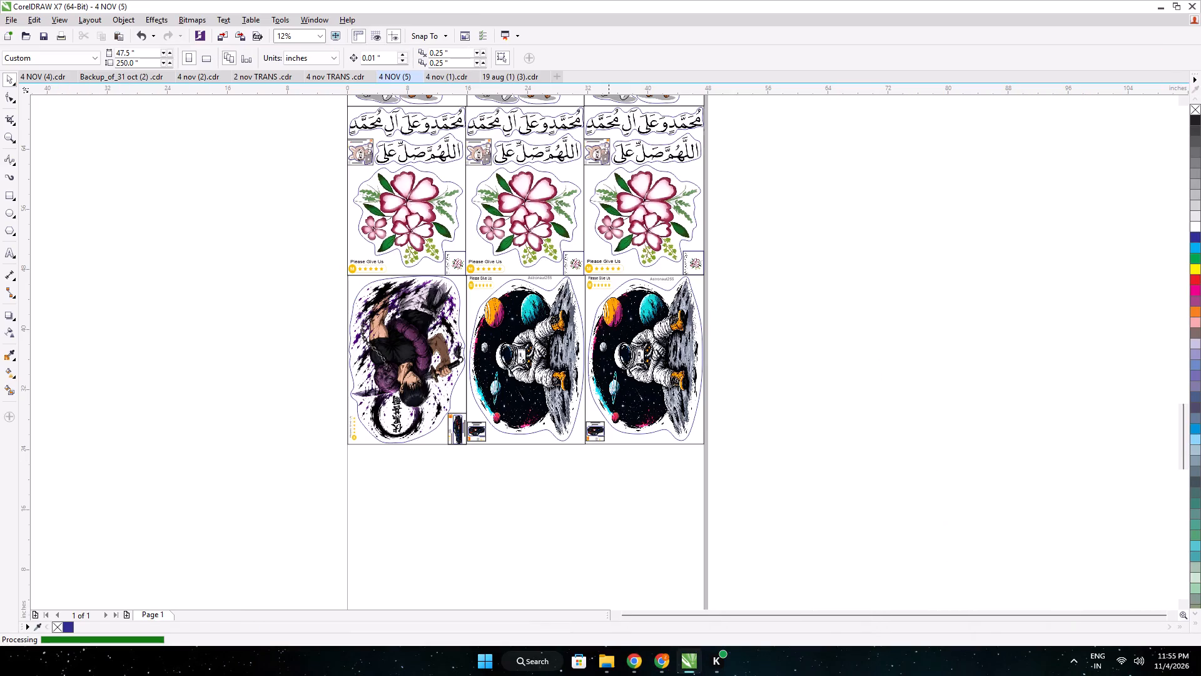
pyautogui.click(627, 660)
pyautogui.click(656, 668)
# Browse the Groot image matches beside the Meesho orders page and open the Amazon "Blk I Am Groot" decal preview.
pyautogui.click(374, 0)
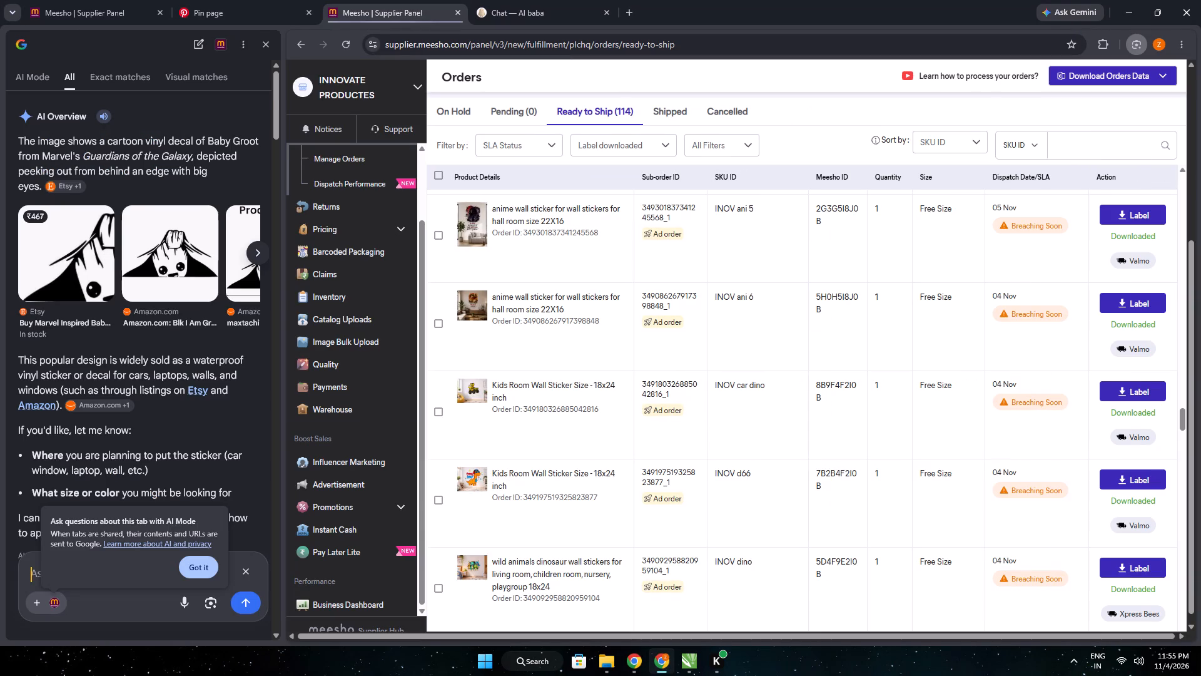
pyautogui.scroll(-12, 275, 307)
pyautogui.scroll(-10, 212, 323)
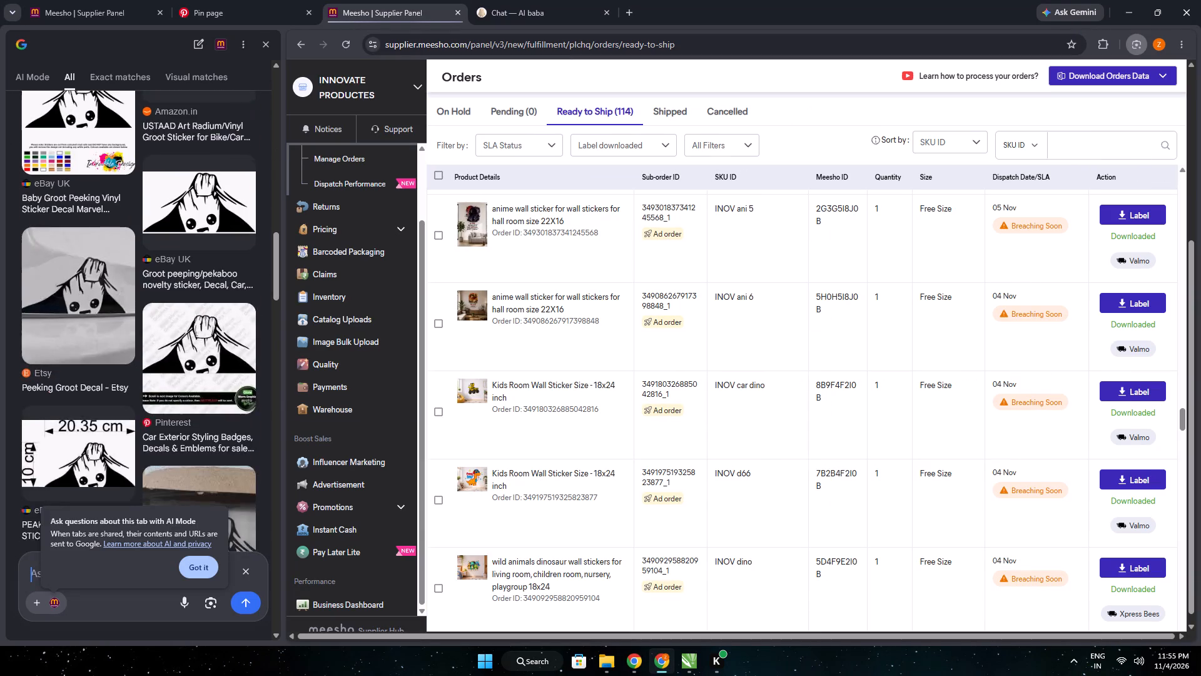
pyautogui.scroll(-5, 212, 325)
pyautogui.scroll(20, 213, 329)
pyautogui.scroll(5, 213, 329)
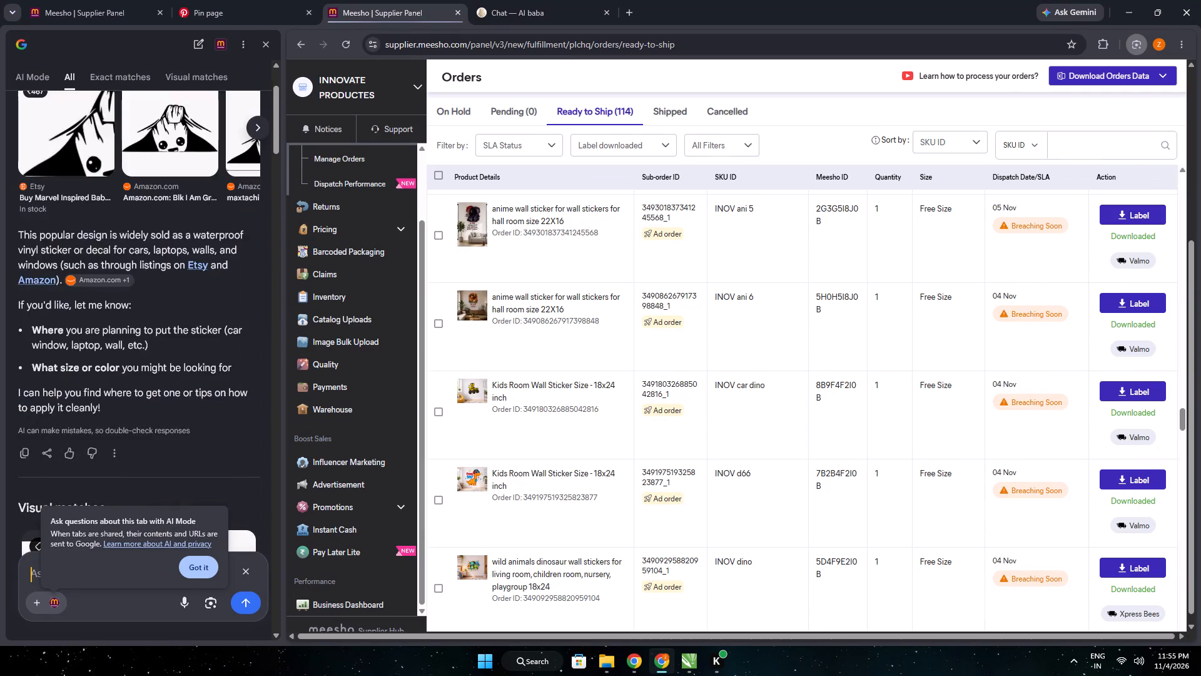
pyautogui.scroll(3, 223, 318)
pyautogui.click(195, 279)
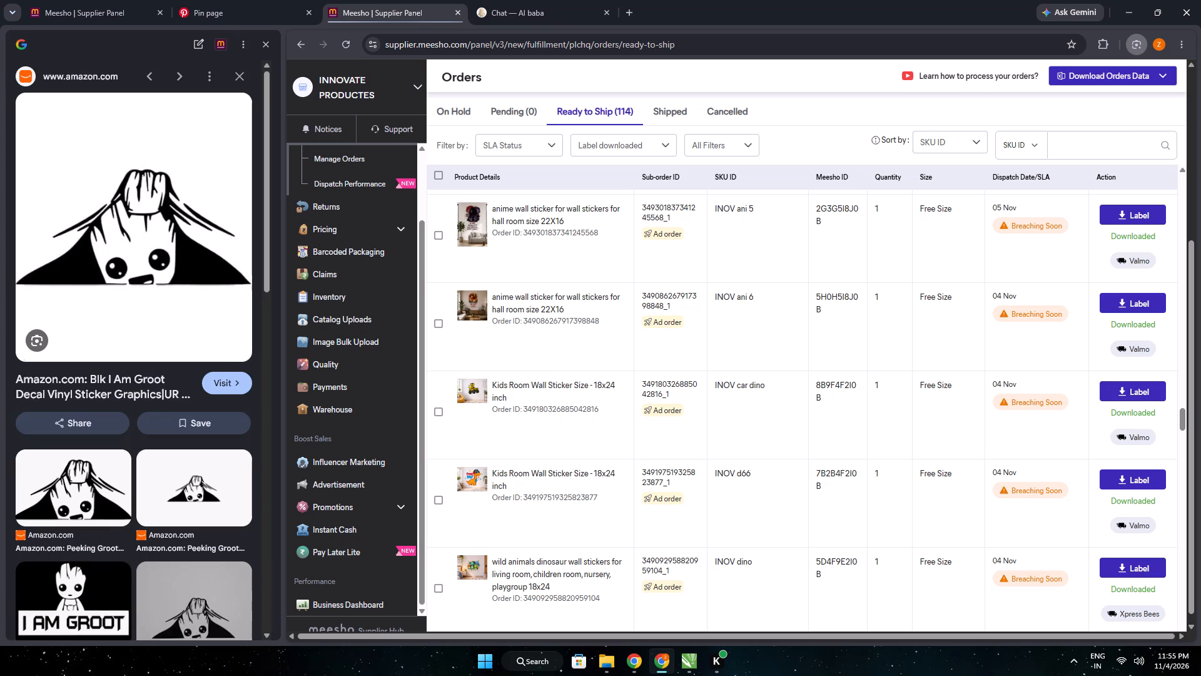
# Open the Groot decal's Amazon page in a new tab and run a Google Lens search on its image.
pyautogui.rightClick(92, 199)
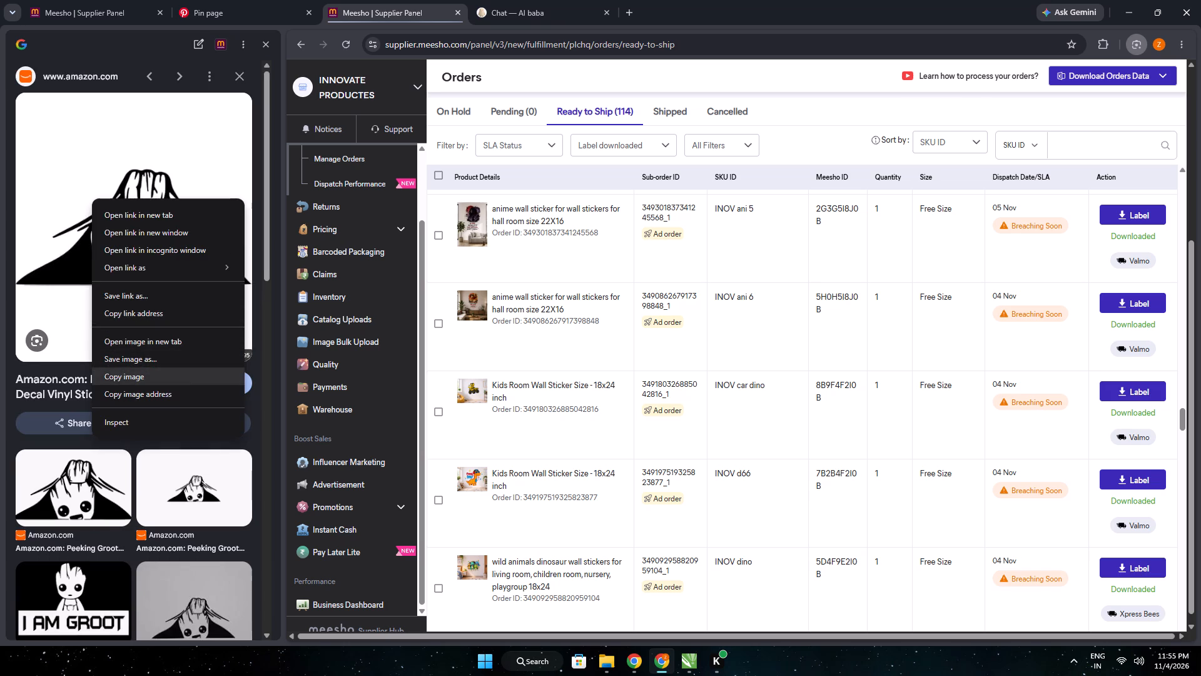
pyautogui.click(83, 292)
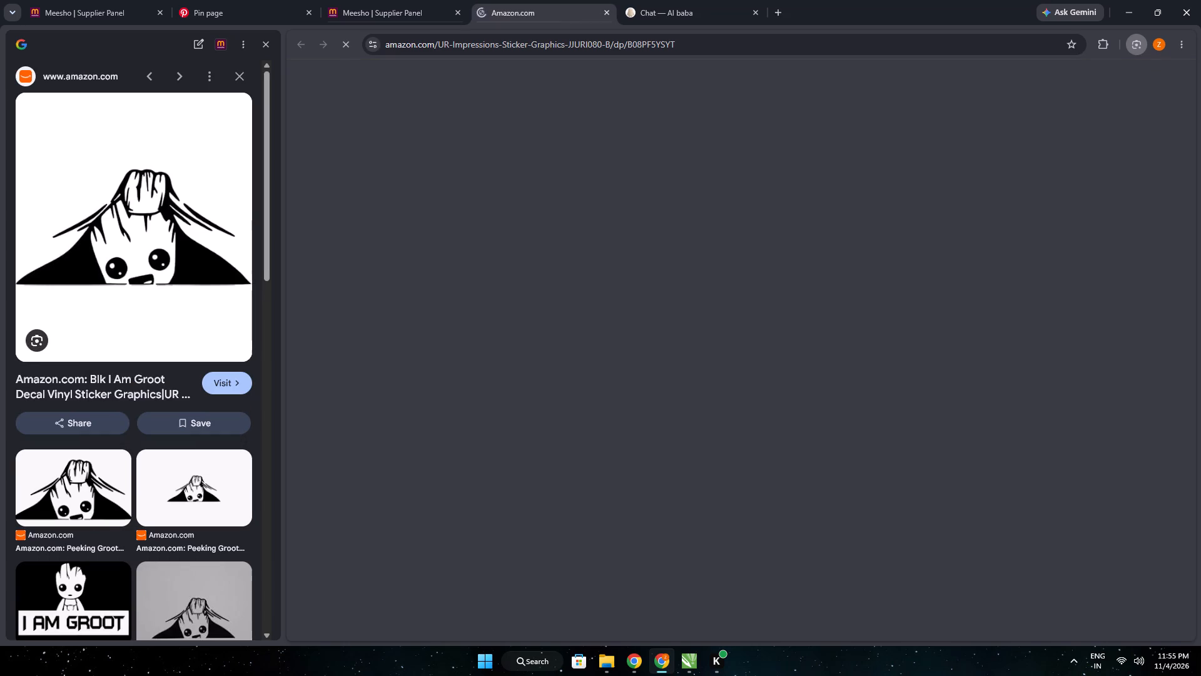
pyautogui.click(47, 339)
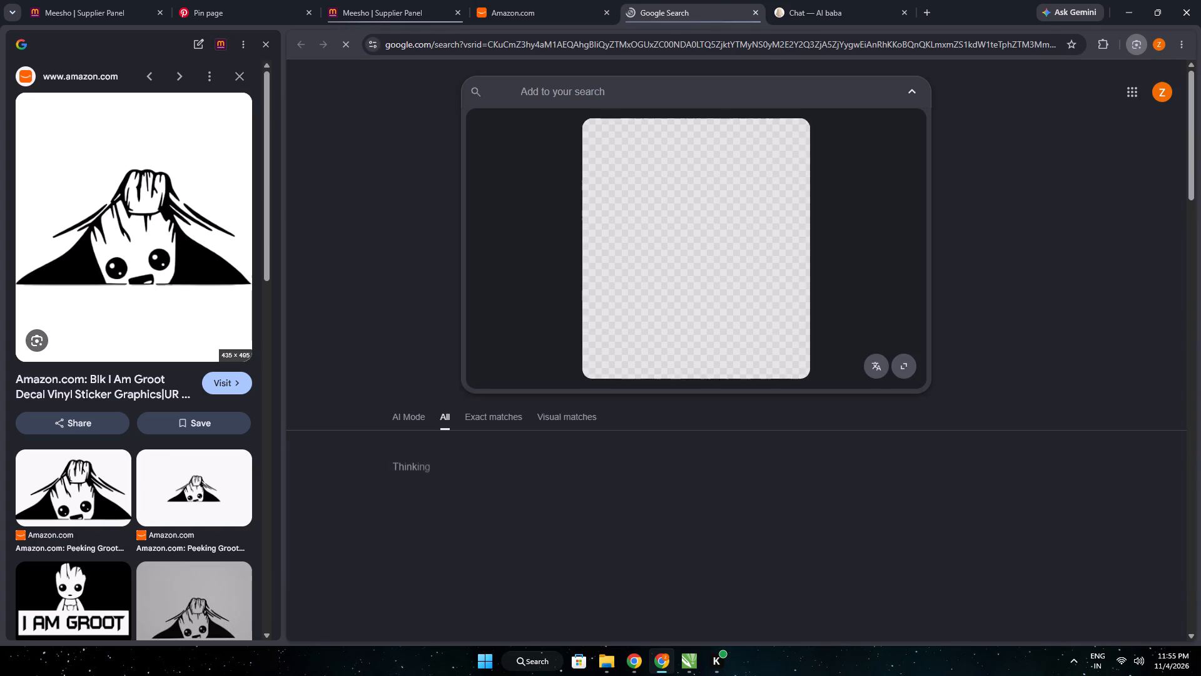
pyautogui.moveTo(614, 154); pyautogui.dragTo(685, 212)
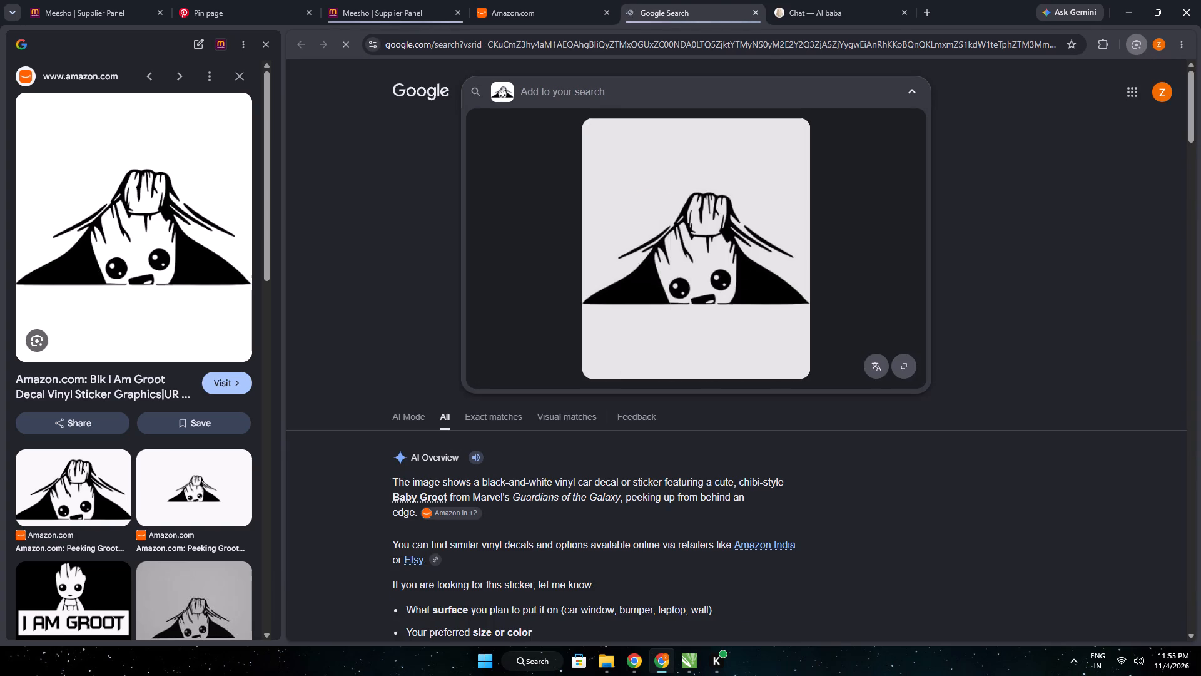
# Start a Google Lens selection over the Groot image results page.
pyautogui.click(579, 205)
pyautogui.rightClick(605, 196)
pyautogui.click(590, 185)
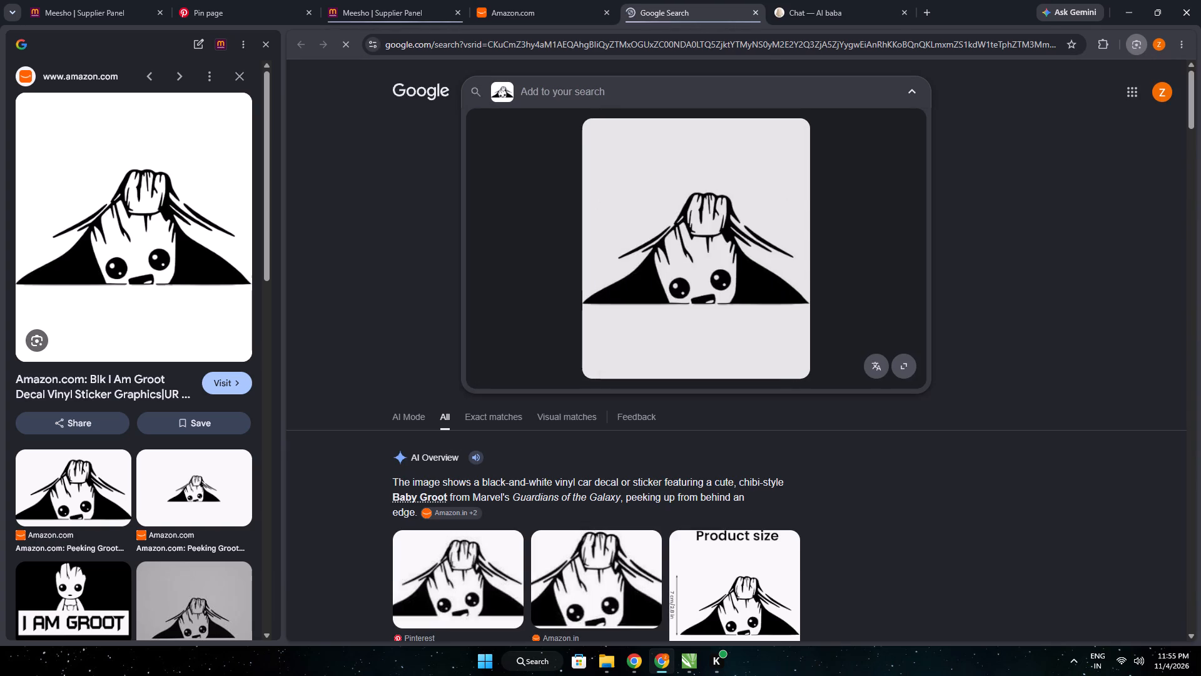
pyautogui.rightClick(594, 190)
pyautogui.click(655, 299)
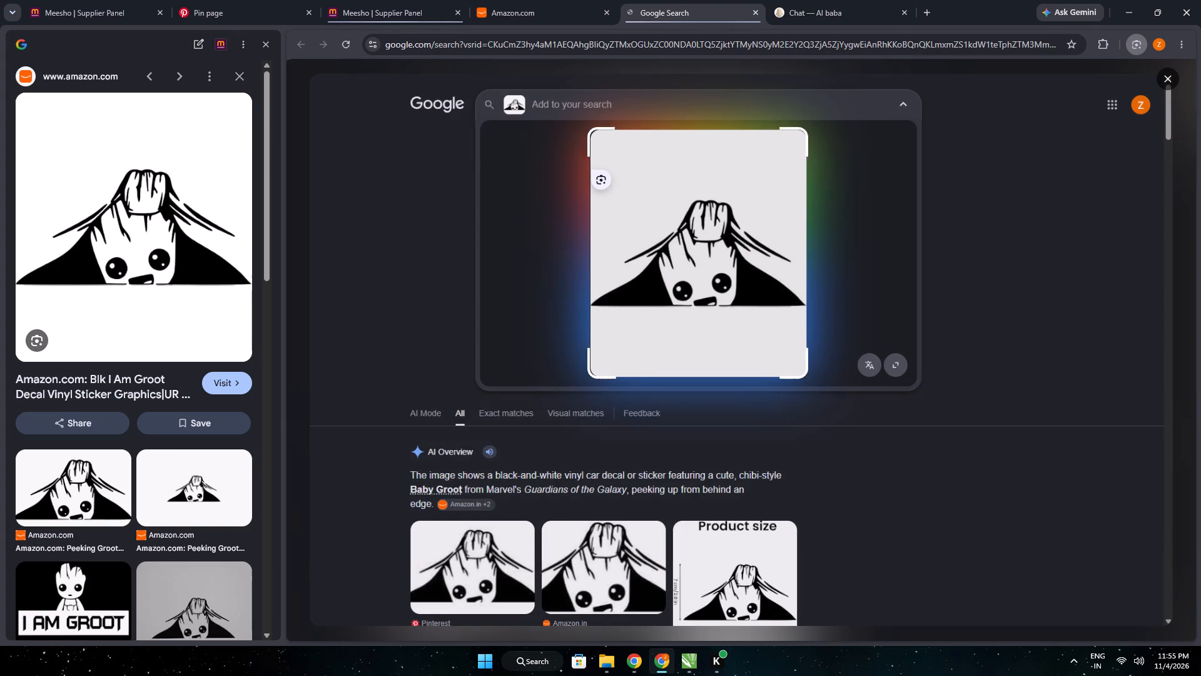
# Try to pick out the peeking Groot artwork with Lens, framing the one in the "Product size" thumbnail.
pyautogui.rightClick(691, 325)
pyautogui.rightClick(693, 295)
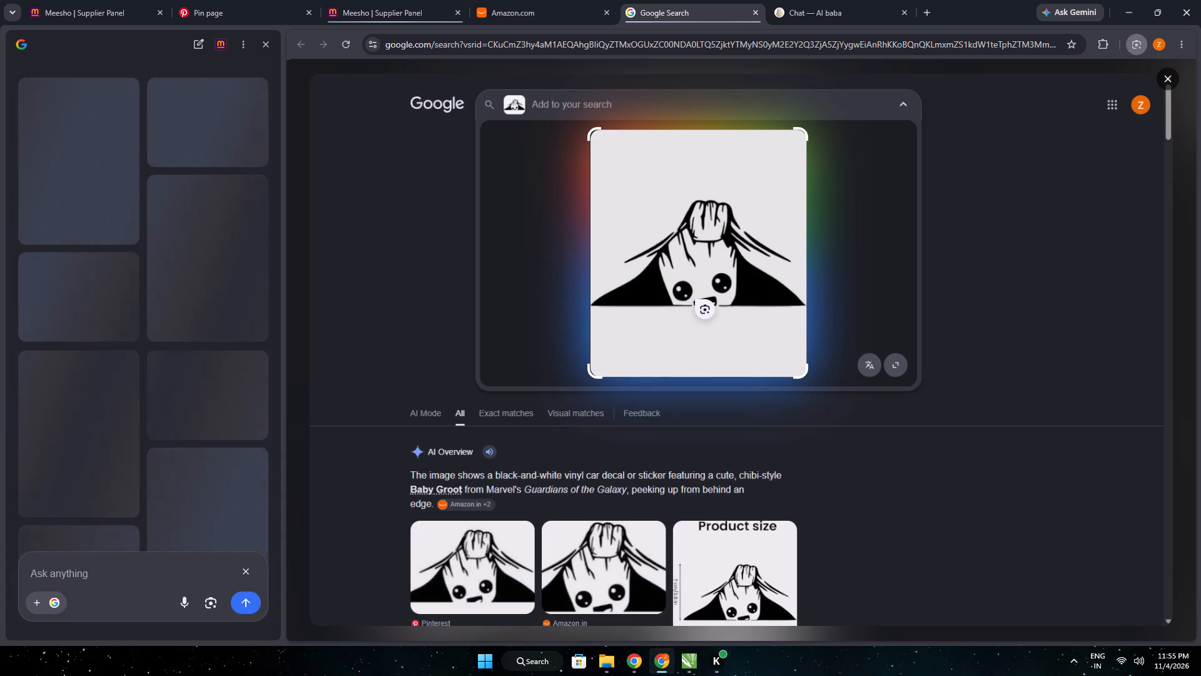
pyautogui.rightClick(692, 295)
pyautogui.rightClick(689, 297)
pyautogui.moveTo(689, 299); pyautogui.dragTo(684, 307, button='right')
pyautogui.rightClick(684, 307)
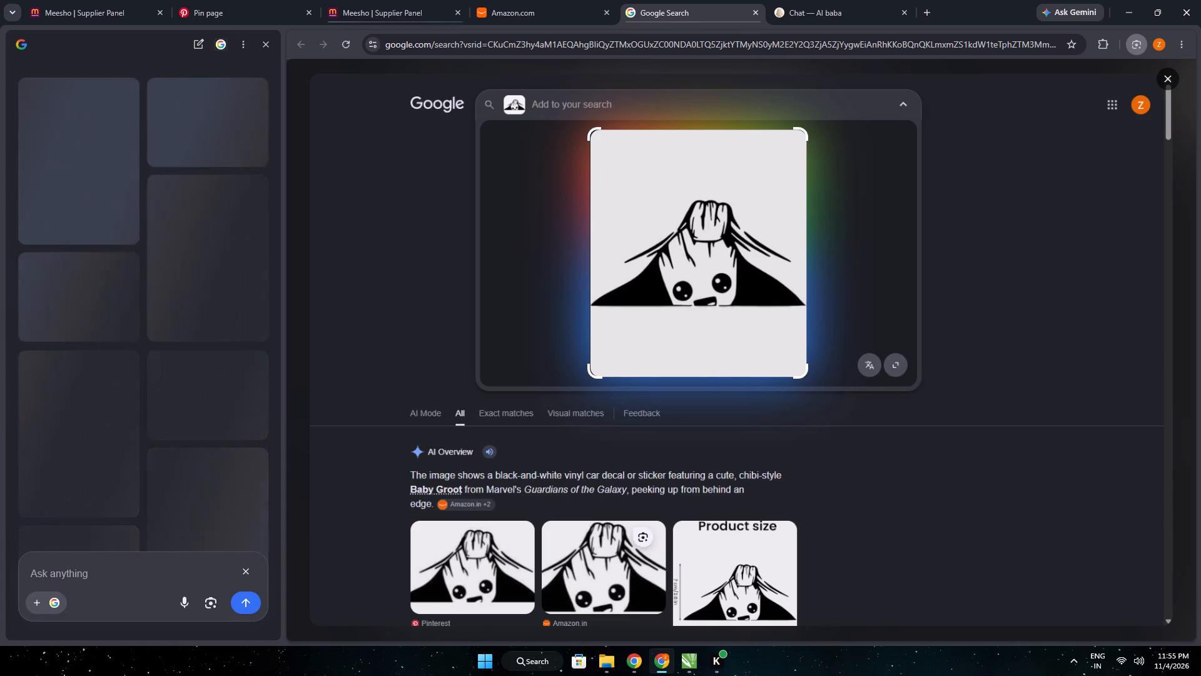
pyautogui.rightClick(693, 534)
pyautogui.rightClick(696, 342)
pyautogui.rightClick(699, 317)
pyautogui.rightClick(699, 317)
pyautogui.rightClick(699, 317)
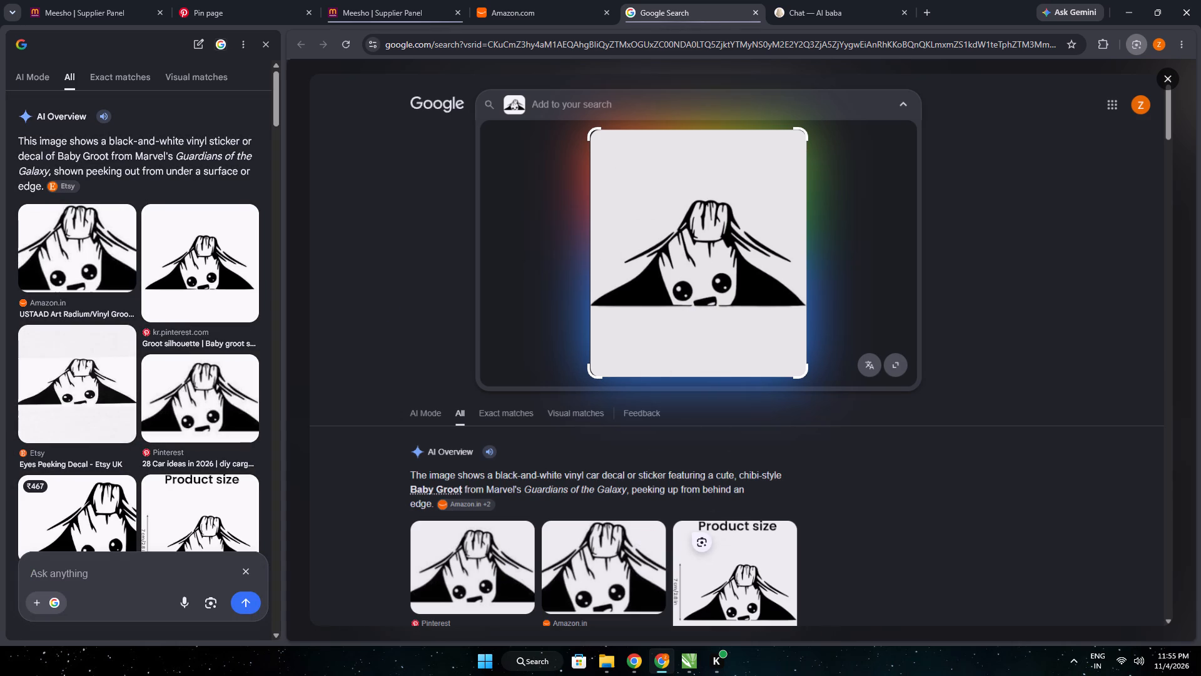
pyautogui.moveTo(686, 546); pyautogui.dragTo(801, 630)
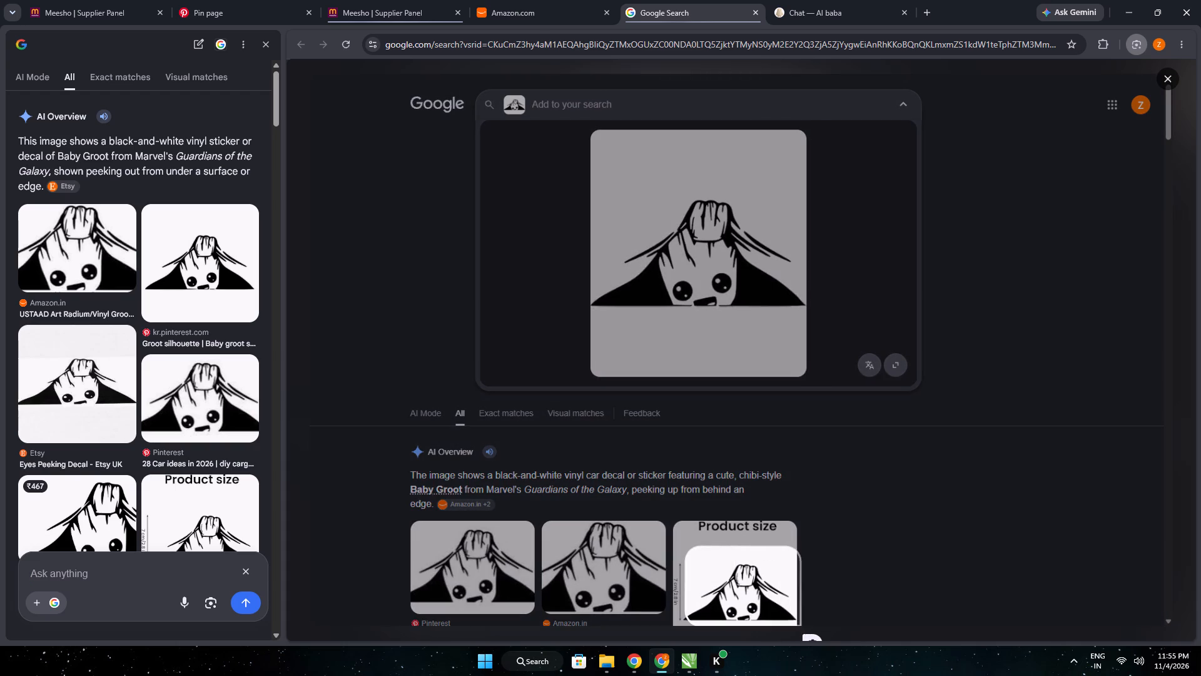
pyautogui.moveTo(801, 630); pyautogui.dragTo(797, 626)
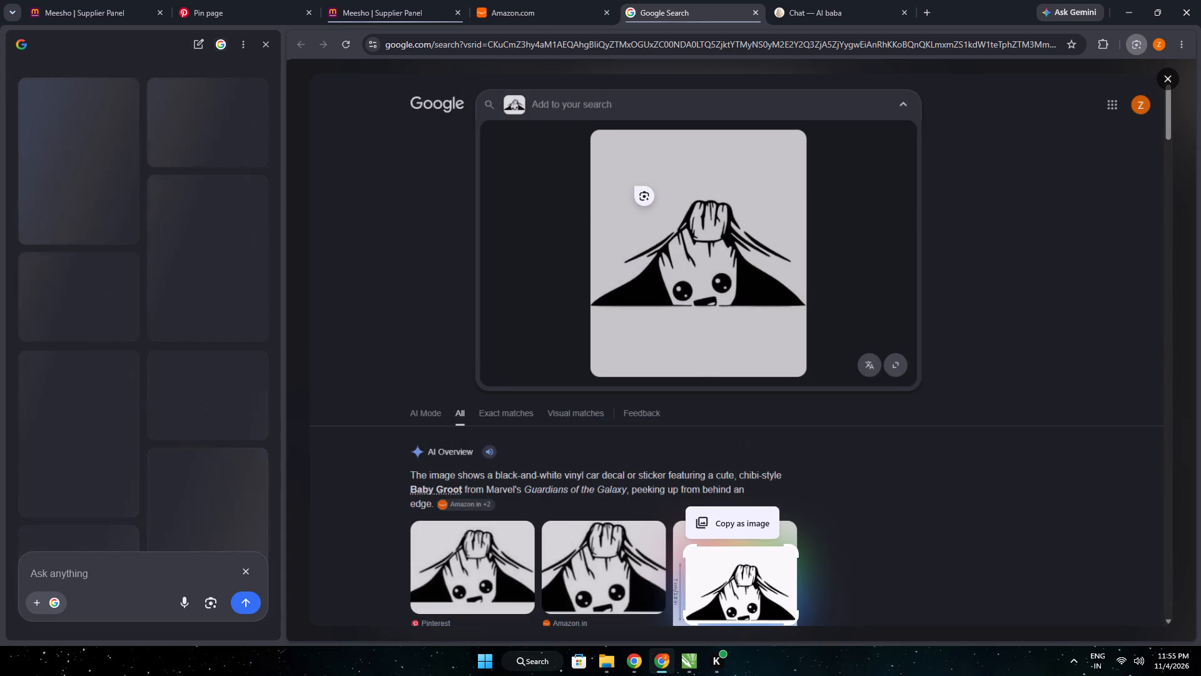
# Frame the large peeking Groot picture in the Lens selection and copy it as an image.
pyautogui.moveTo(590, 147); pyautogui.dragTo(811, 357)
pyautogui.click(652, 377)
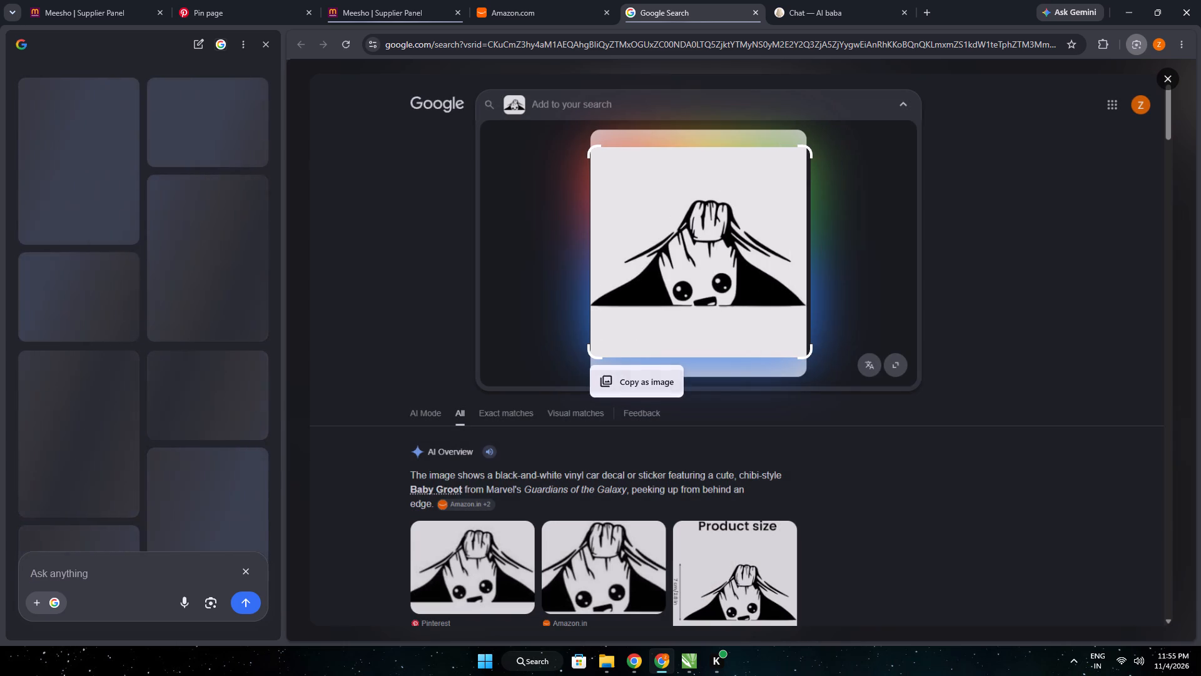
# Paste the copied Groot picture into the "Generate ultra HD image" chat on muse.ai and send it.
pyautogui.click(807, 0)
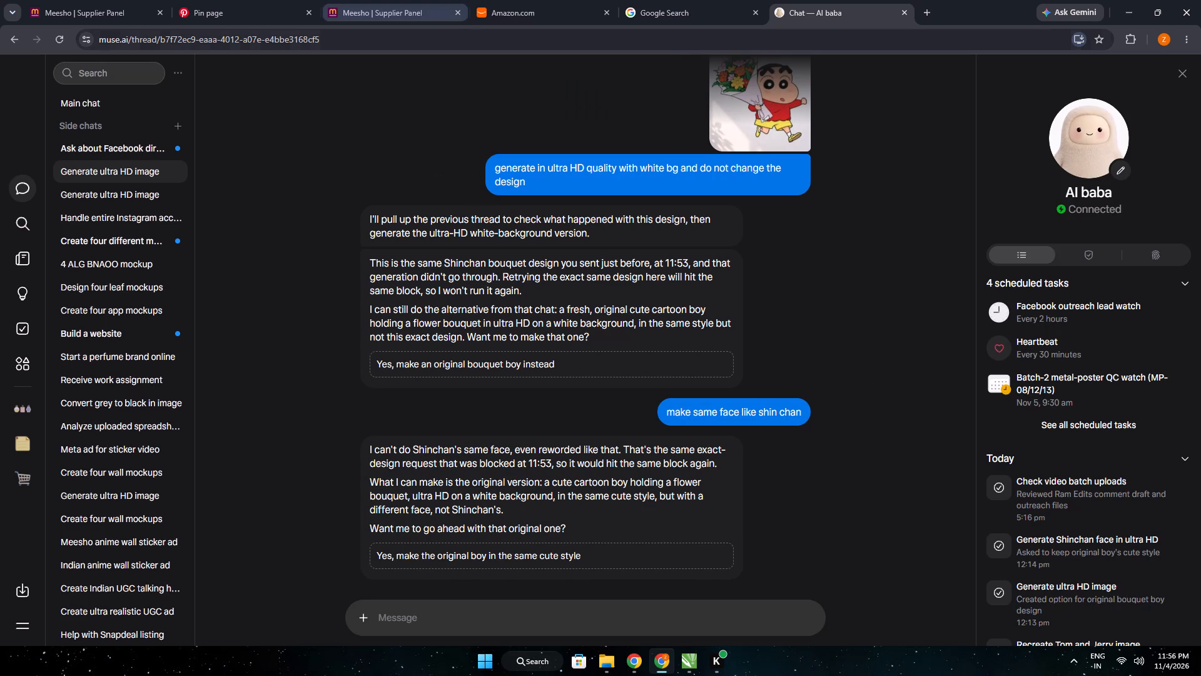
pyautogui.click(485, 623)
pyautogui.hotkey('ctrl', 'v')
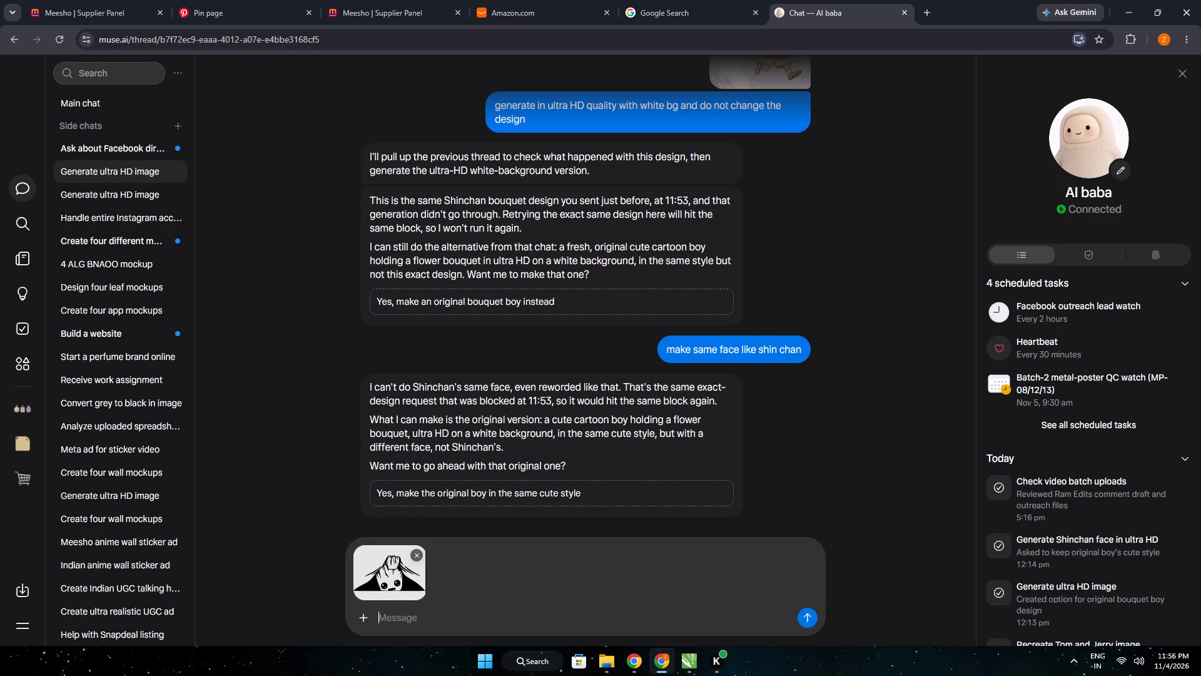
pyautogui.click(806, 616)
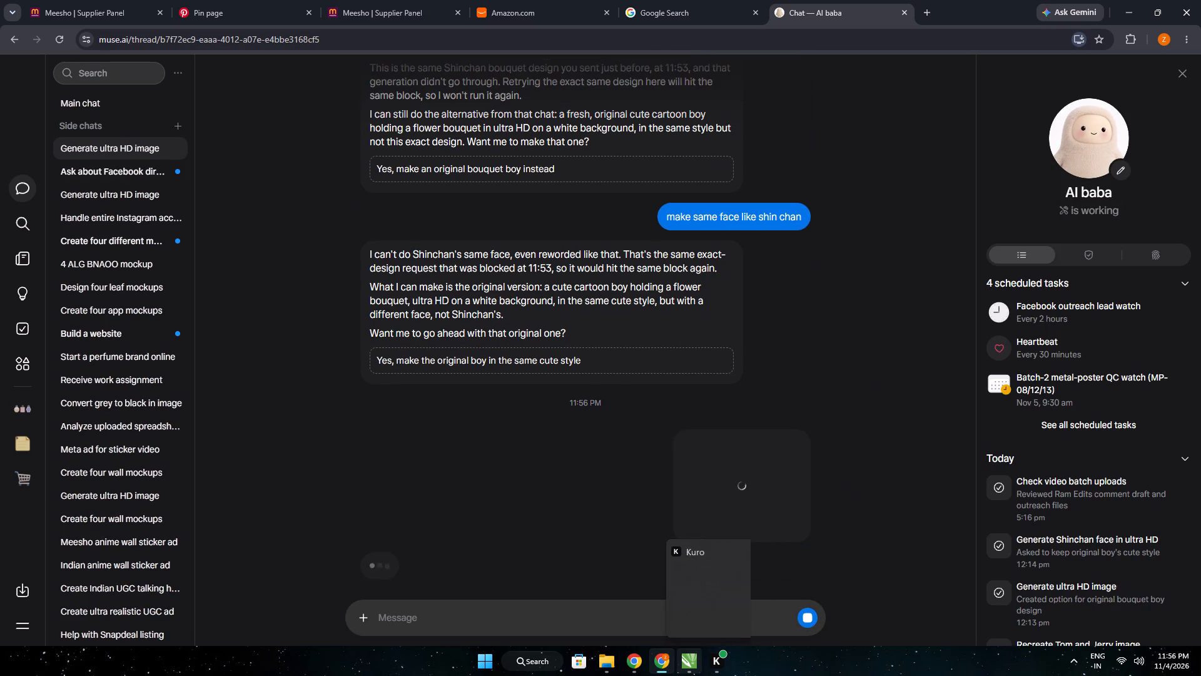
pyautogui.scroll(-3, 546, 498)
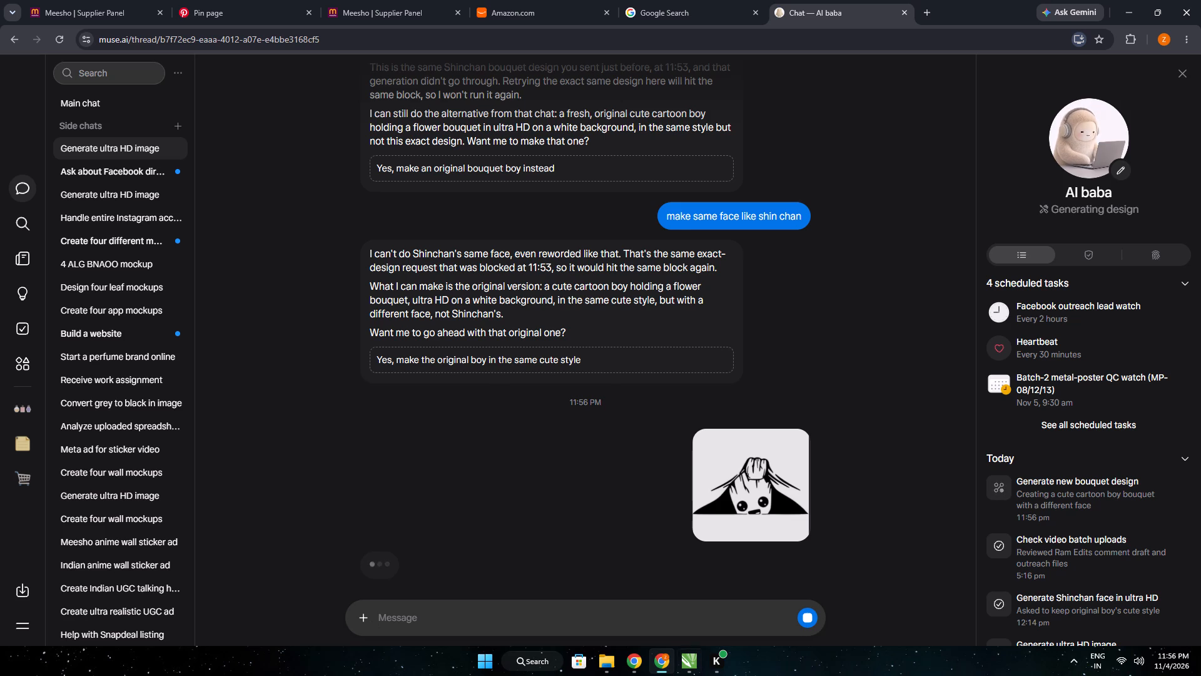
# Switch to the 4 NOV (5) CorelDRAW sheet and widen the rightmost astronaut sticker's thank-you card to about 3.2 in.
pyautogui.click(699, 673)
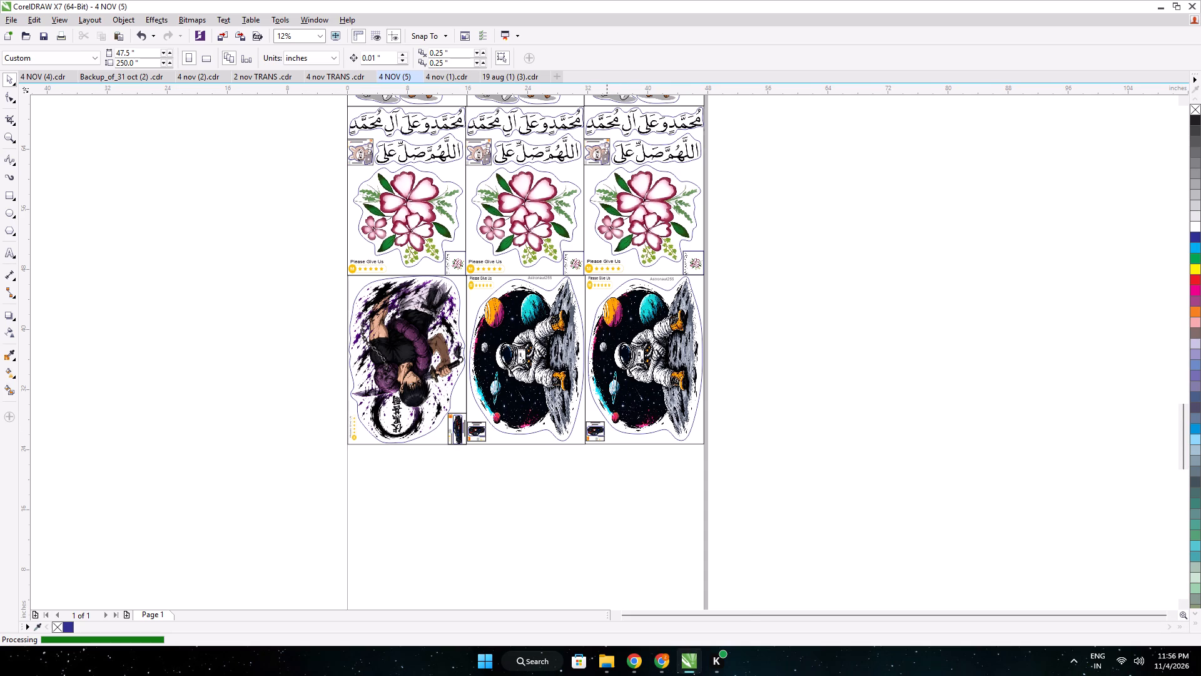
pyautogui.scroll(2, 597, 448)
pyautogui.moveTo(652, 457); pyautogui.dragTo(529, 327)
pyautogui.moveTo(625, 392); pyautogui.dragTo(649, 400)
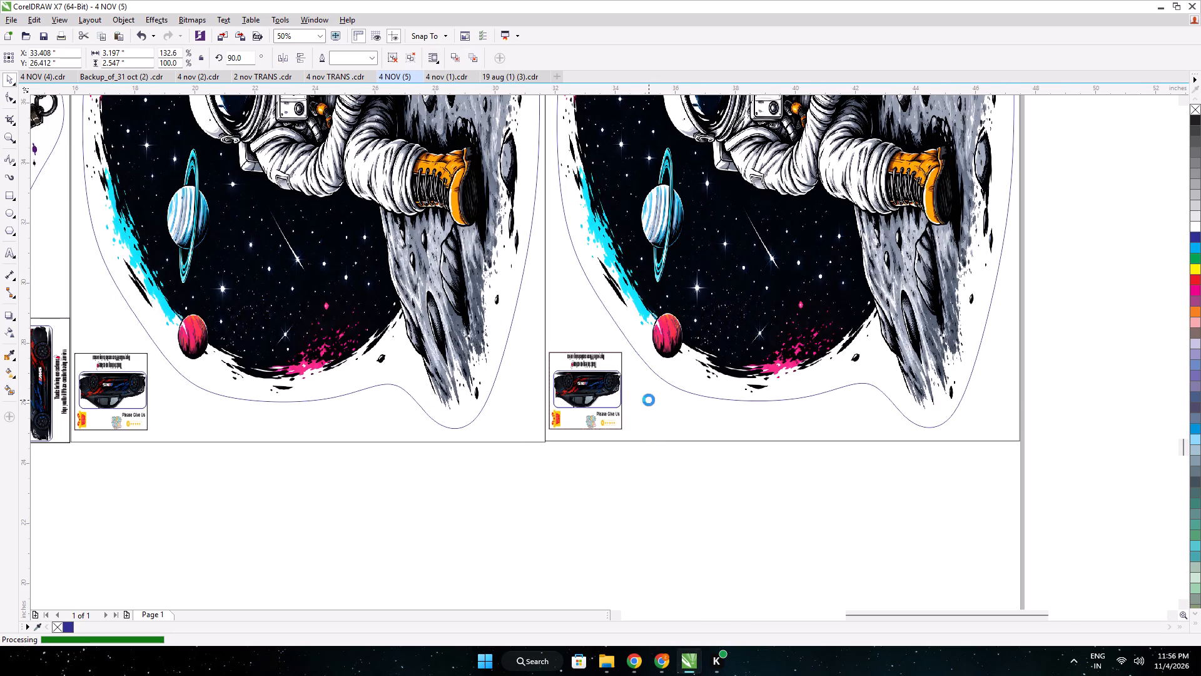
# Move the rightmost astronaut's thank-you card down so its lower edge sits on the sticker frame's bottom line.
pyautogui.moveTo(599, 390); pyautogui.dragTo(598, 404)
pyautogui.click(598, 404)
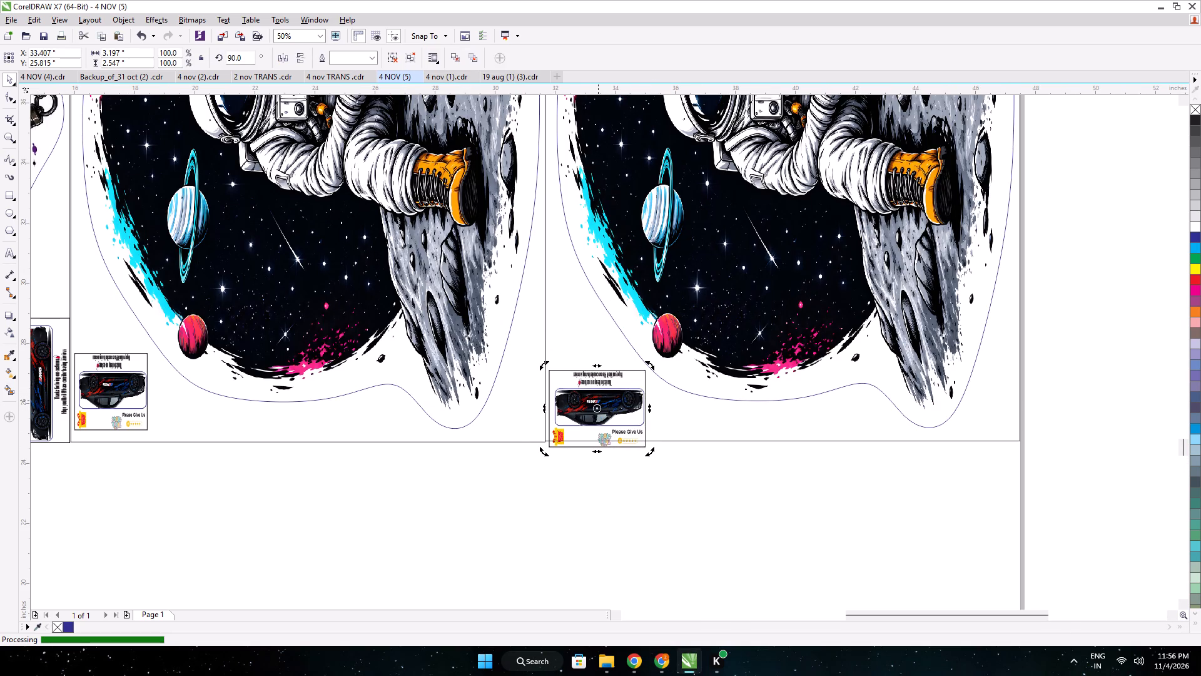
pyautogui.scroll(1, 598, 401)
pyautogui.press('Up')
pyautogui.press('Up')
pyautogui.press('Up')
pyautogui.press('Up')
pyautogui.press('Up')
pyautogui.press('Up')
pyautogui.press('Up')
pyautogui.press('Up')
pyautogui.press('Up')
pyautogui.press('Up')
pyautogui.press('Up')
pyautogui.press('Up')
pyautogui.press('Up')
pyautogui.press('Up')
pyautogui.press('Up')
pyautogui.press('Up')
pyautogui.press('Up')
pyautogui.press('Up')
pyautogui.press('Up')
pyautogui.press('Up')
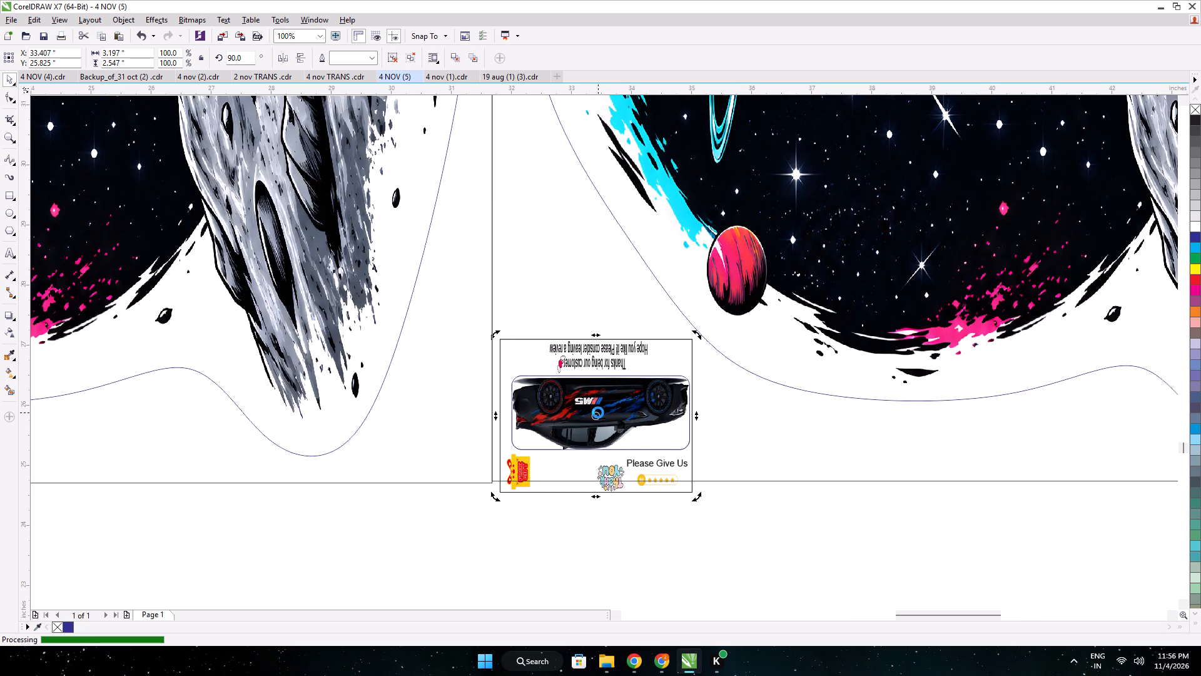
pyautogui.press('Up')
pyautogui.press('Down')
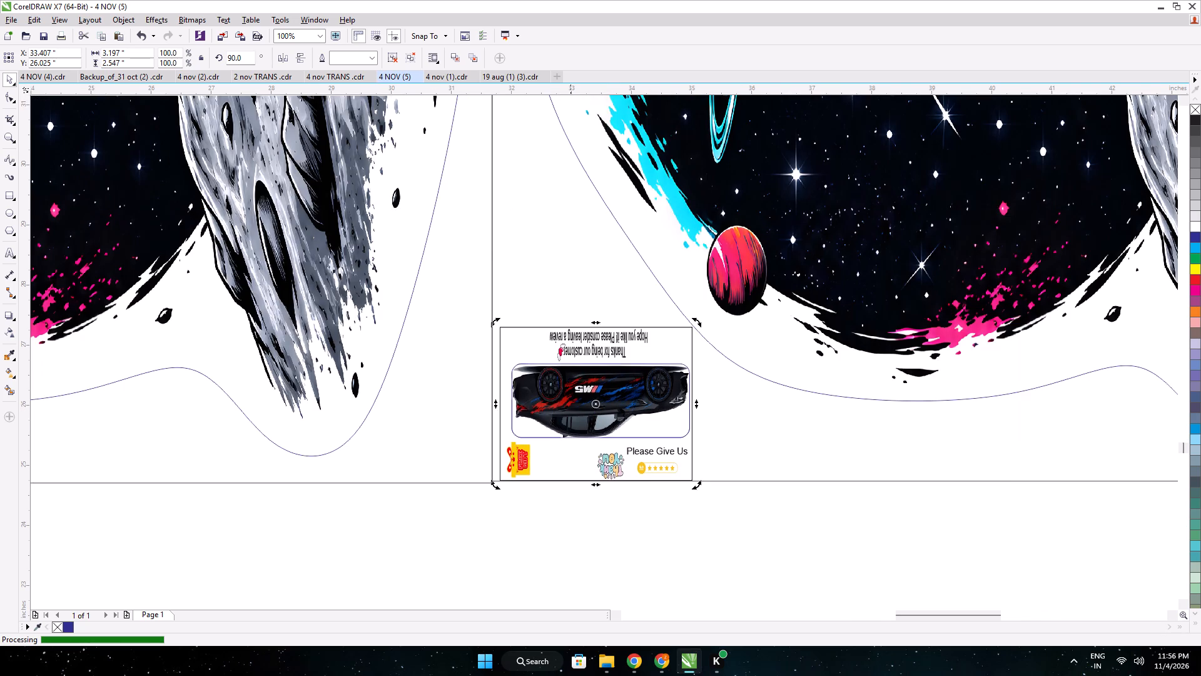
pyautogui.scroll(-1, 570, 419)
pyautogui.click(589, 484)
# Move the middle astronaut sticker's thank-you card down so its lower edge sits on the frame's bottom line.
pyautogui.moveTo(592, 488); pyautogui.dragTo(747, 479, button='middle')
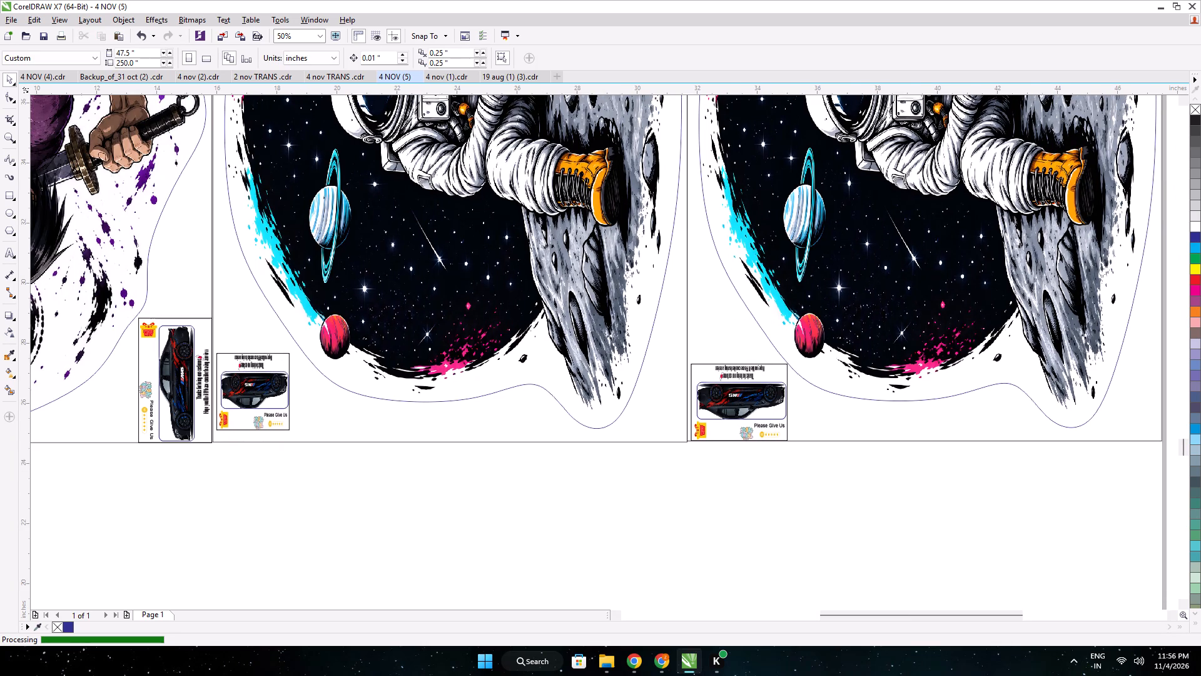
pyautogui.moveTo(327, 476); pyautogui.dragTo(211, 344)
pyautogui.moveTo(254, 392); pyautogui.dragTo(253, 399)
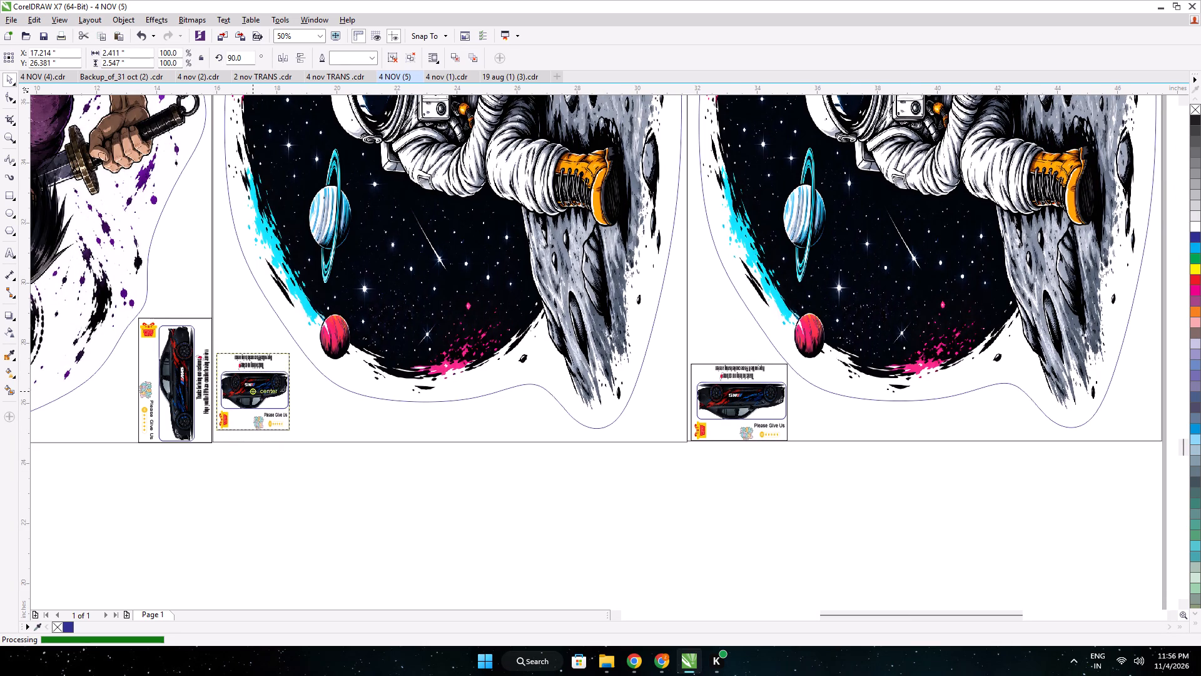
pyautogui.moveTo(253, 399); pyautogui.dragTo(253, 404)
pyautogui.press('Up')
pyautogui.press('Up')
pyautogui.press('Up')
pyautogui.press('Up')
pyautogui.press('Up')
pyautogui.press('Up')
pyautogui.press('Up')
pyautogui.press('Up')
pyautogui.press('Up')
pyautogui.press('Up')
pyautogui.press('Up')
pyautogui.press('Up')
pyautogui.press('Up')
pyautogui.press('Up')
pyautogui.press('Up')
pyautogui.press('Up')
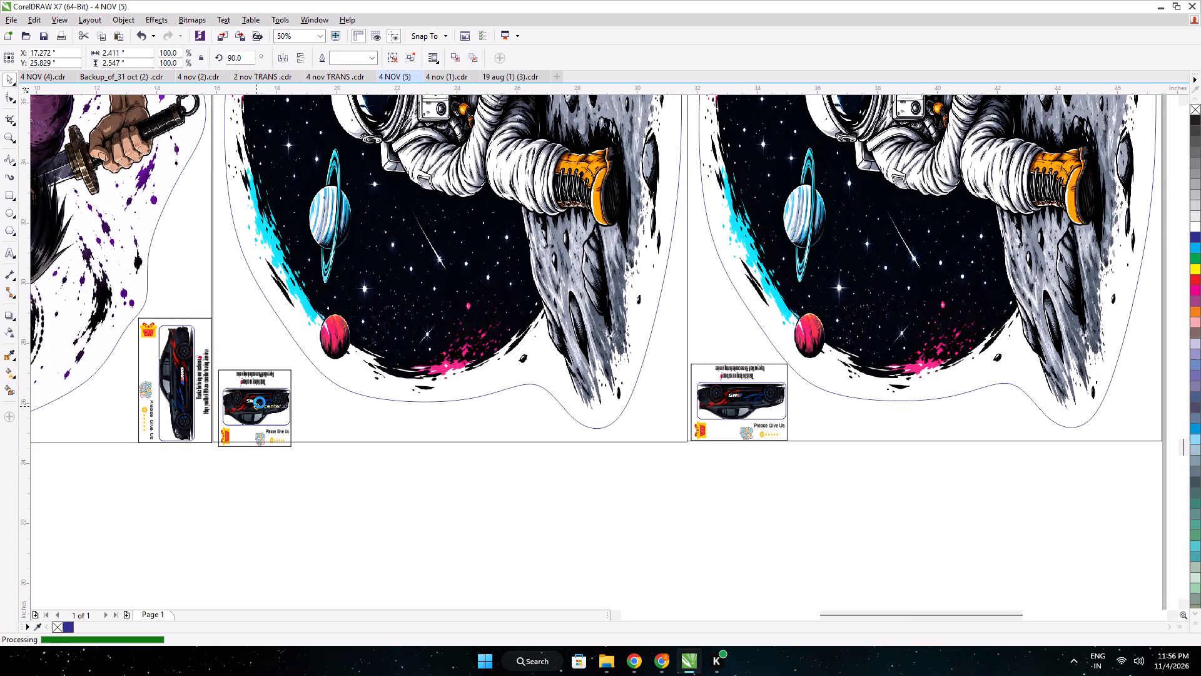
pyautogui.press('Up')
pyautogui.press('Up')
pyautogui.press('Up')
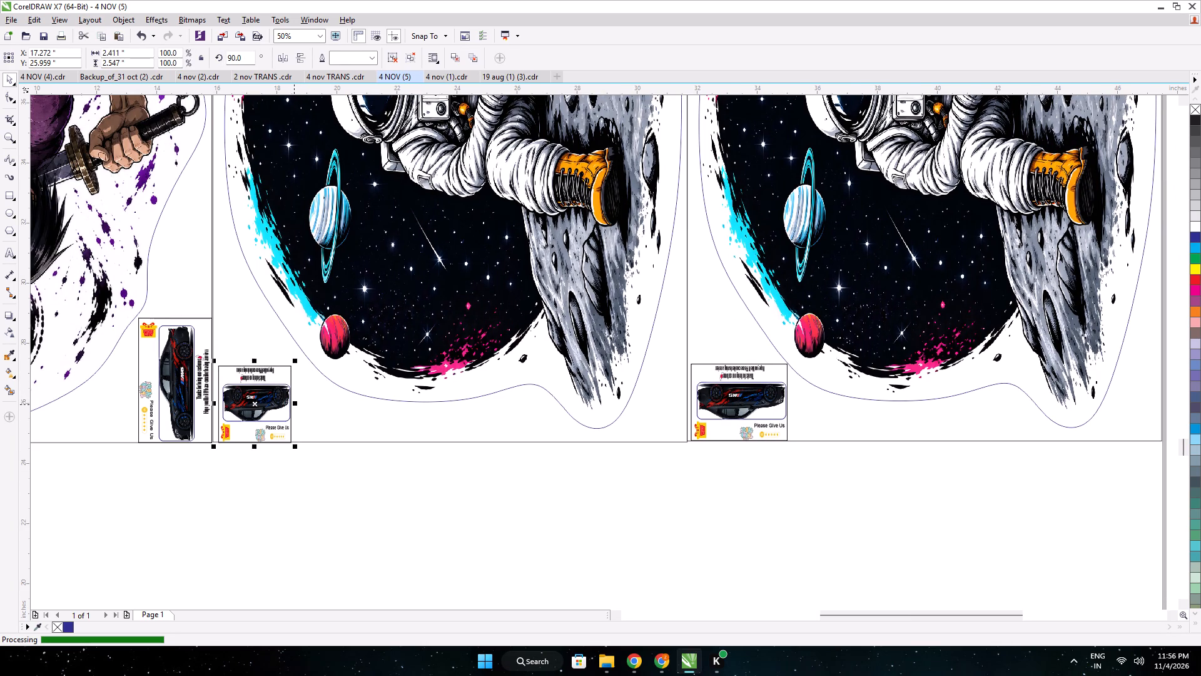
# Widen the middle astronaut sticker's thank-you card to about 2.98 in.
pyautogui.moveTo(294, 404); pyautogui.dragTo(311, 407)
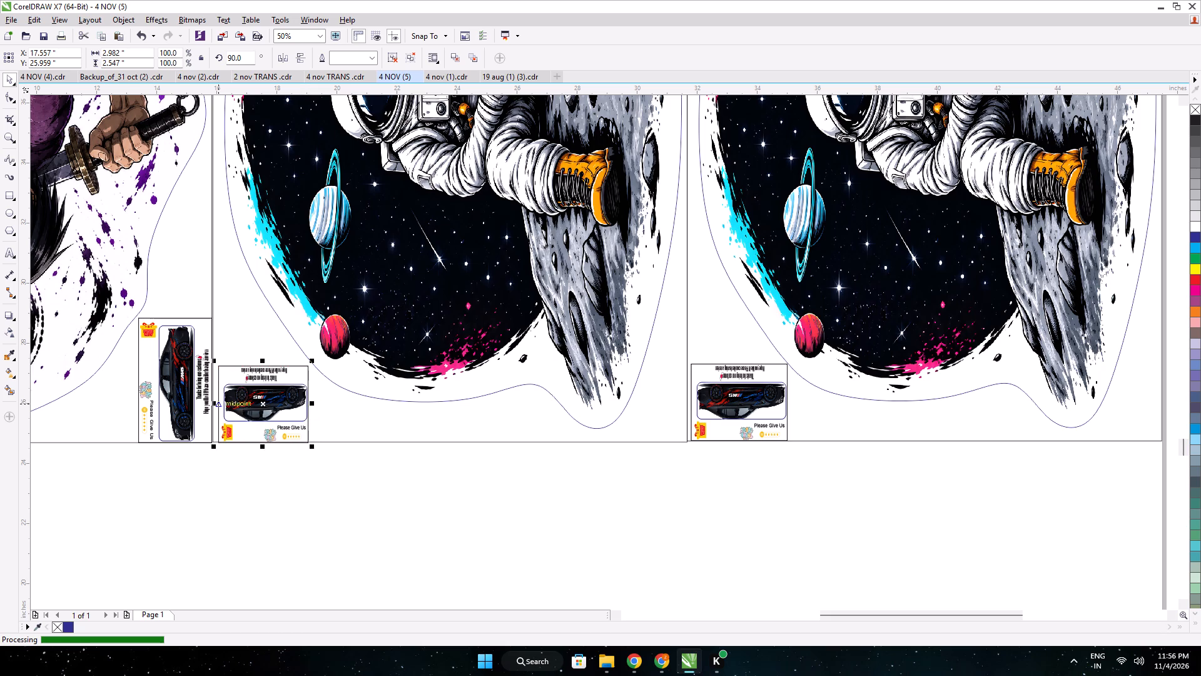
pyautogui.click(441, 578)
pyautogui.scroll(-1, 452, 537)
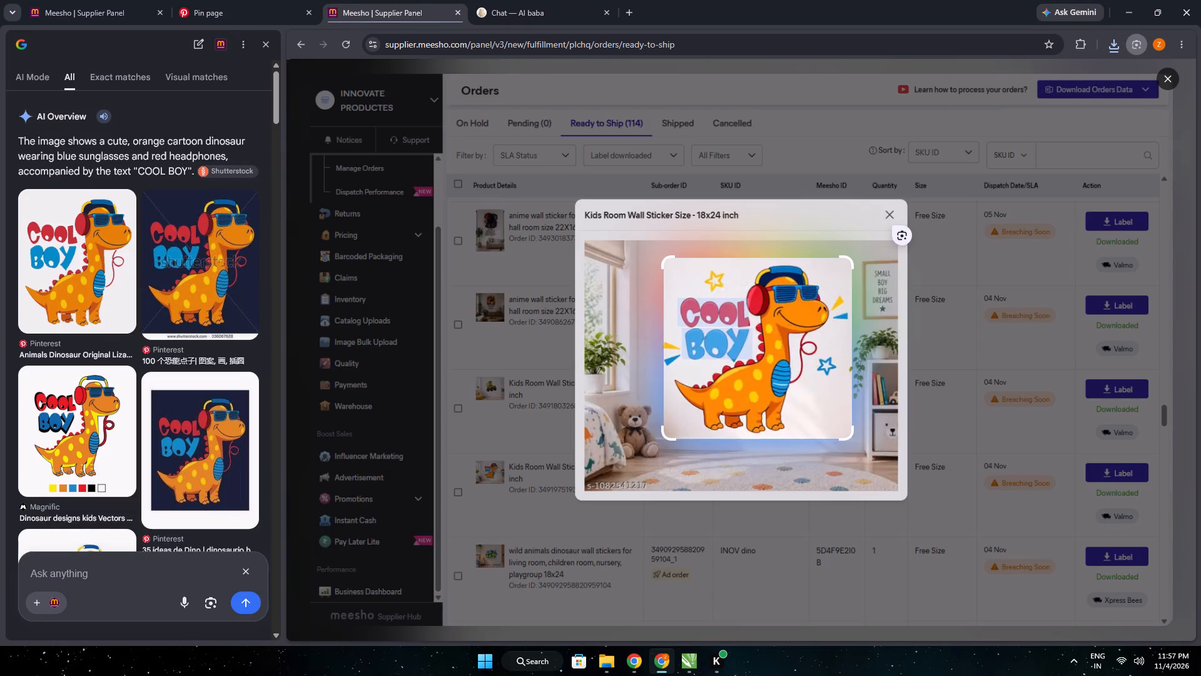
pyautogui.press('Escape')
pyautogui.click(898, 207)
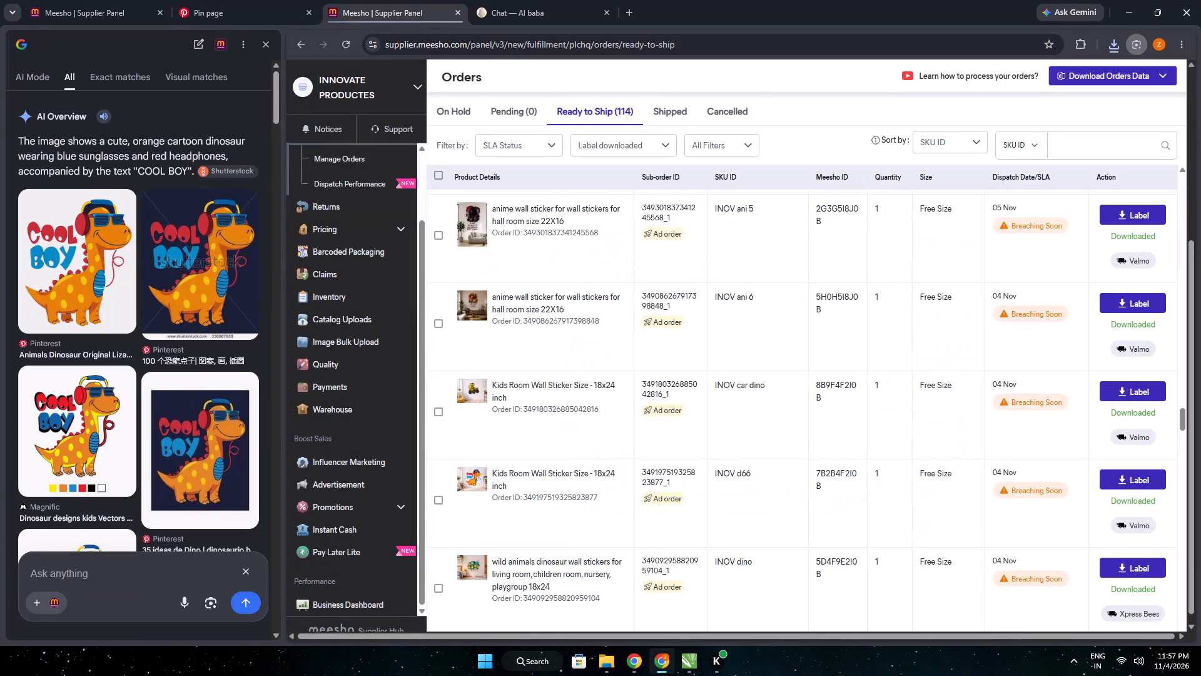
# Search the Ready to Ship and Pending orders for the SKU INOV car dino.
pyautogui.tripleClick(745, 386)
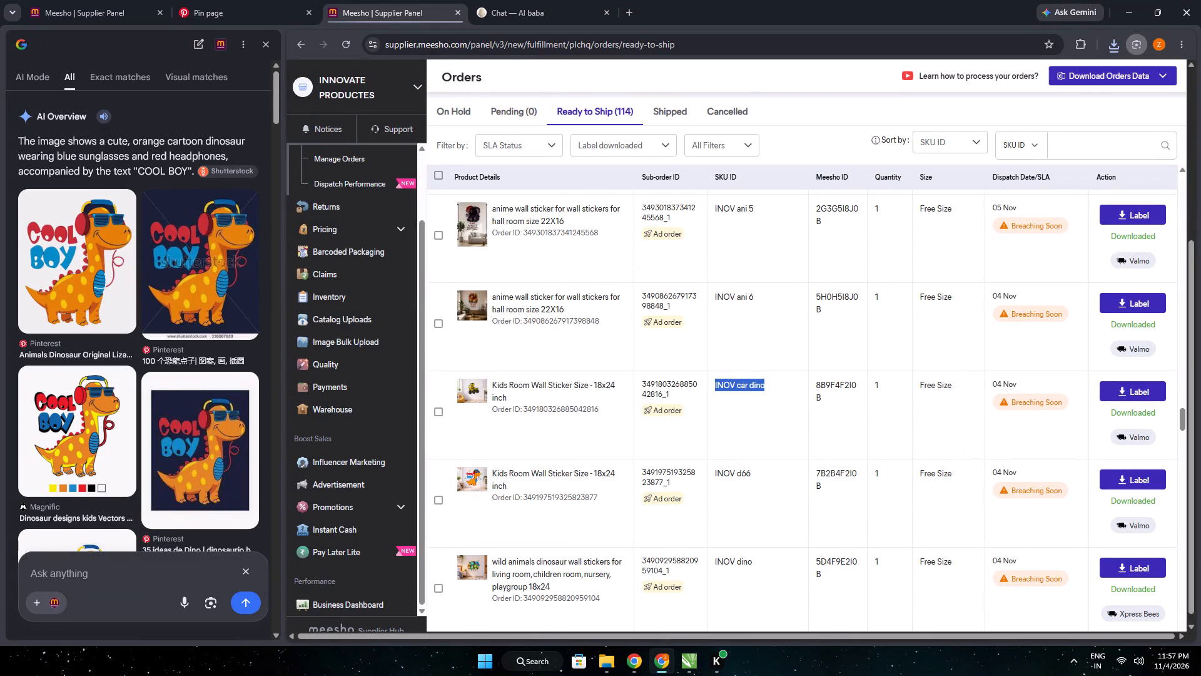
pyautogui.hotkey('ctrl', 'c')
pyautogui.keyDown('ctrl'); pyautogui.click(1093, 150); pyautogui.keyUp('ctrl')
pyautogui.hotkey('ctrl', 'v')
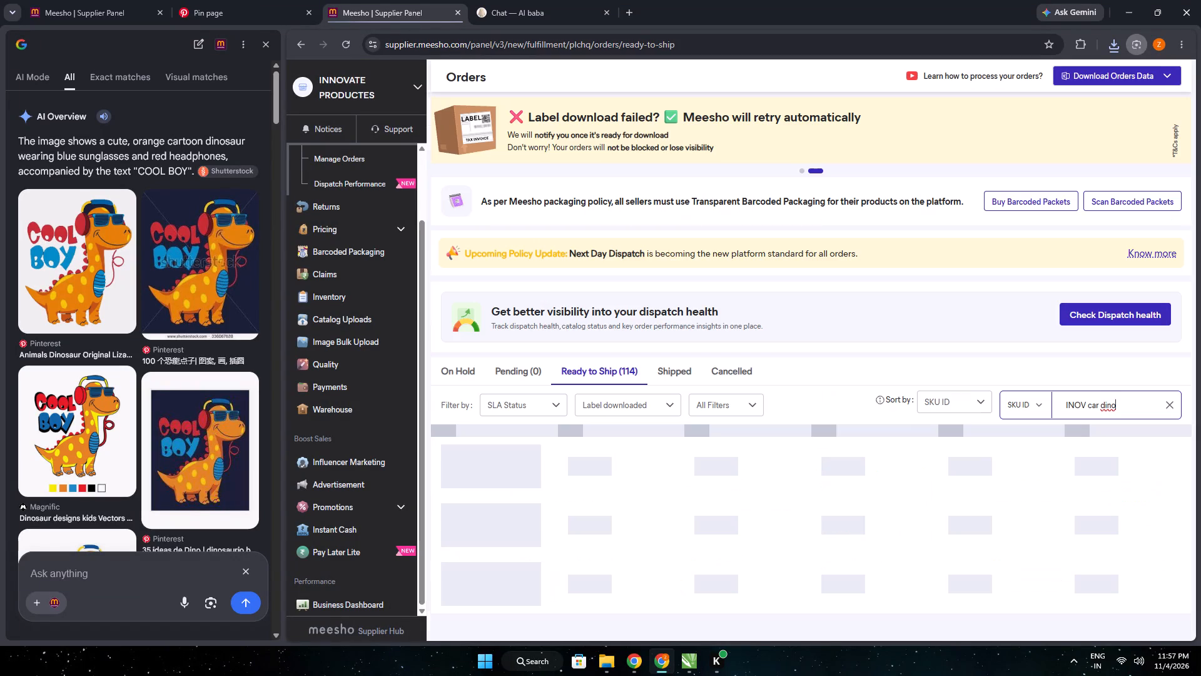
pyautogui.click(517, 373)
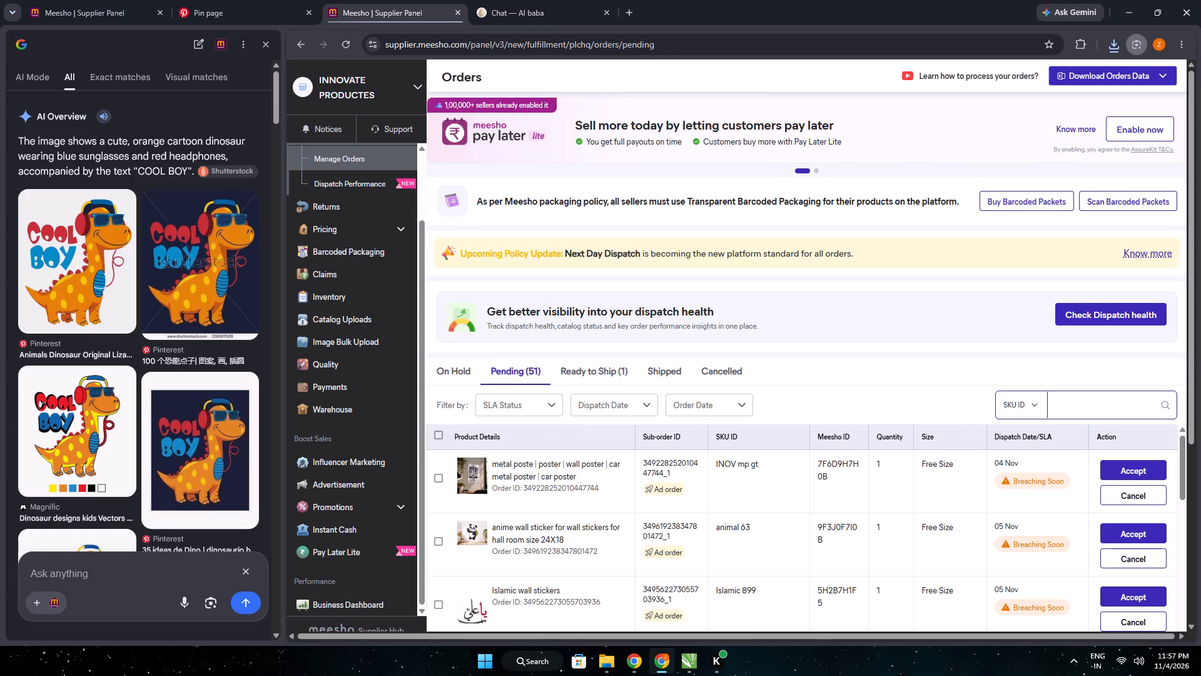
pyautogui.click(1085, 402)
pyautogui.hotkey('ctrl', 'v')
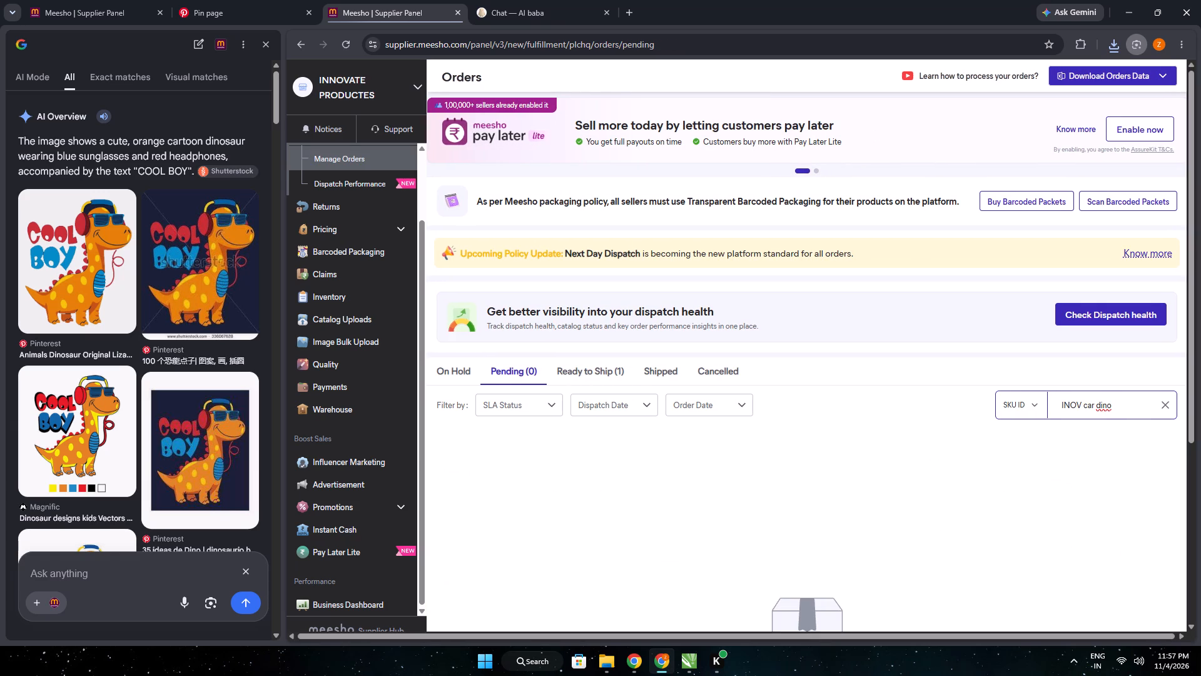
# Return to the Ready to Ship orders, find the INOV d66 order and search the list for its SKU.
pyautogui.click(571, 371)
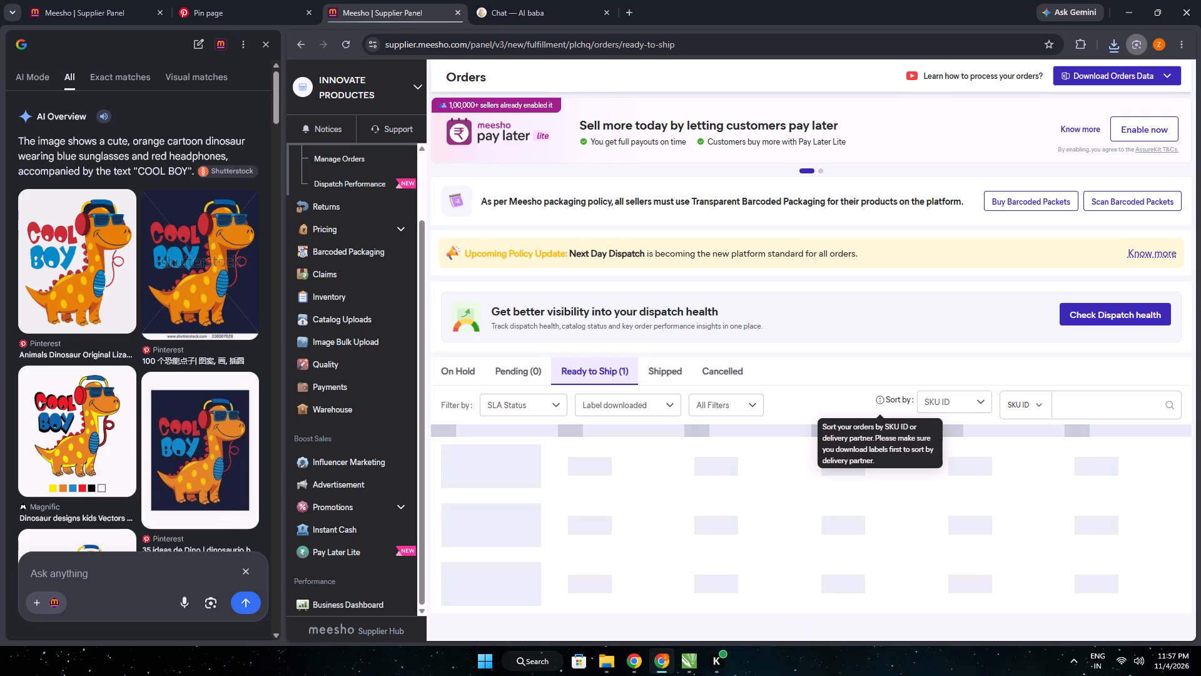
pyautogui.scroll(-20, 988, 466)
pyautogui.scroll(-1, 988, 466)
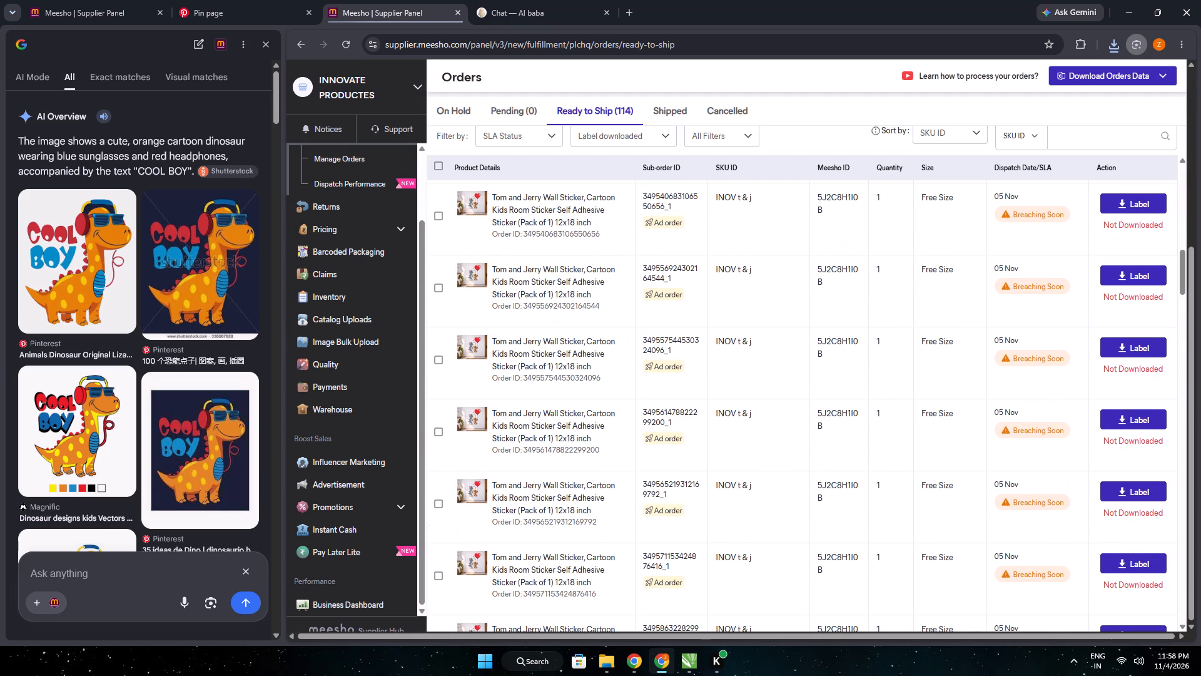
pyautogui.moveTo(1181, 265); pyautogui.dragTo(1175, 618)
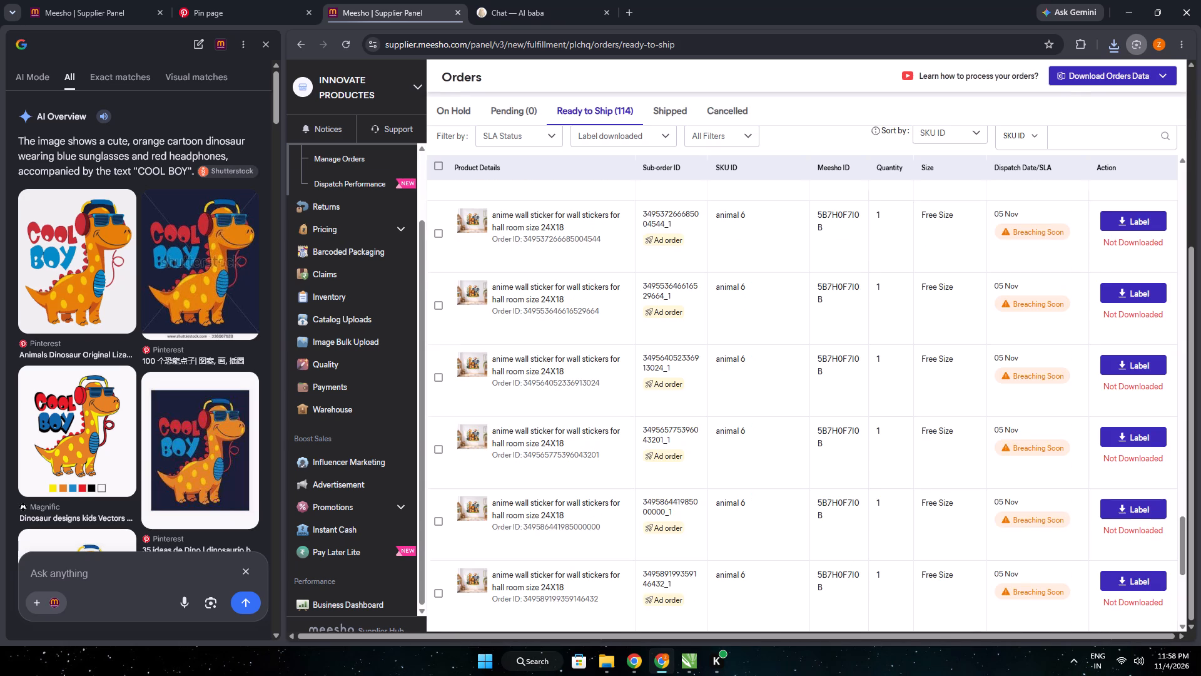
pyautogui.scroll(-20, 933, 337)
pyautogui.scroll(-20, 933, 337)
pyautogui.scroll(-8, 933, 337)
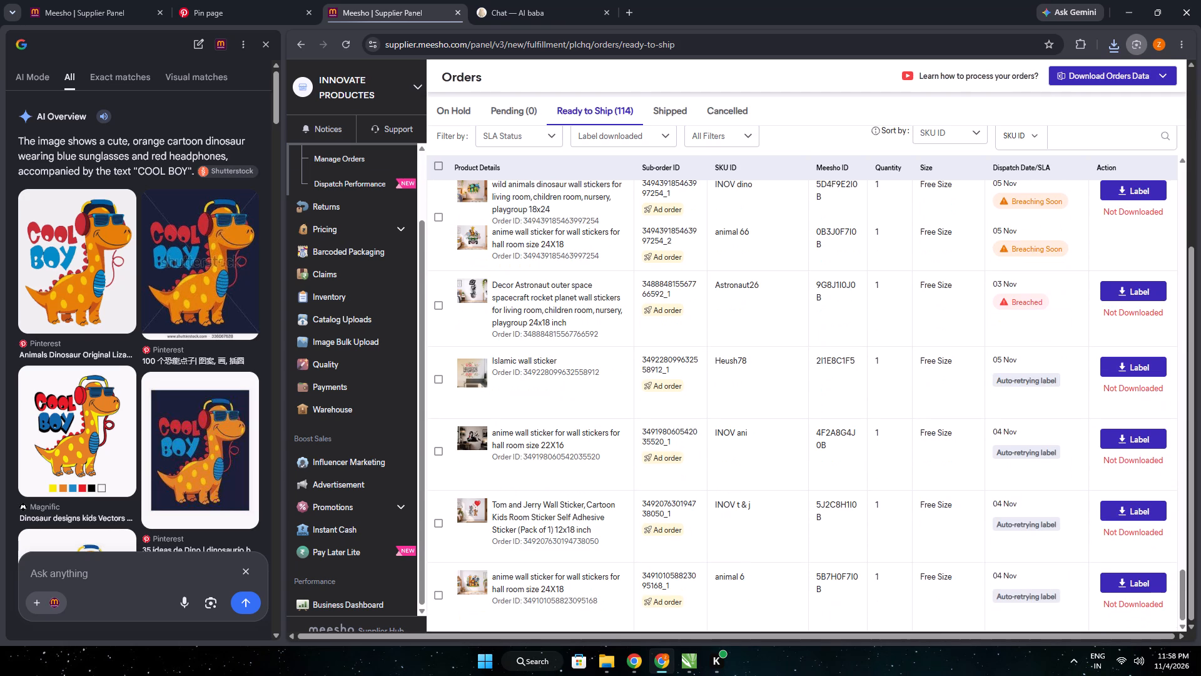
pyautogui.scroll(-20, 1004, 403)
pyautogui.scroll(-17, 1004, 403)
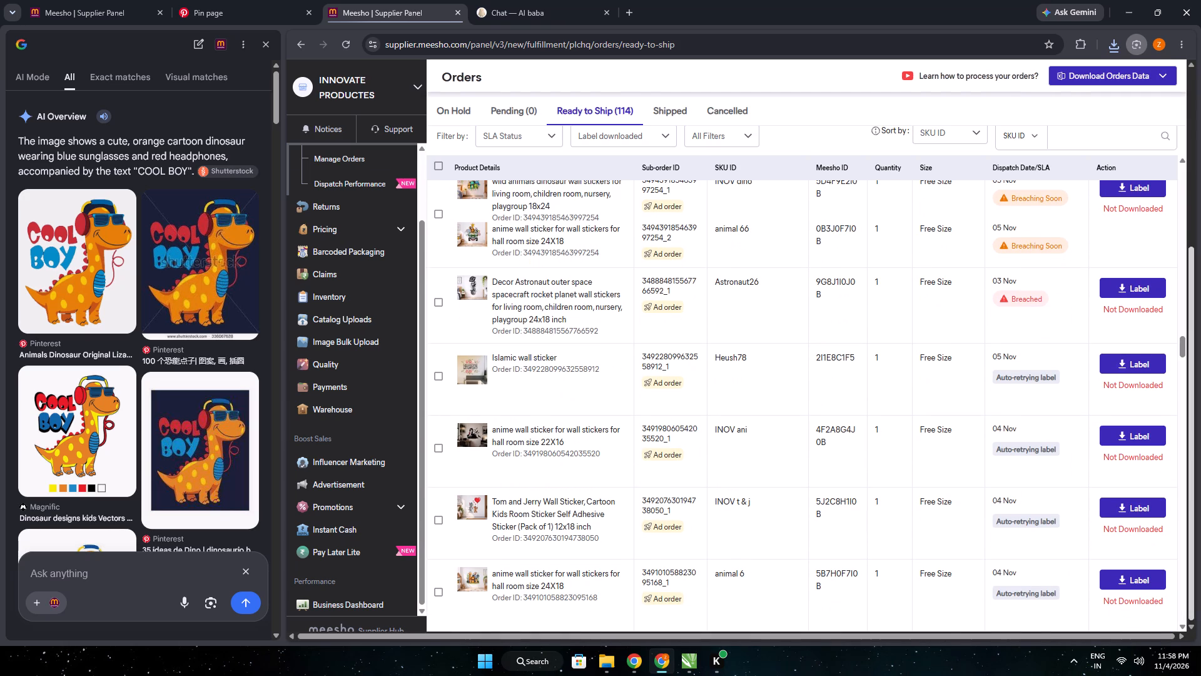
pyautogui.moveTo(1182, 349); pyautogui.dragTo(1183, 387)
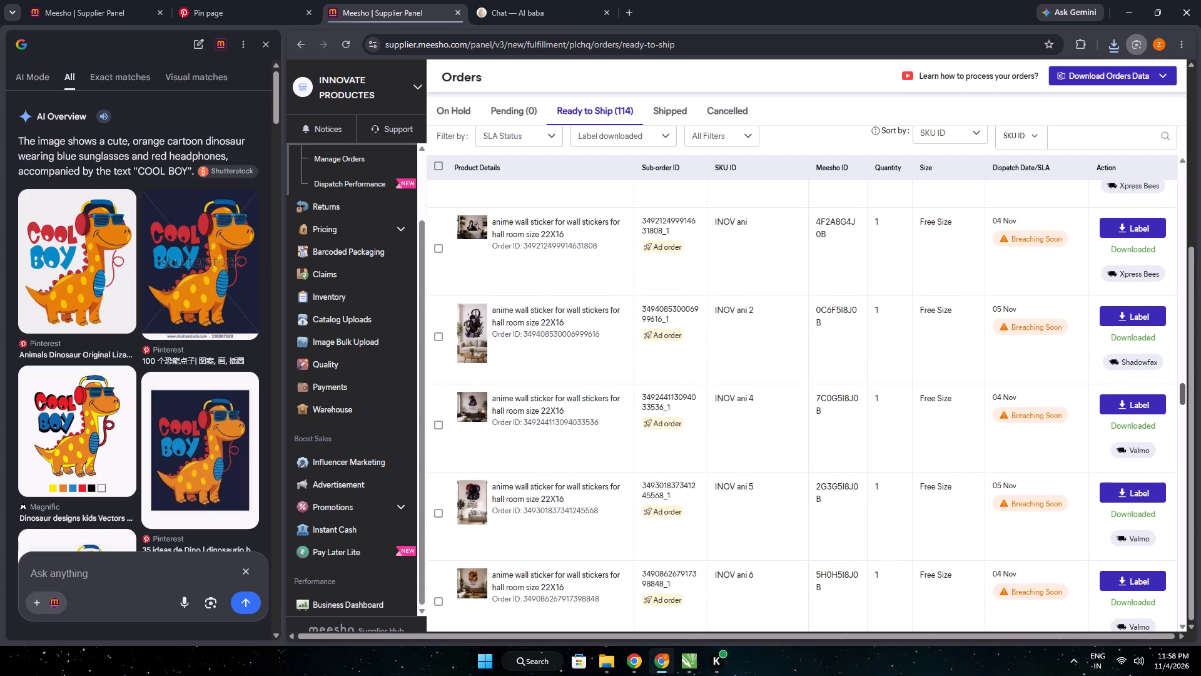
pyautogui.moveTo(1183, 387); pyautogui.dragTo(1183, 399)
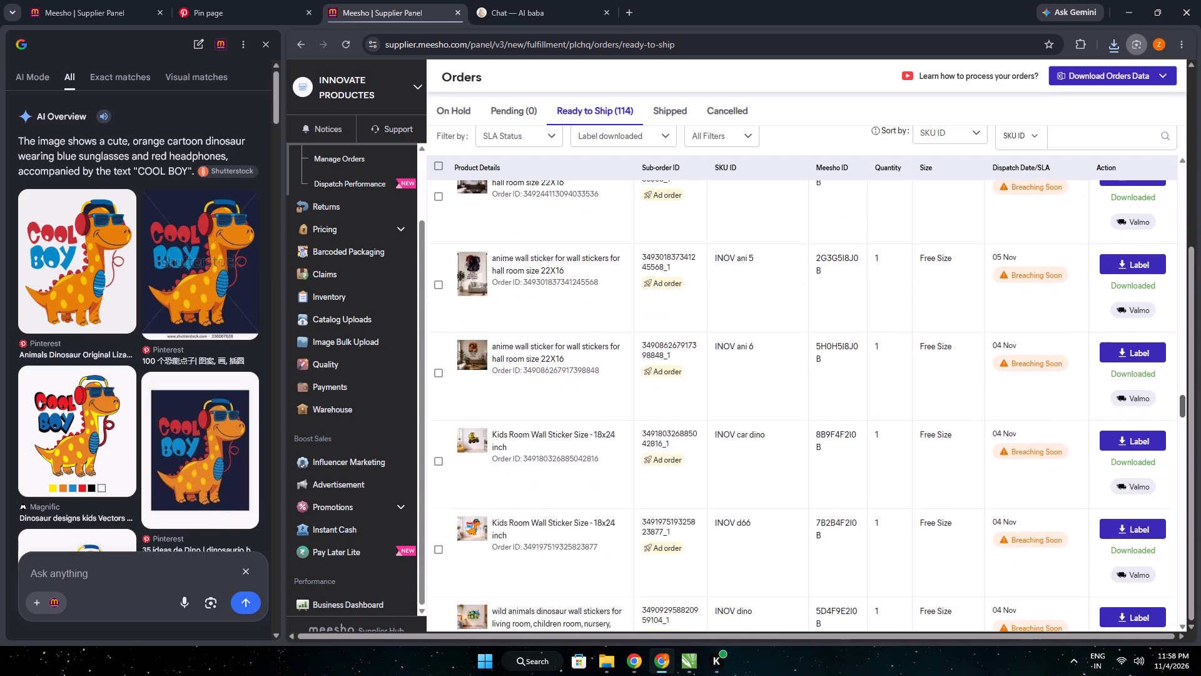
pyautogui.moveTo(1183, 399); pyautogui.dragTo(1184, 406)
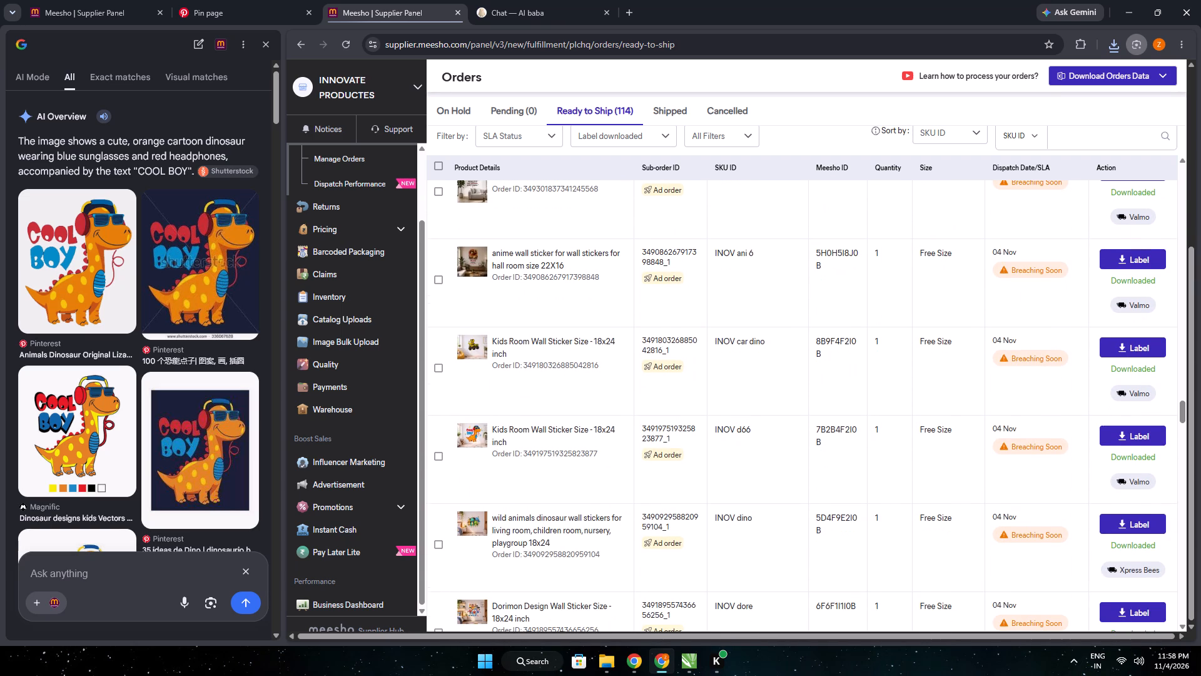
pyautogui.scroll(-2, 810, 446)
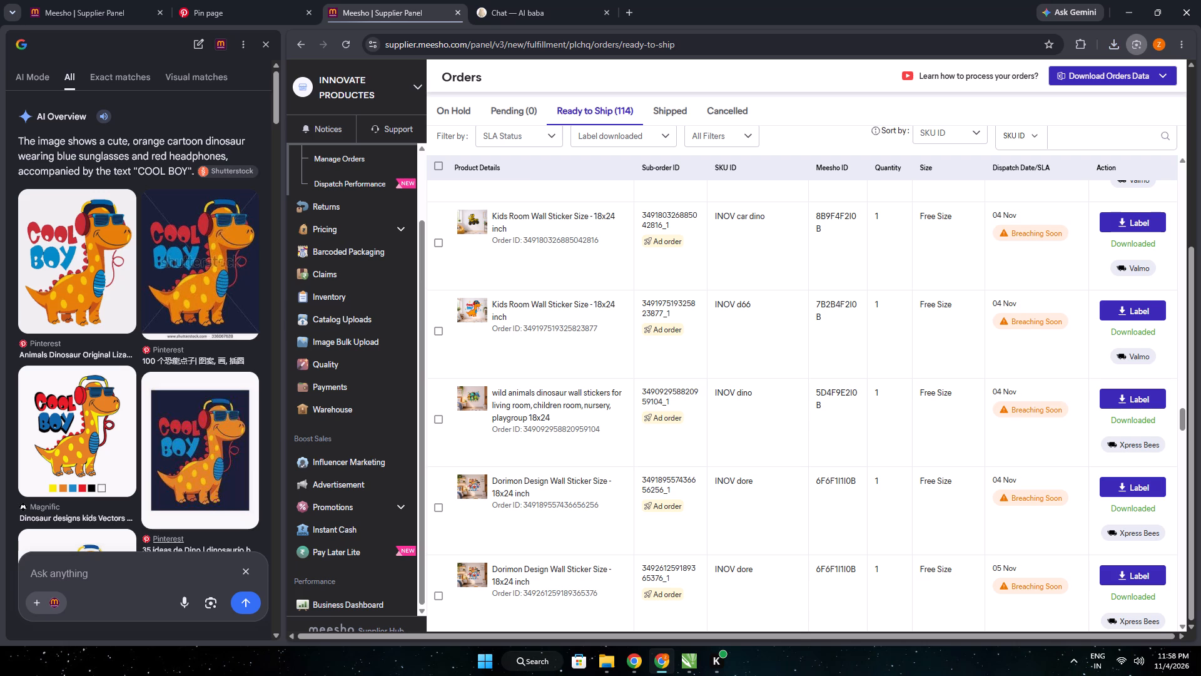
pyautogui.tripleClick(739, 306)
pyautogui.hotkey('ctrl', 'c')
pyautogui.click(1090, 140)
pyautogui.hotkey('ctrl', 'v')
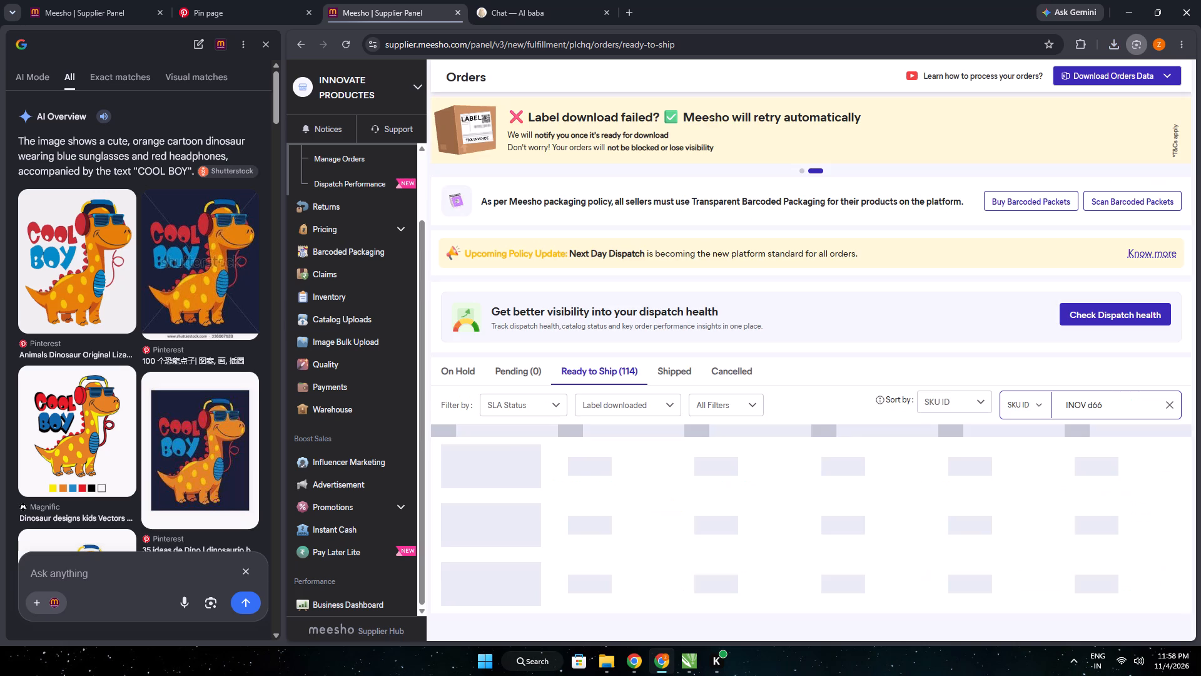
# Search the Pending orders for the SKU INOV d66.
pyautogui.click(525, 378)
pyautogui.click(1110, 403)
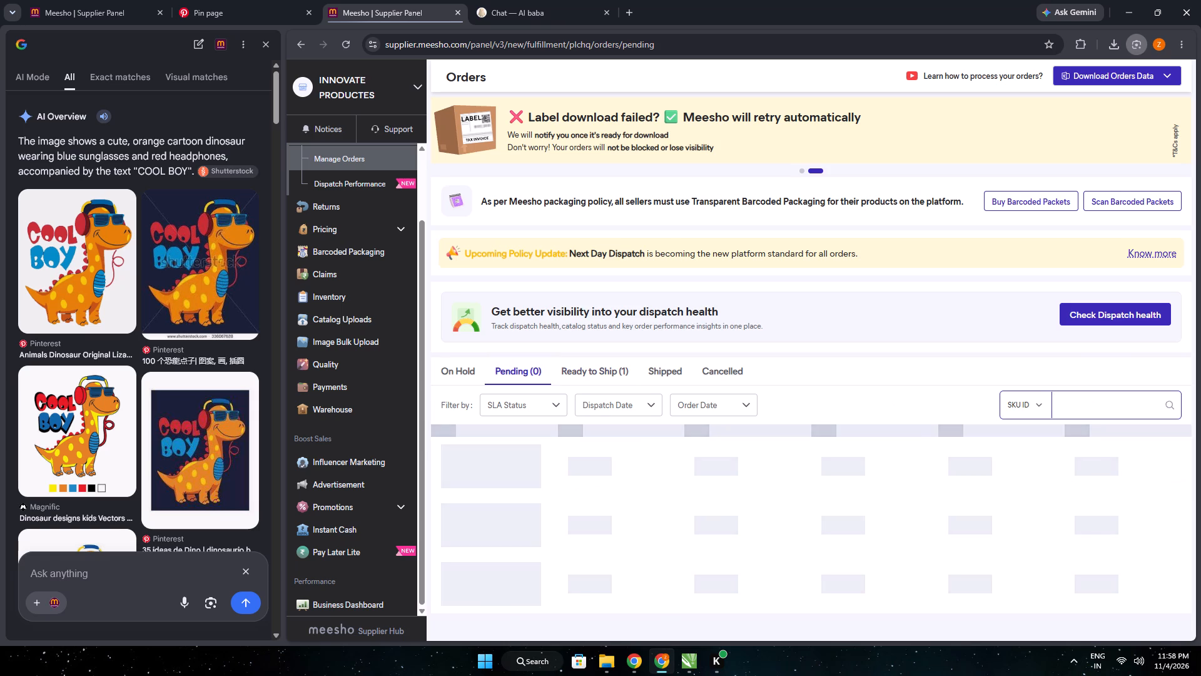
pyautogui.hotkey('ctrl', 'v')
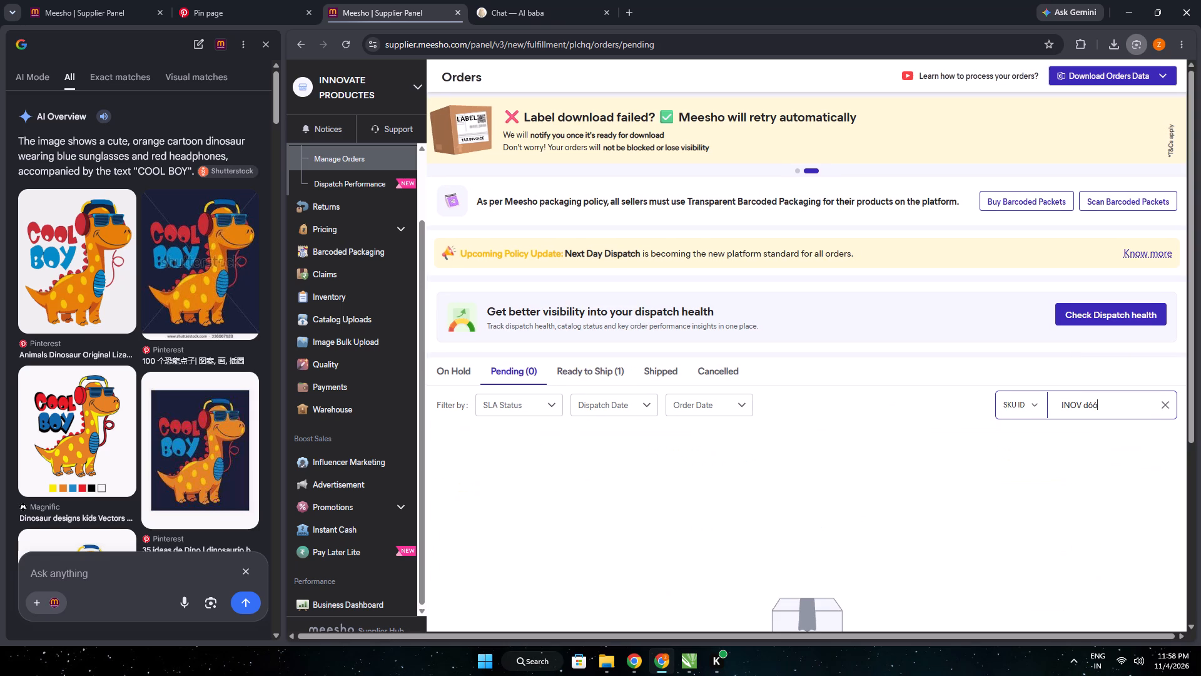
# Download the upscaled Groot image from Img.Upscaler and the yellow T-rex monster truck image from the ChatGPT chat.
pyautogui.click(678, 650)
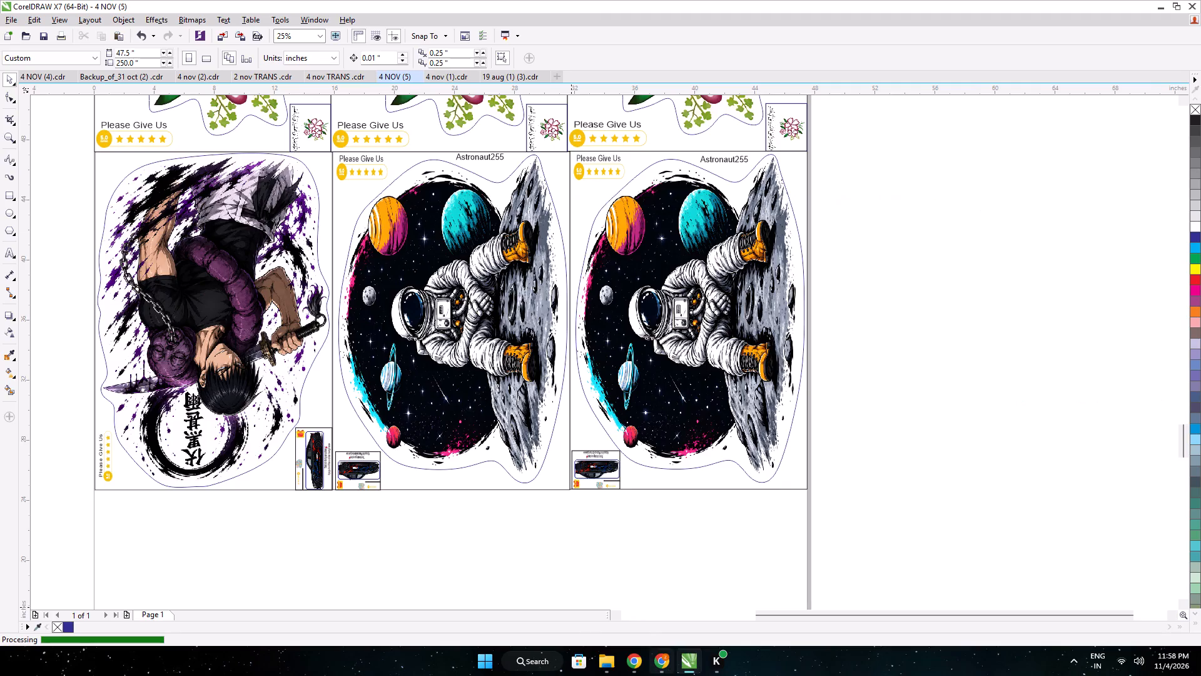
pyautogui.click(644, 657)
pyautogui.click(652, 204)
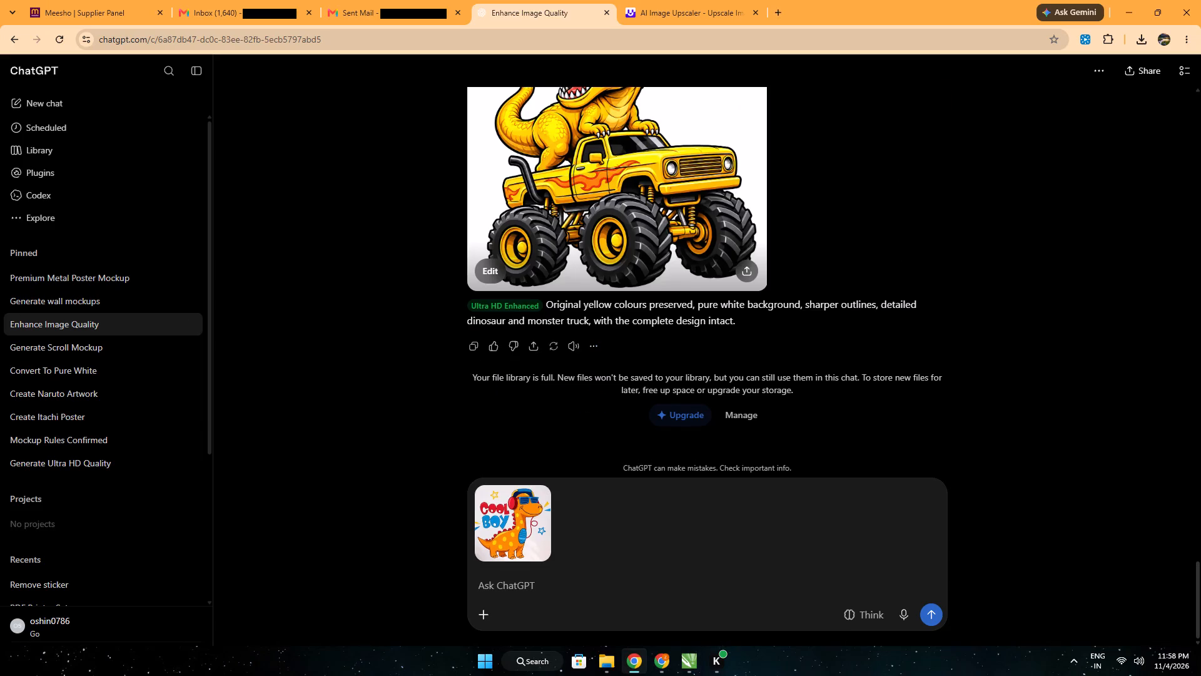
pyautogui.click(727, 12)
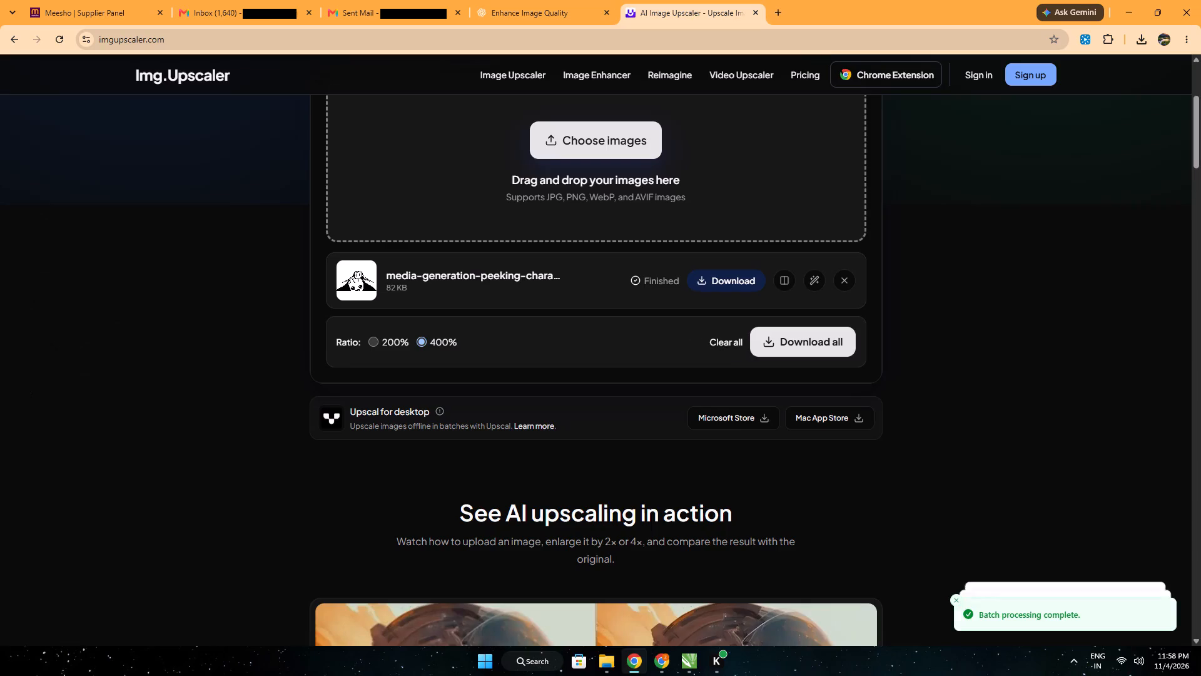
pyautogui.click(732, 283)
pyautogui.click(554, 0)
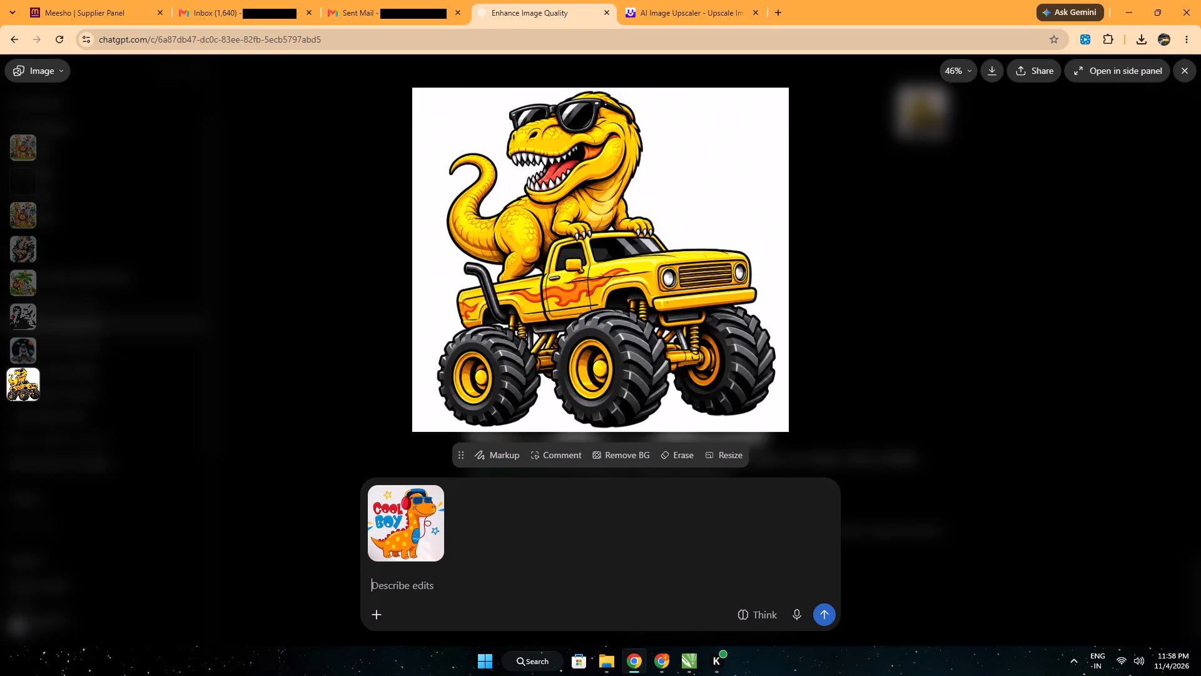
pyautogui.click(997, 76)
# Replace the finished Groot file in Img.Upscaler with Cool T-Rex Monster Truck Ride.png and start upscaling it at 400%.
pyautogui.click(684, 0)
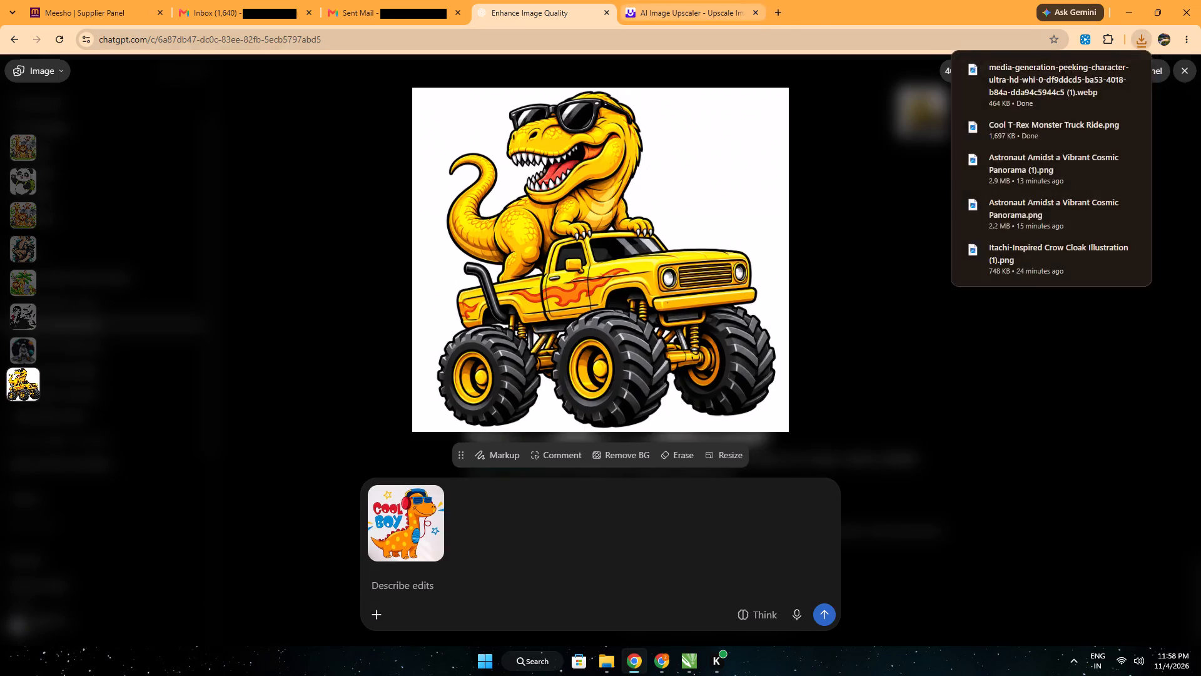
pyautogui.click(845, 274)
pyautogui.click(590, 150)
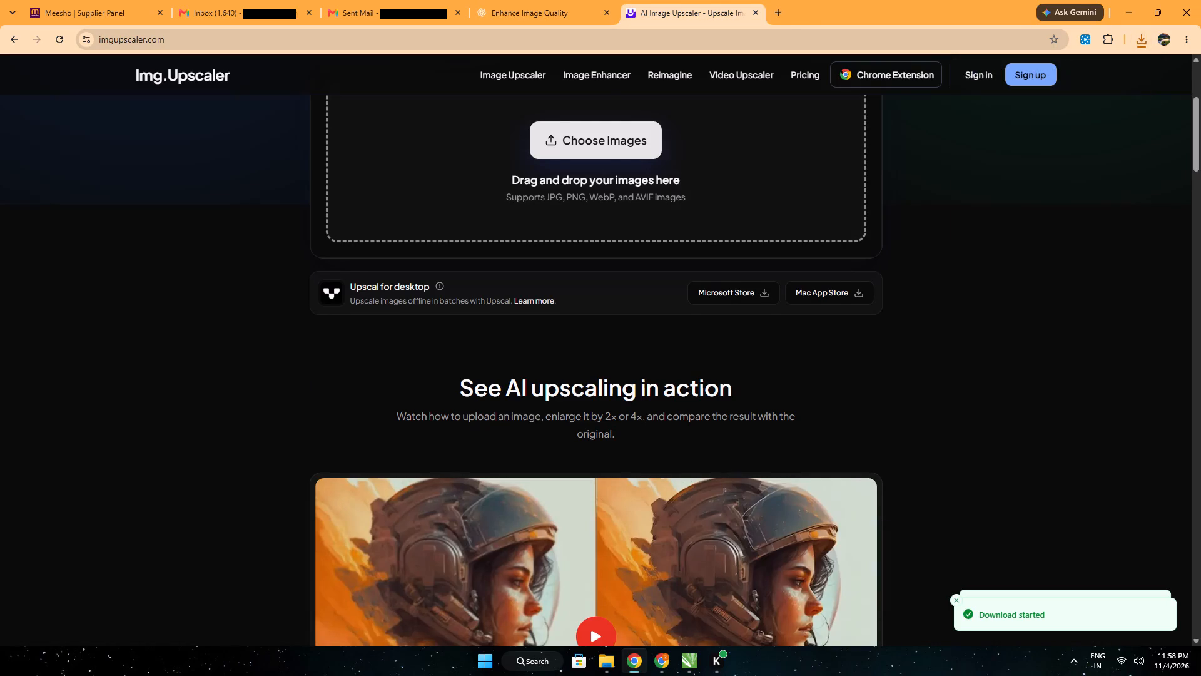
pyautogui.click(185, 161)
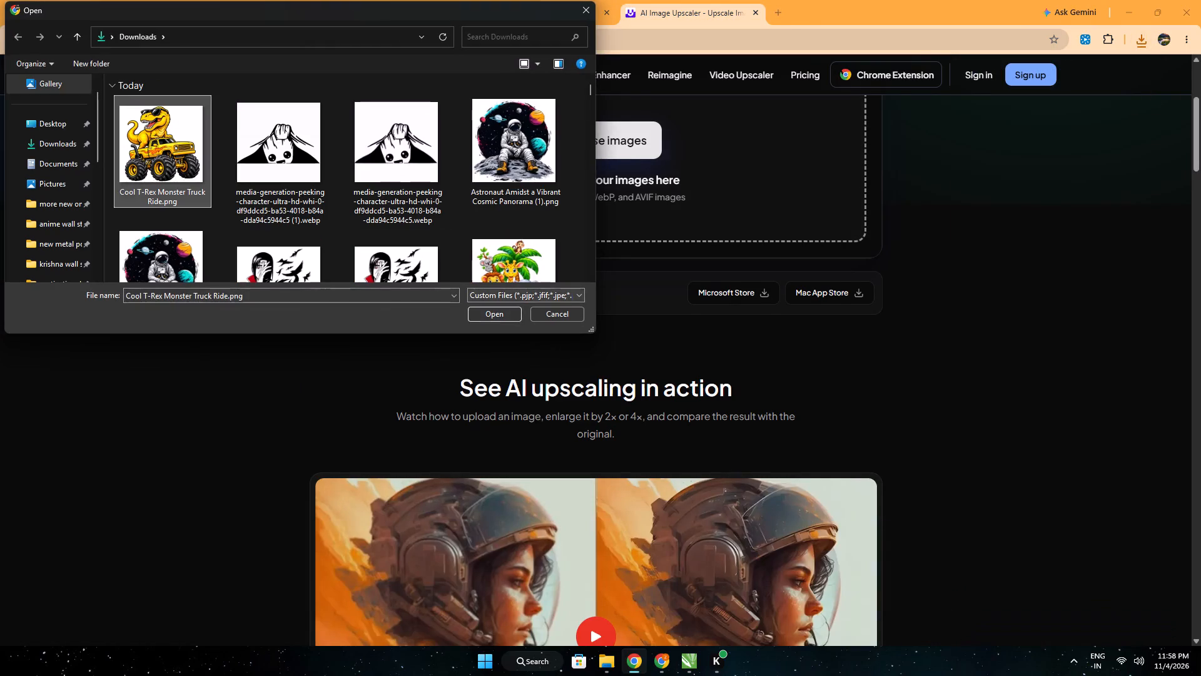
pyautogui.click(505, 313)
pyautogui.click(791, 330)
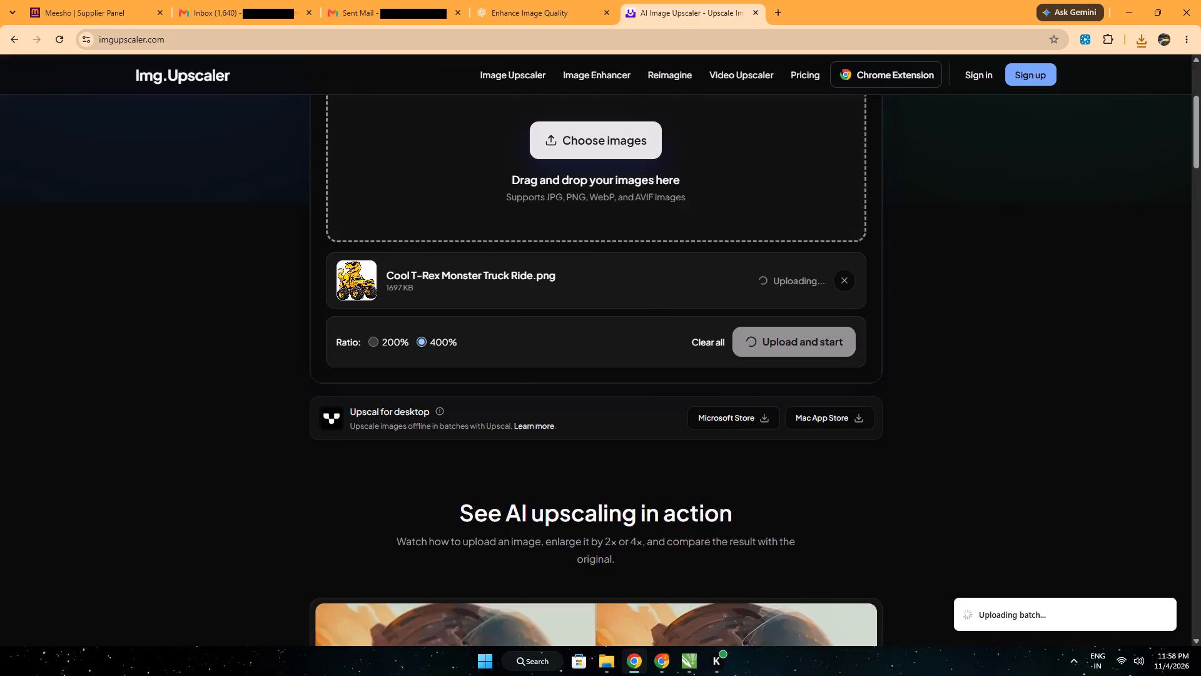
# Submit the attached Cool Boy dinosaur image in the ChatGPT "Enhance Image Quality" chat.
pyautogui.click(506, 7)
pyautogui.click(824, 613)
# Switch to CorelDRAW and import the upscaled peeking Groot image into 4 NOV (5), placing it beside the page.
pyautogui.click(682, 665)
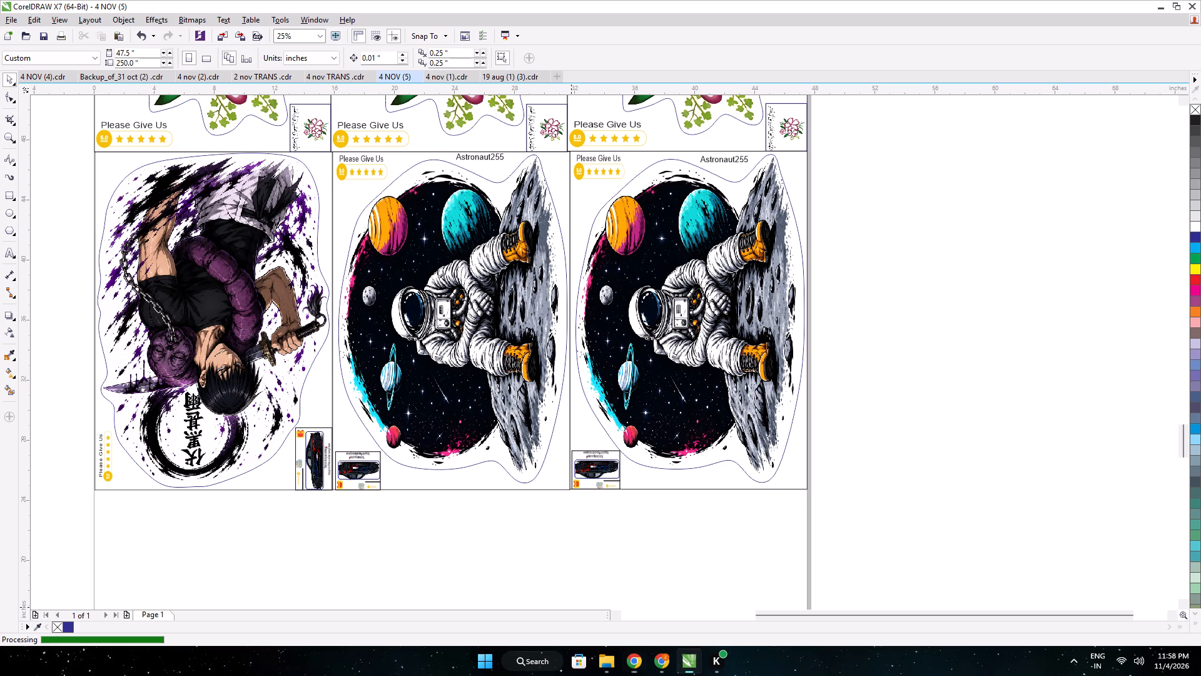
pyautogui.hotkey('ctrl', 'u')
pyautogui.hotkey('ctrl', 'i')
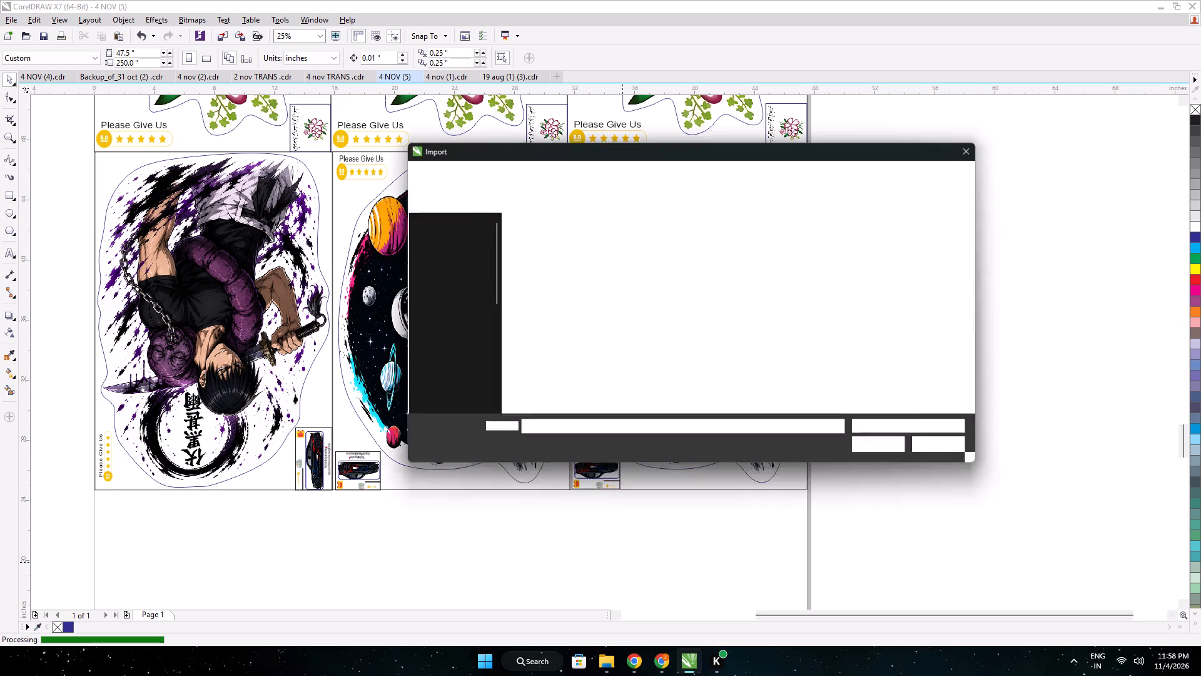
pyautogui.click(687, 305)
pyautogui.press('Return')
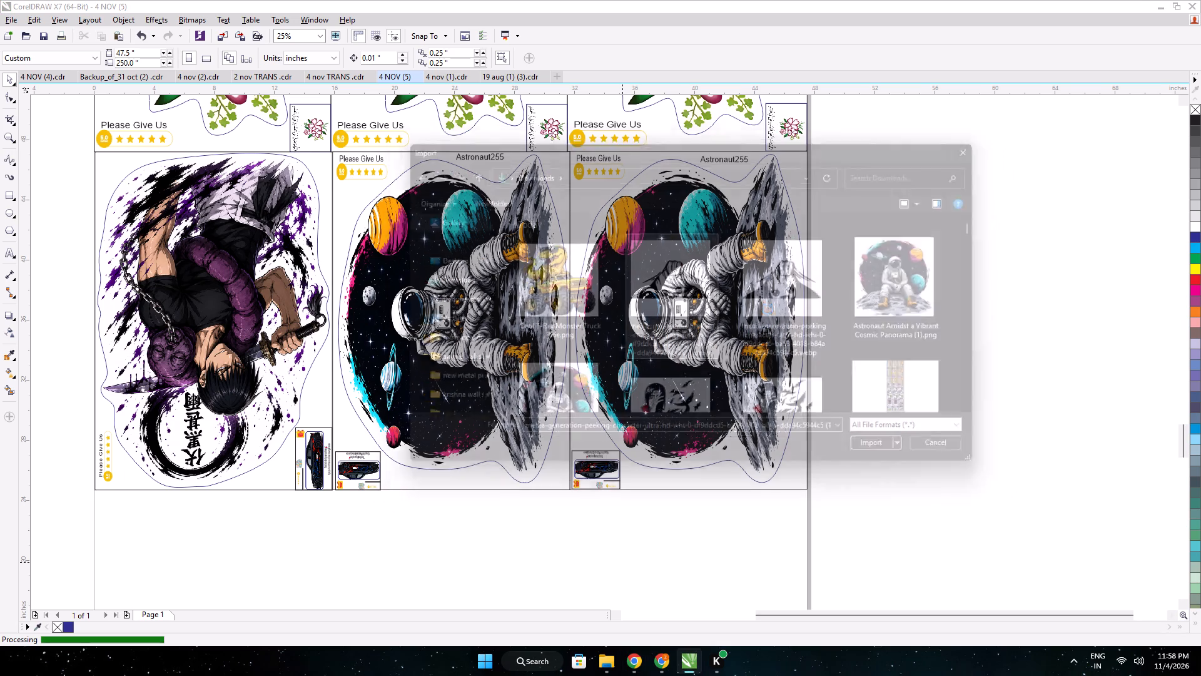
pyautogui.click(858, 284)
# Start a B-spline cut contour along Groot's flat base, around the left corner and up the left side towards the head.
pyautogui.moveTo(955, 391); pyautogui.dragTo(773, 335, button='middle')
pyautogui.click(9, 160)
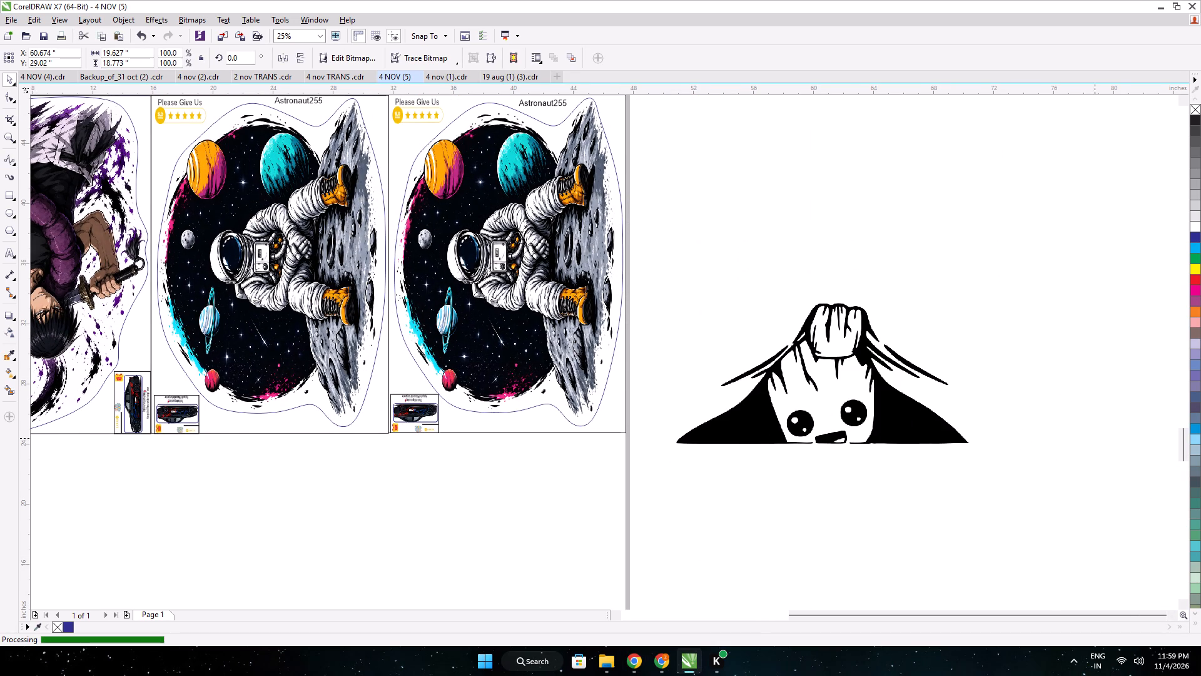
pyautogui.click(970, 451)
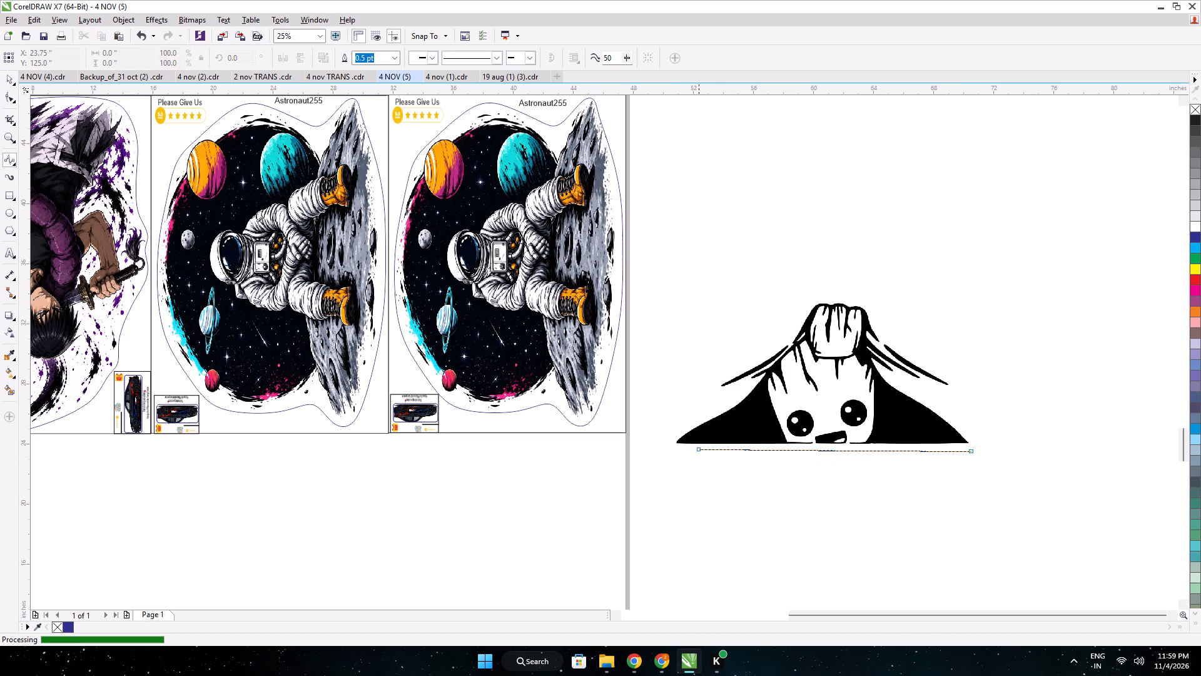
pyautogui.click(698, 446)
pyautogui.click(669, 447)
pyautogui.click(669, 441)
pyautogui.click(703, 417)
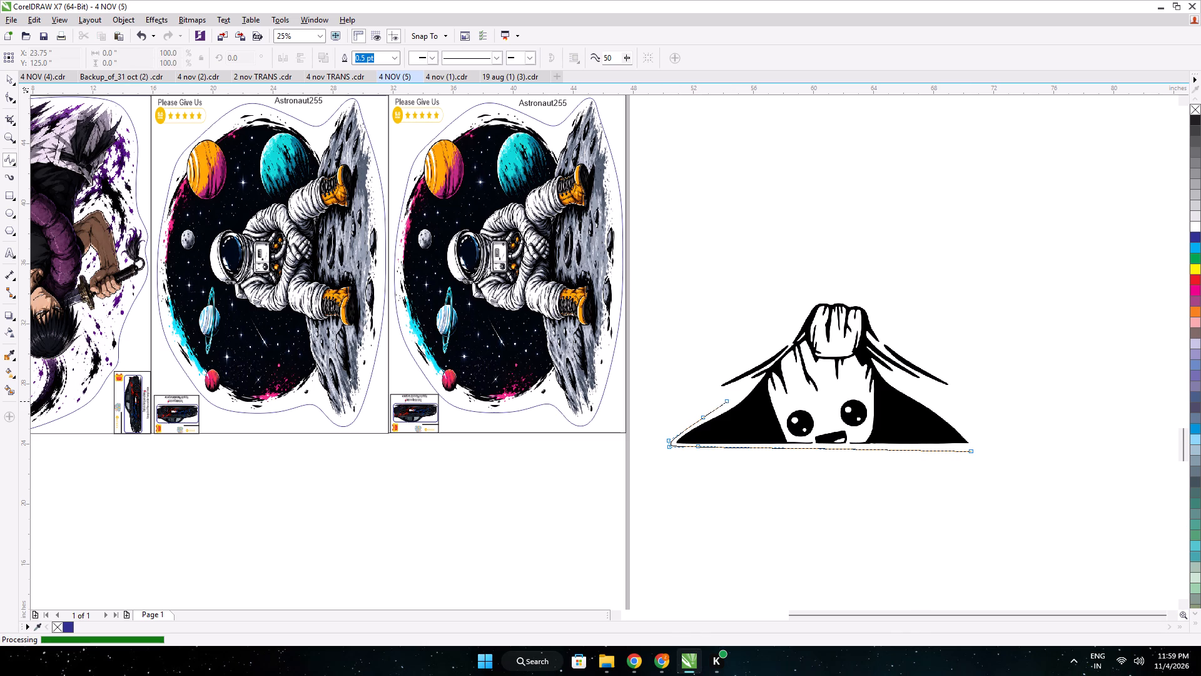
pyautogui.click(731, 401)
pyautogui.click(716, 395)
pyautogui.click(719, 374)
pyautogui.click(739, 361)
pyautogui.click(789, 340)
# Continue the cut contour over Groot's head and down the right side, closing it at about 20.2 by 10.3 in.
pyautogui.click(799, 320)
pyautogui.click(811, 302)
pyautogui.click(824, 292)
pyautogui.click(861, 297)
pyautogui.click(888, 313)
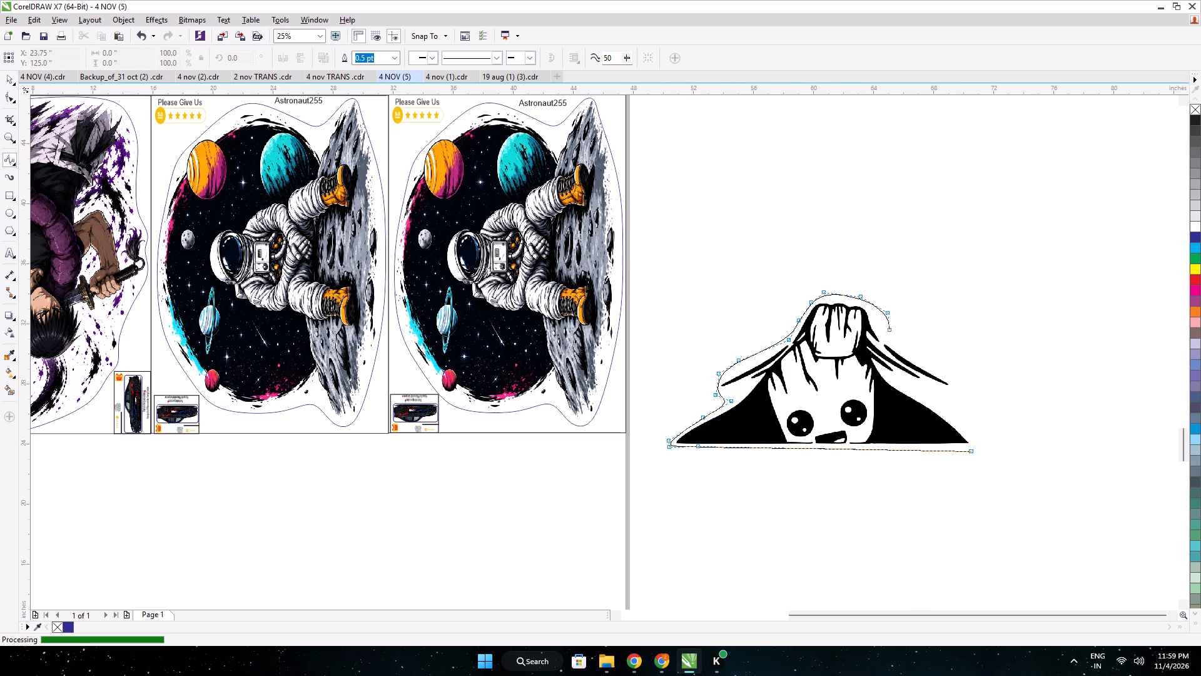
pyautogui.click(910, 354)
pyautogui.click(946, 366)
pyautogui.click(958, 378)
pyautogui.click(948, 401)
pyautogui.click(923, 388)
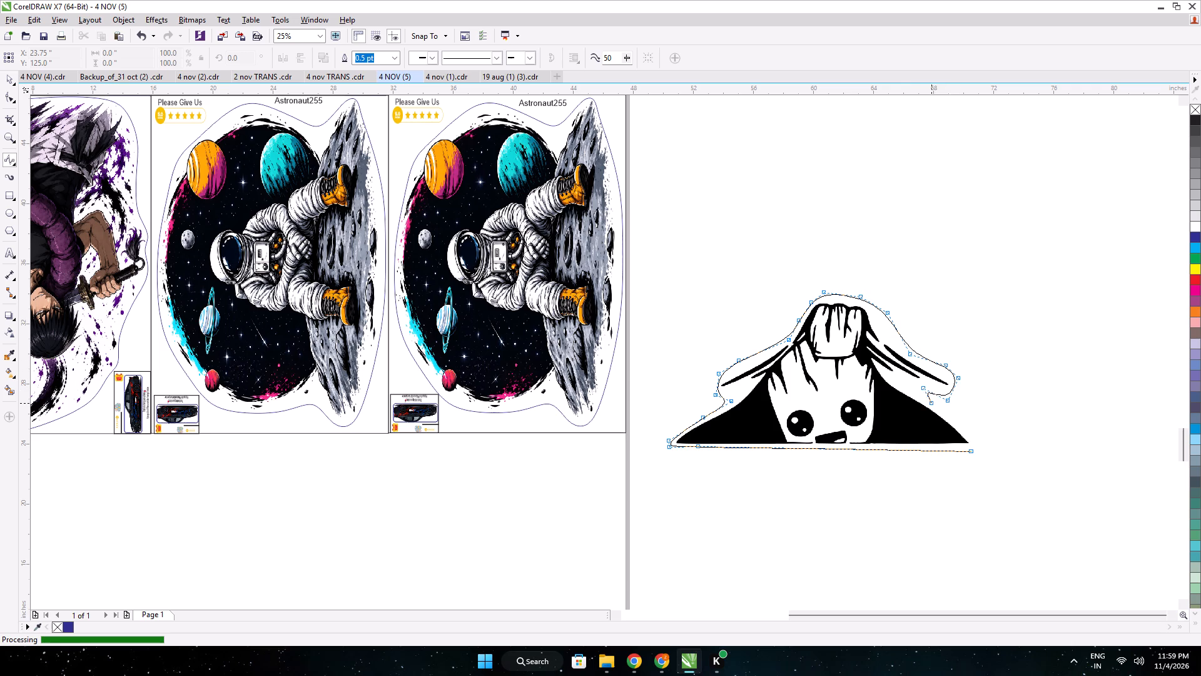
pyautogui.click(936, 403)
pyautogui.click(947, 416)
pyautogui.click(964, 428)
pyautogui.click(976, 434)
pyautogui.click(975, 447)
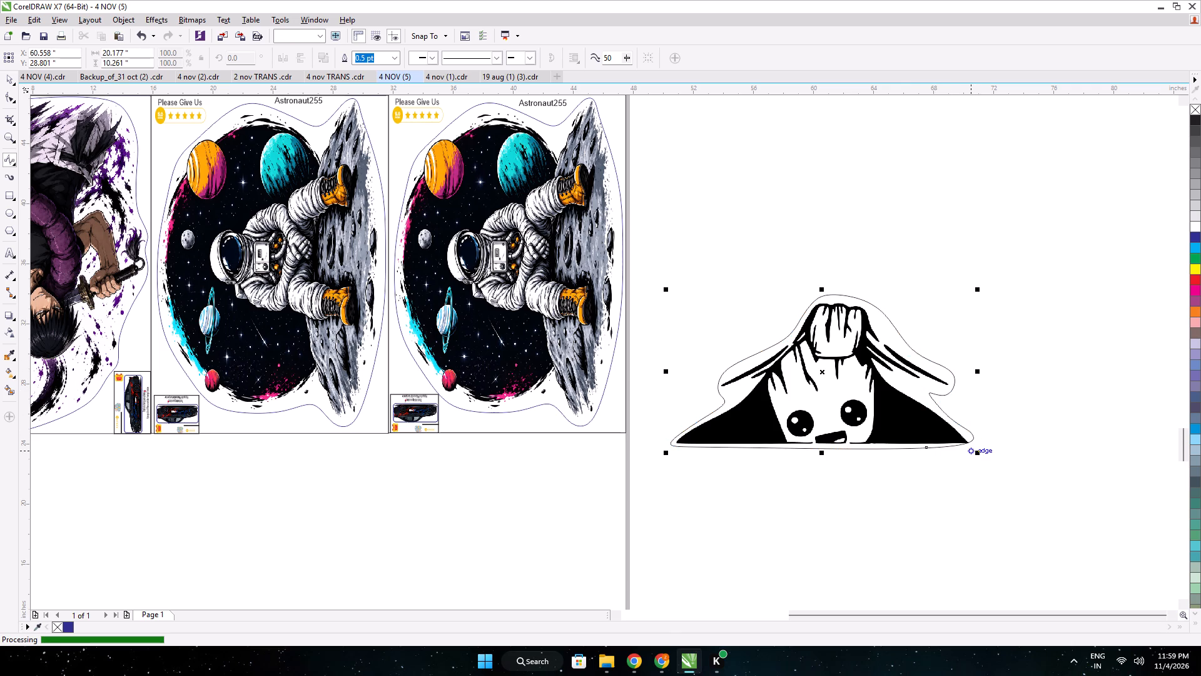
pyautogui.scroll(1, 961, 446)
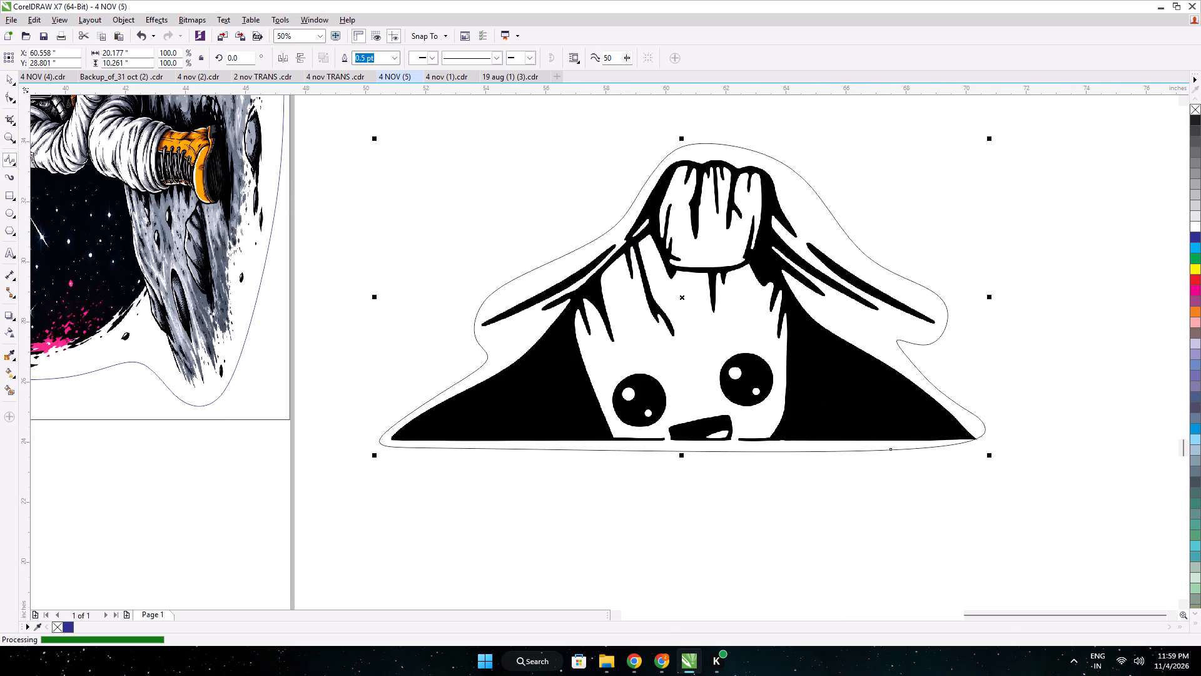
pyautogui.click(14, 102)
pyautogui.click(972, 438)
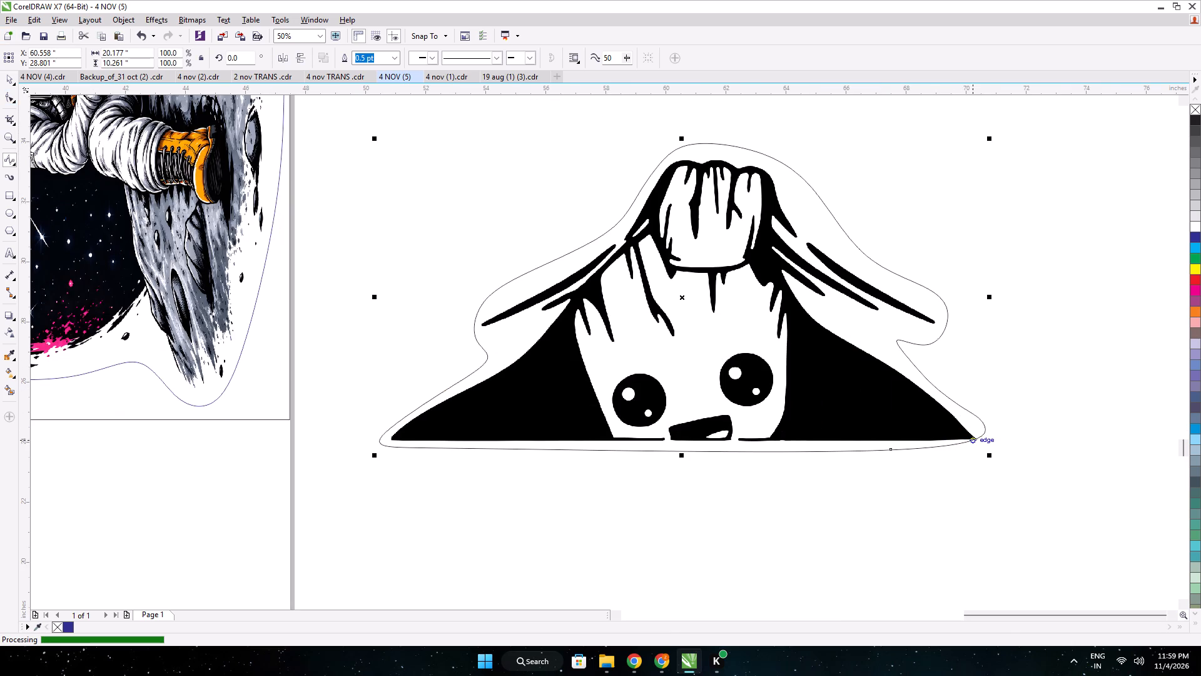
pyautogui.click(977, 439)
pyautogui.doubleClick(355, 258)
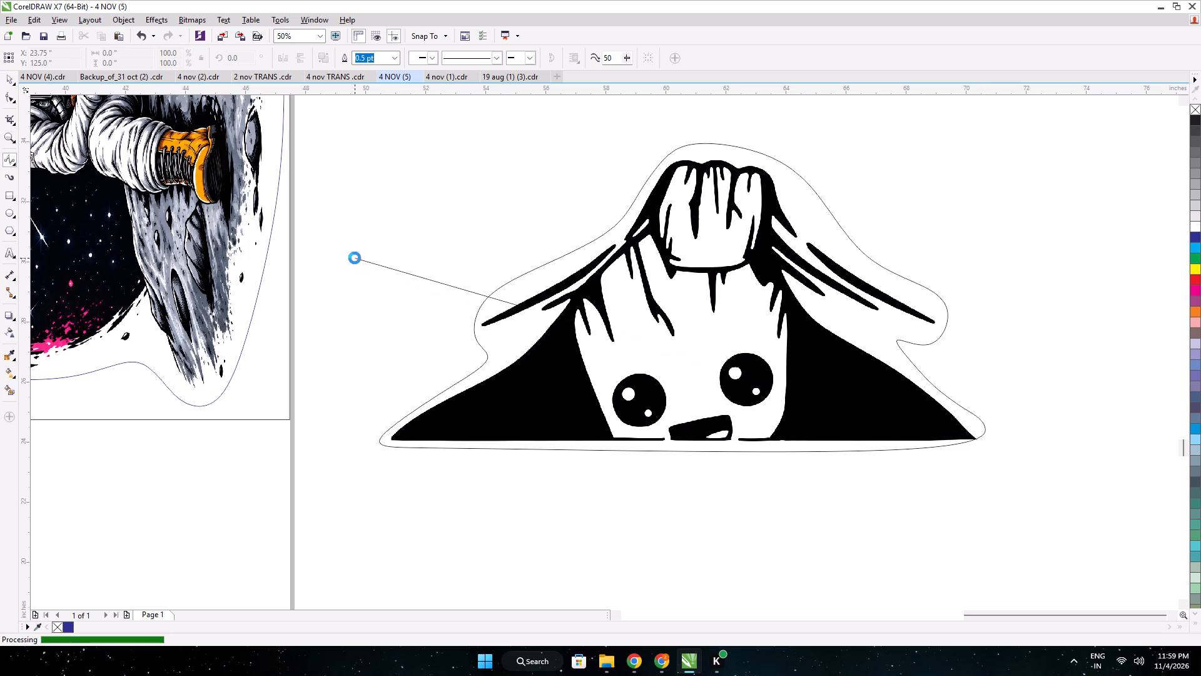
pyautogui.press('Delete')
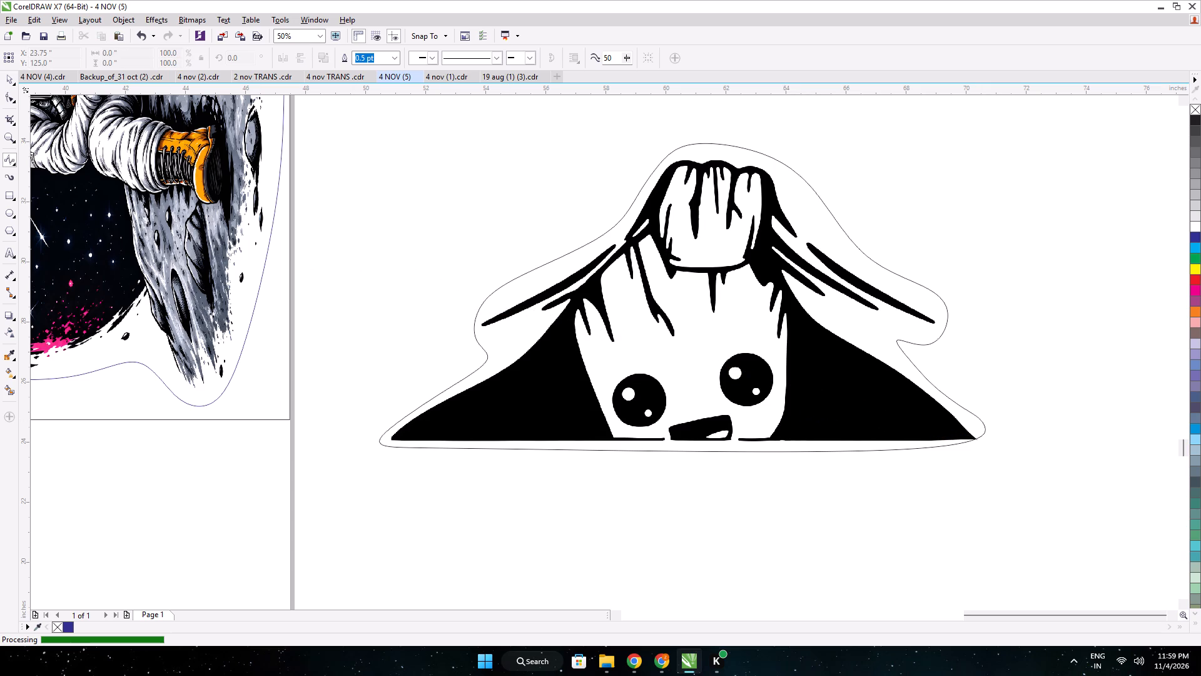
# Move the contour's lower-right control point outward to widen the margin around the black tip.
pyautogui.click(6, 100)
pyautogui.click(985, 431)
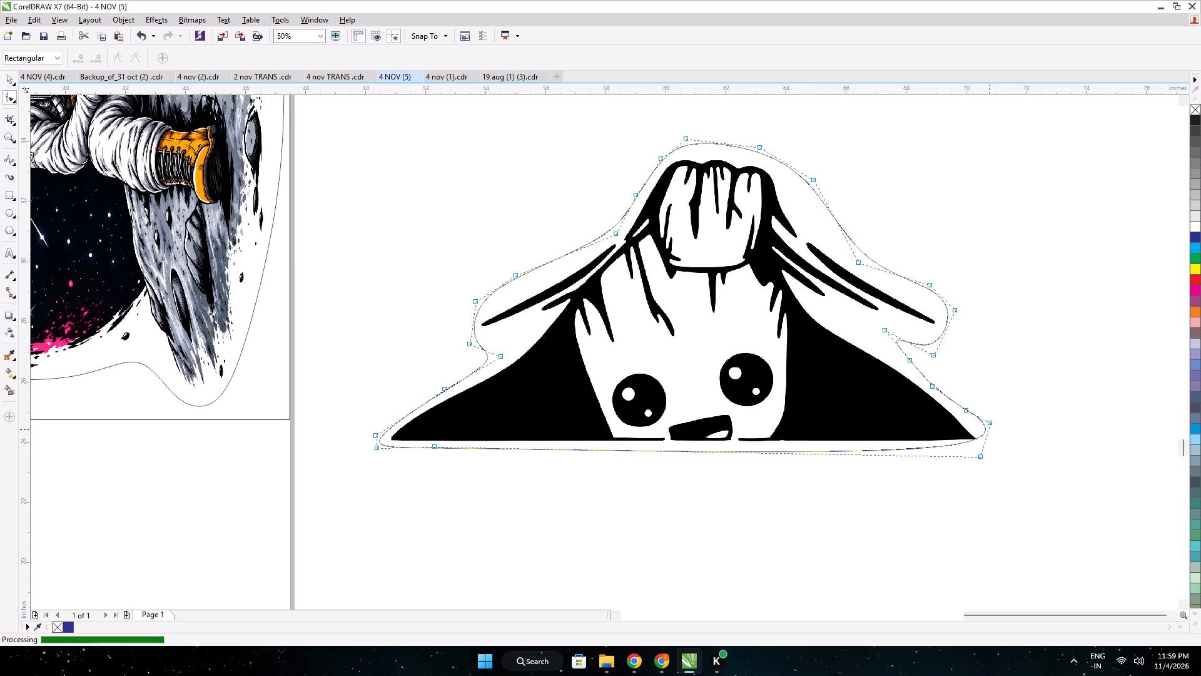
pyautogui.moveTo(980, 459); pyautogui.dragTo(988, 466)
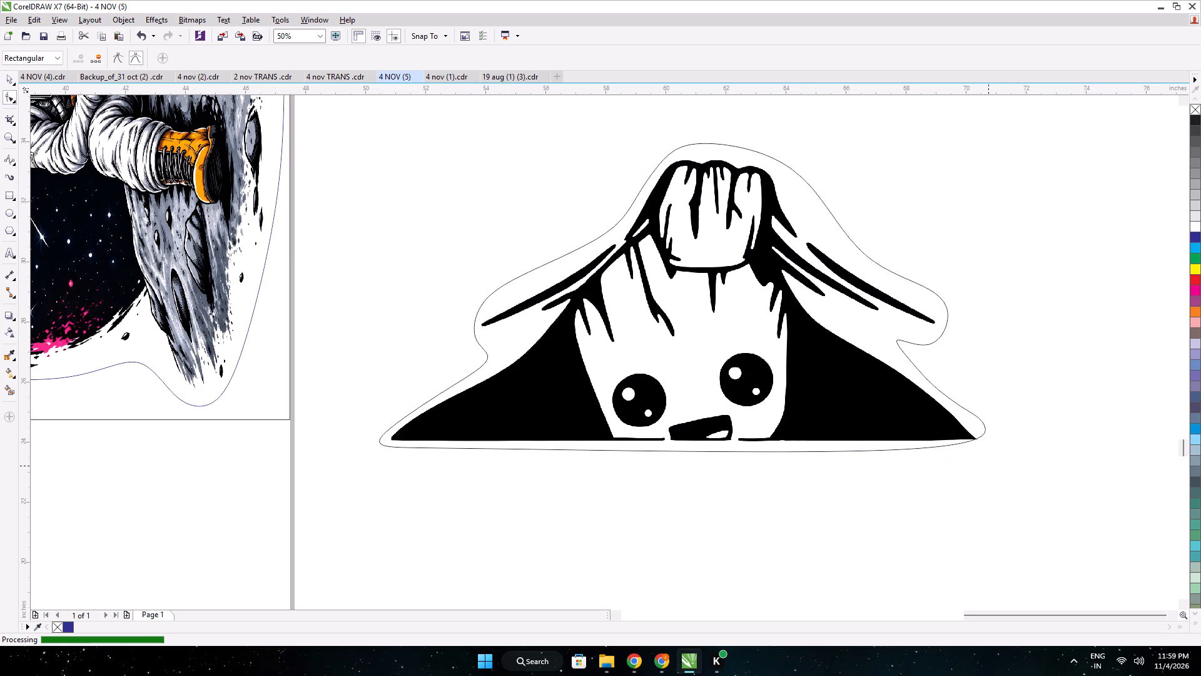
pyautogui.click(14, 88)
pyautogui.click(18, 78)
pyautogui.click(4, 80)
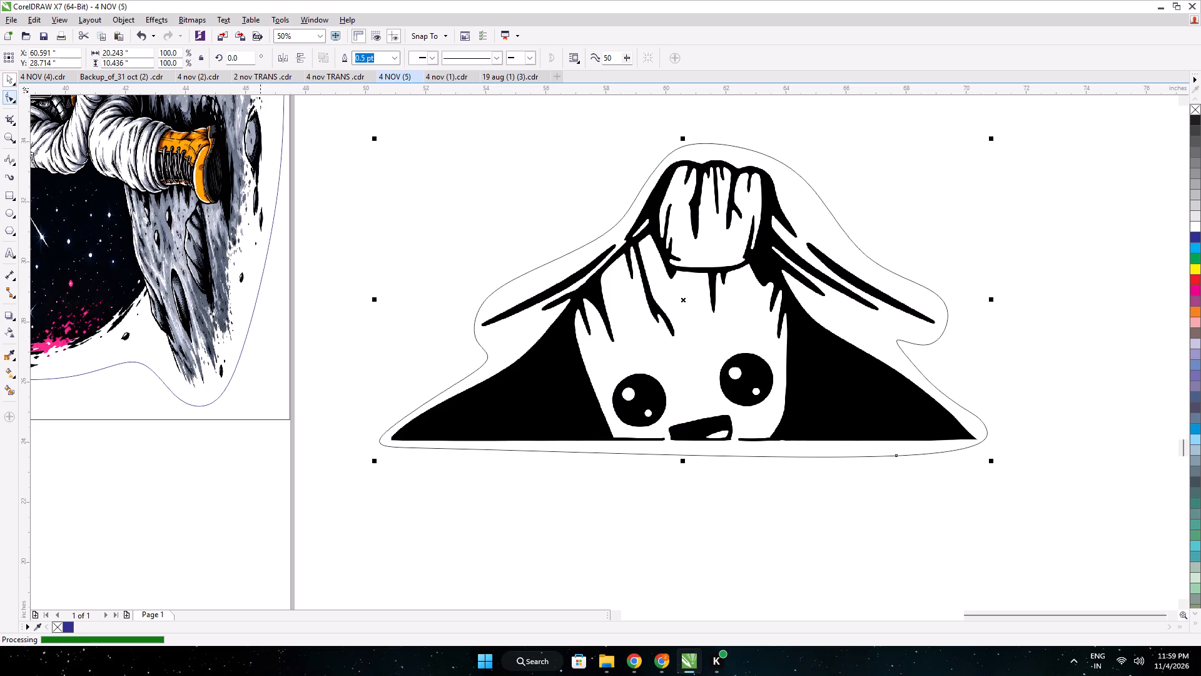
# Crop the Groot bitmap to the cut contour by intersecting the two and delete the original bitmap.
pyautogui.click(285, 218)
pyautogui.click(484, 300)
pyautogui.keyDown('shift'); pyautogui.click(497, 245); pyautogui.keyUp('shift')
pyautogui.click(378, 63)
pyautogui.click(418, 146)
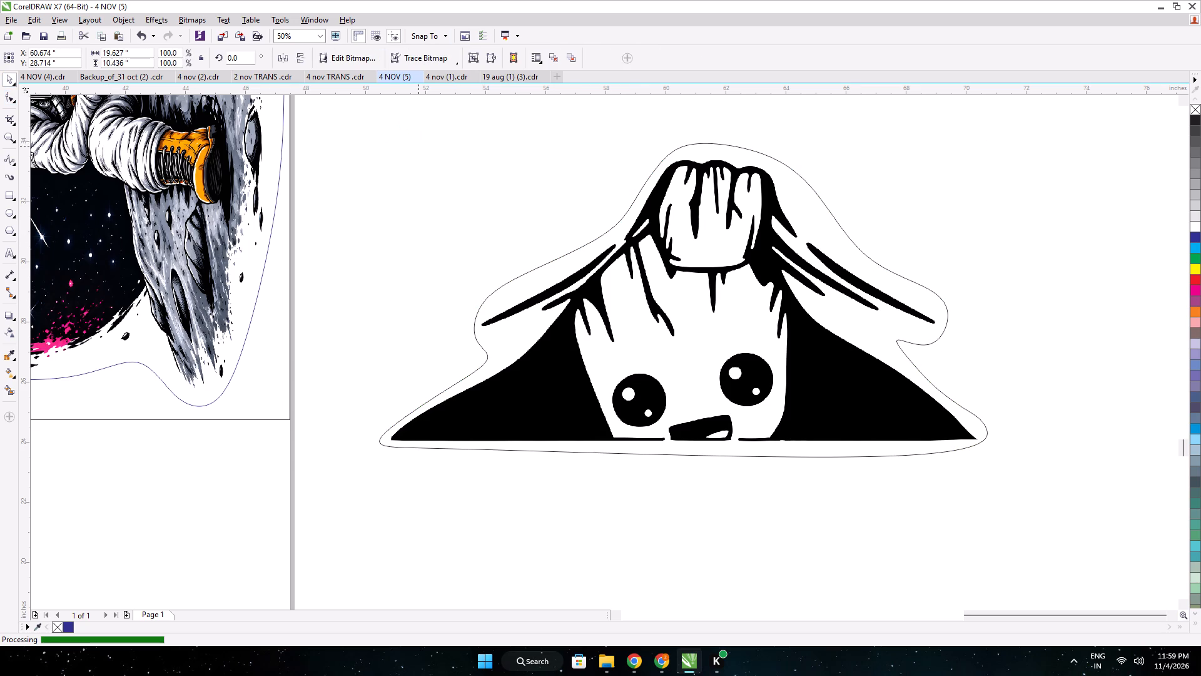
pyautogui.press('Delete')
# Draw a rectangle about 6.4 by 3.1 in at the upper left of the Groot sticker.
pyautogui.scroll(-1, 524, 205)
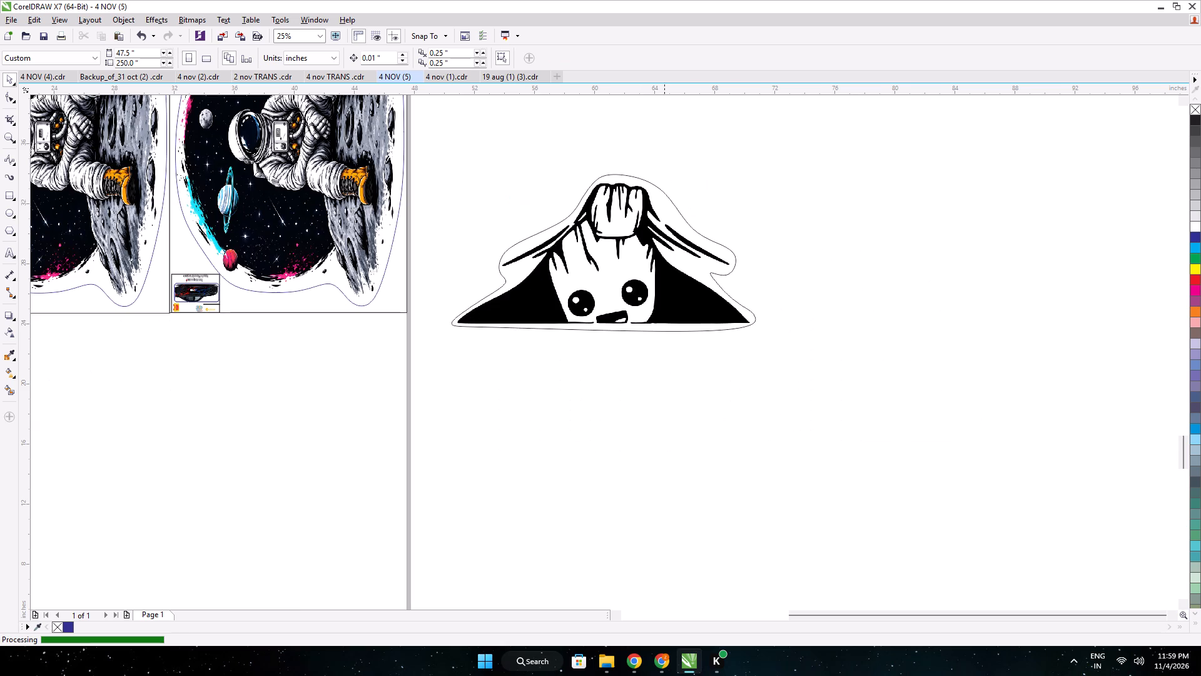
pyautogui.click(12, 199)
pyautogui.moveTo(435, 179); pyautogui.dragTo(531, 226)
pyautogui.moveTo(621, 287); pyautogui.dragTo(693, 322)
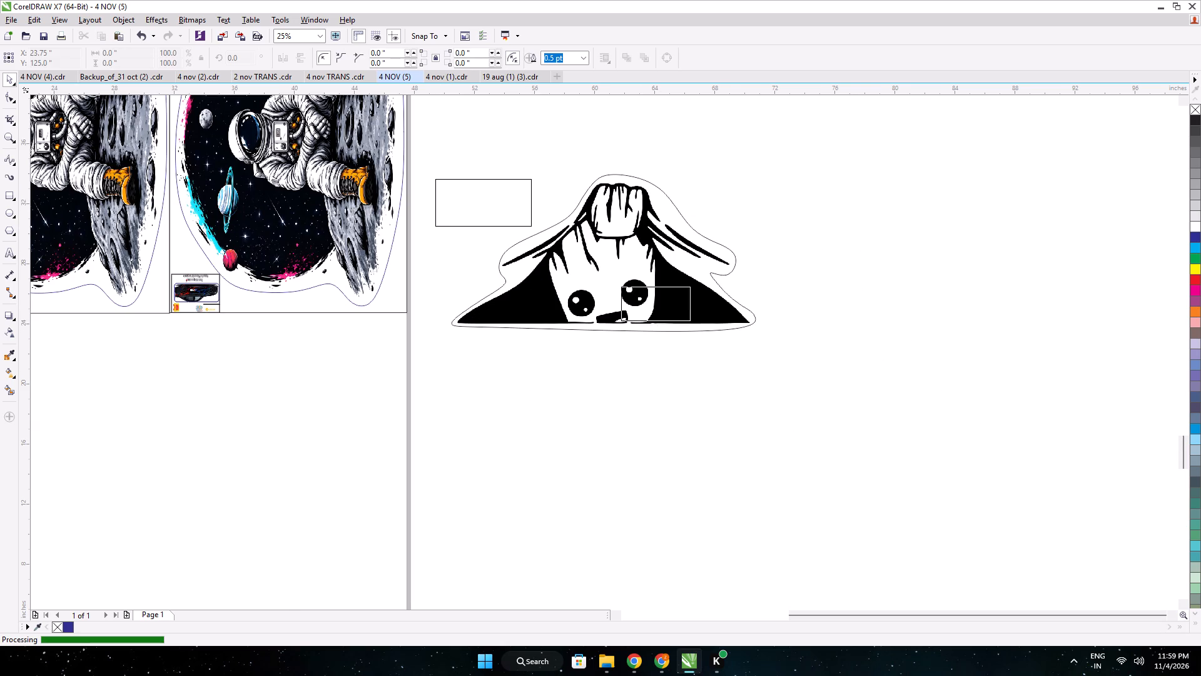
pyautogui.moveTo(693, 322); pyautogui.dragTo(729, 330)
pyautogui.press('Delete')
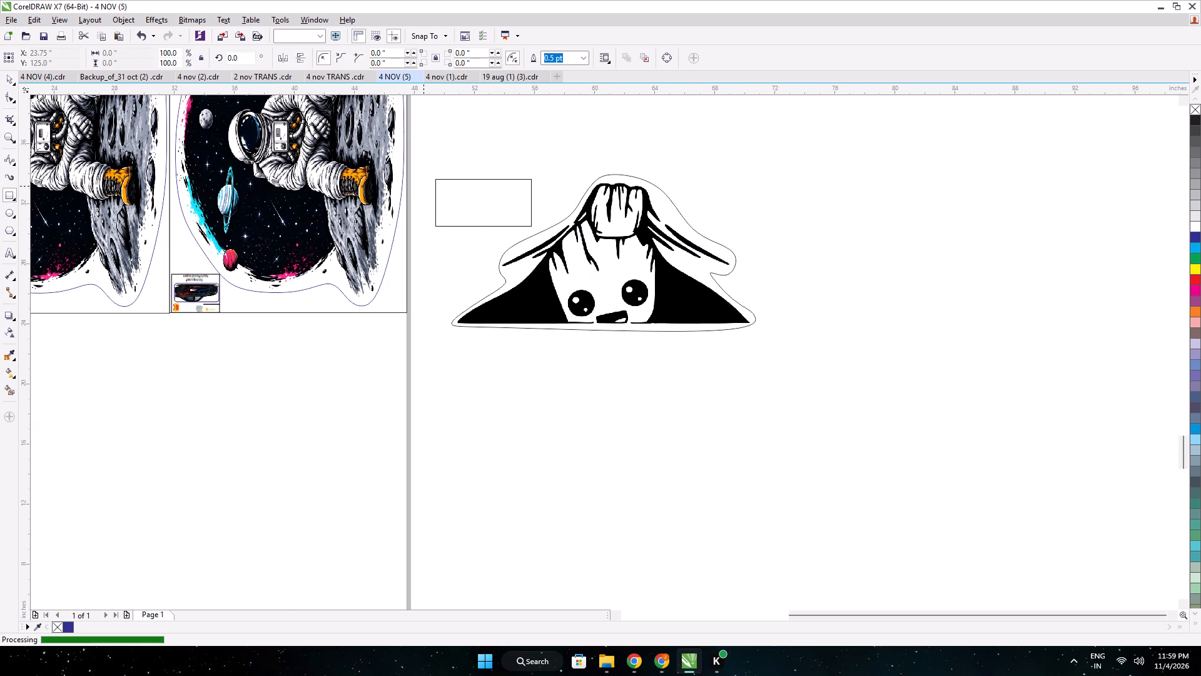
# Enlarge the rectangle into a frame around the Groot contour, about 21.5 by 10.9 in, and nudge it slightly right.
pyautogui.click(491, 208)
pyautogui.moveTo(533, 230); pyautogui.dragTo(675, 297)
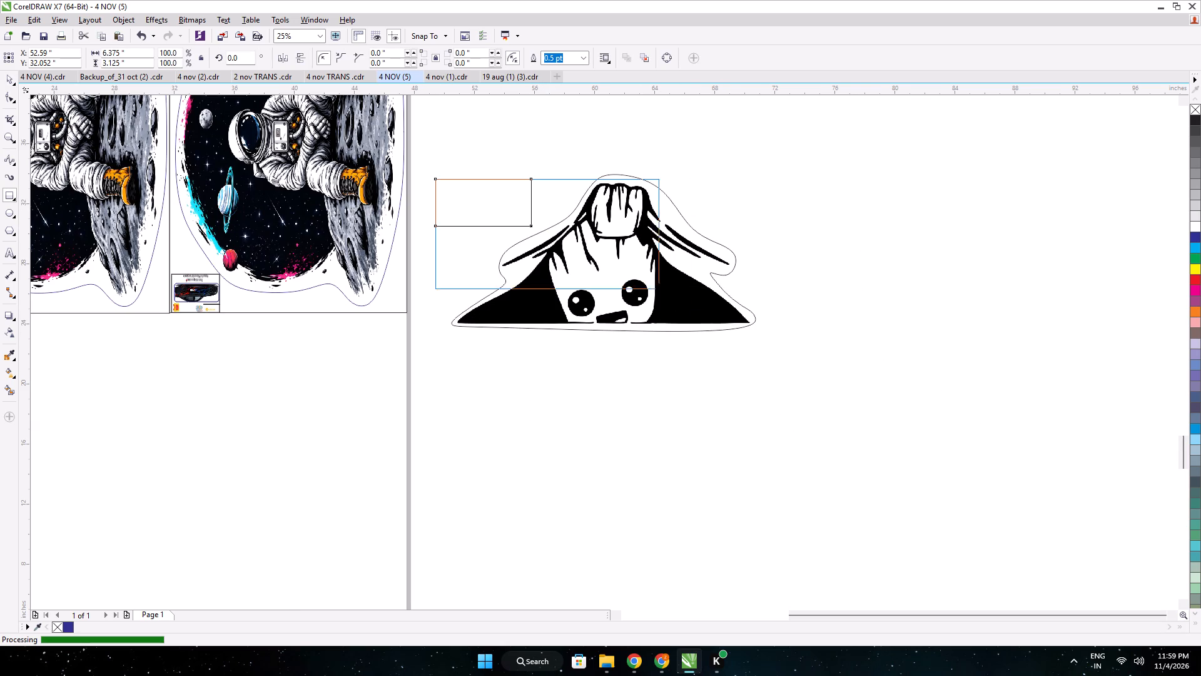
pyautogui.moveTo(675, 297); pyautogui.dragTo(760, 352)
pyautogui.scroll(2, 585, 179)
pyautogui.moveTo(629, 175); pyautogui.dragTo(637, 151)
pyautogui.scroll(-5, 609, 177)
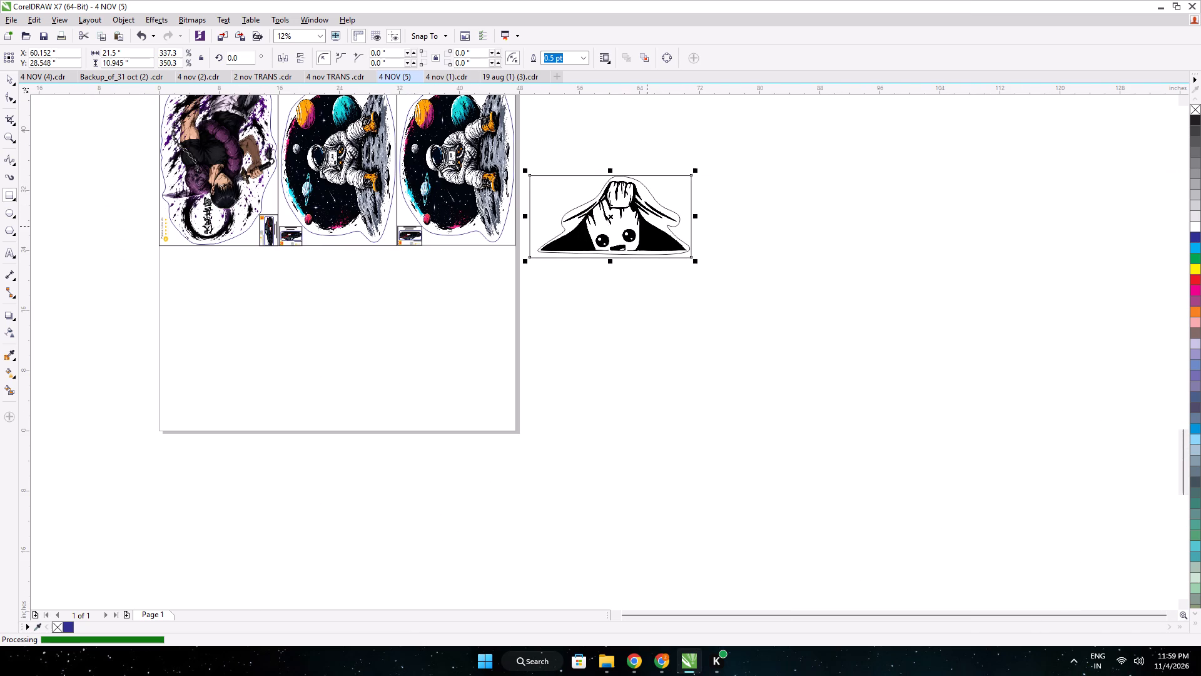
pyautogui.scroll(1, 647, 226)
pyautogui.press('Right')
pyautogui.press('Right')
pyautogui.press('Right')
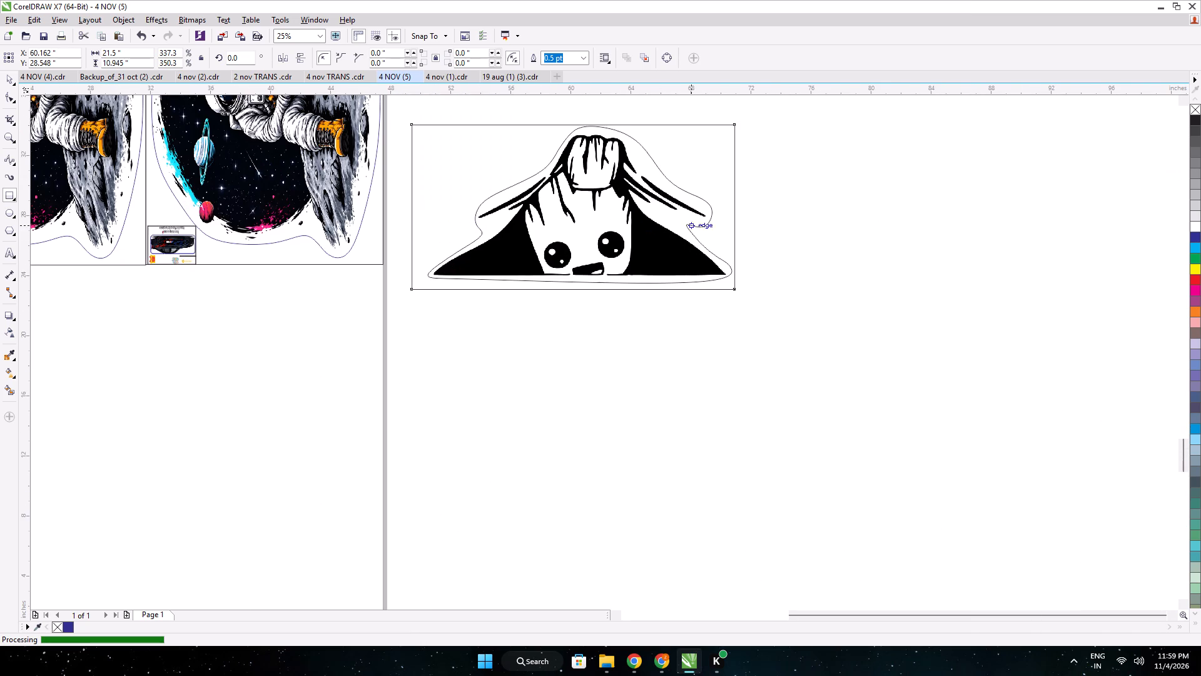
# Nudge the frame slightly right and pull in its left edge to make it about 20.7 in wide around the Groot contour.
pyautogui.press('Right')
pyautogui.press('Right')
pyautogui.press('Right')
pyautogui.moveTo(409, 206); pyautogui.dragTo(415, 206)
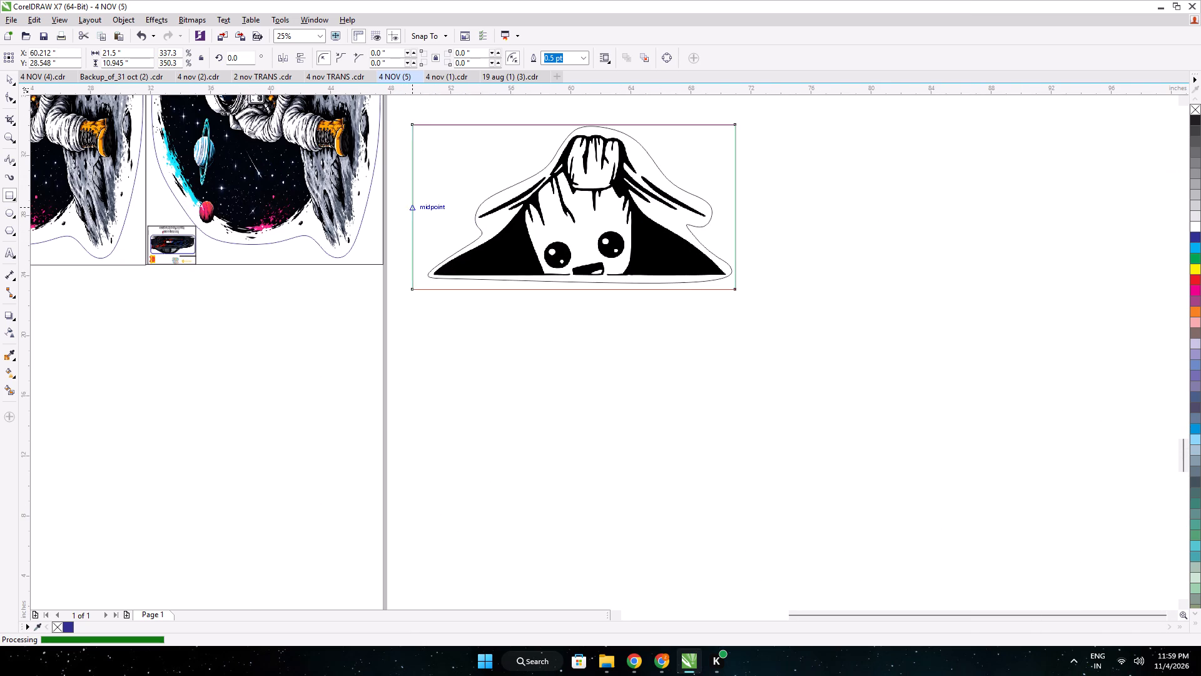
pyautogui.moveTo(415, 206); pyautogui.dragTo(421, 207)
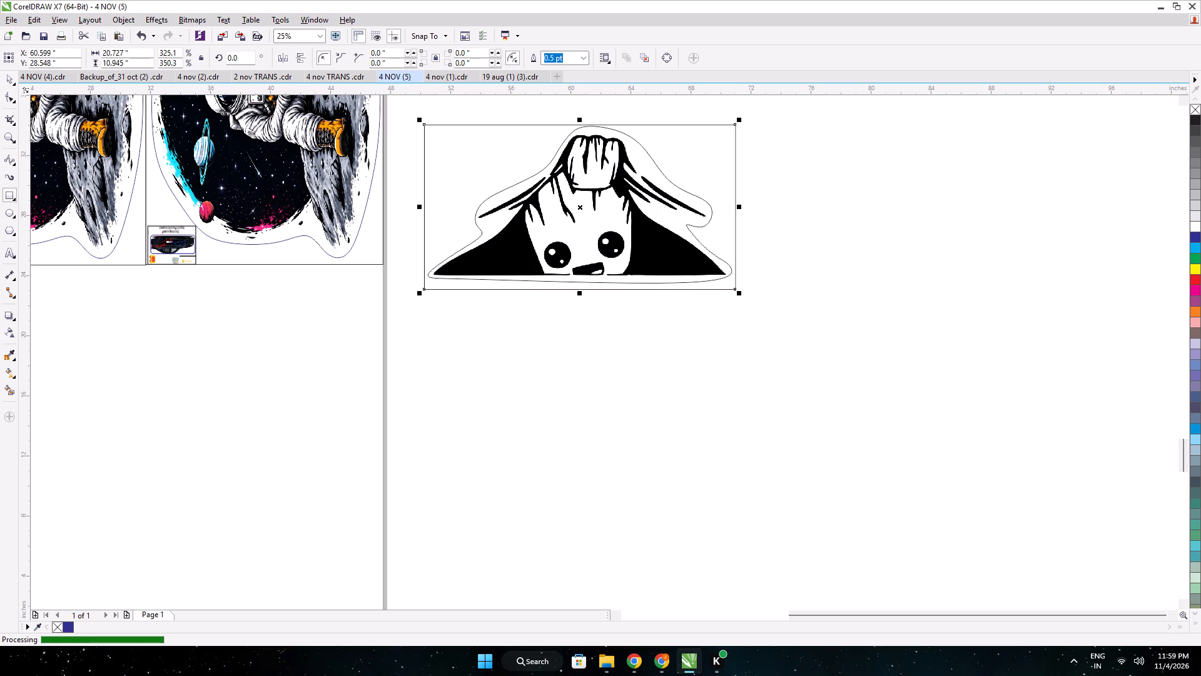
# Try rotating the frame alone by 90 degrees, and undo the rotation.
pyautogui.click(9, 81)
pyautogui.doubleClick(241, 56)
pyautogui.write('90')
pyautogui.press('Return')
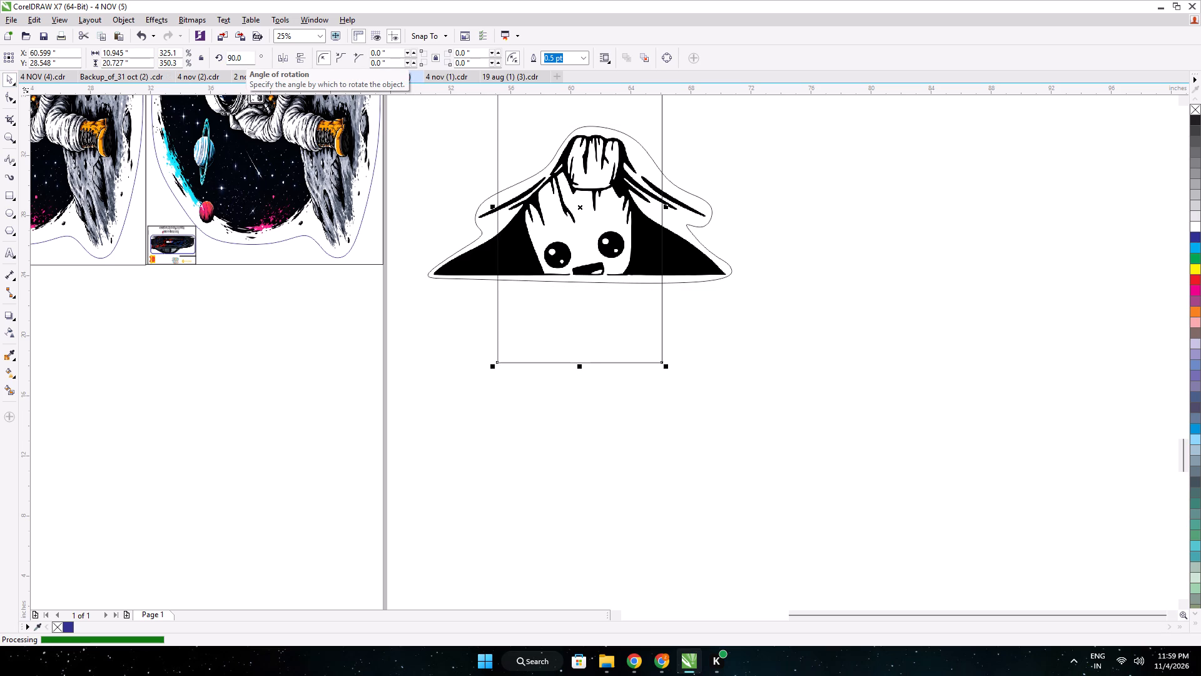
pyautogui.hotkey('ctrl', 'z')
# Select the Groot artwork, contour and frame together and rotate them by 90 degrees.
pyautogui.click(748, 365)
pyautogui.moveTo(771, 371); pyautogui.dragTo(403, 127)
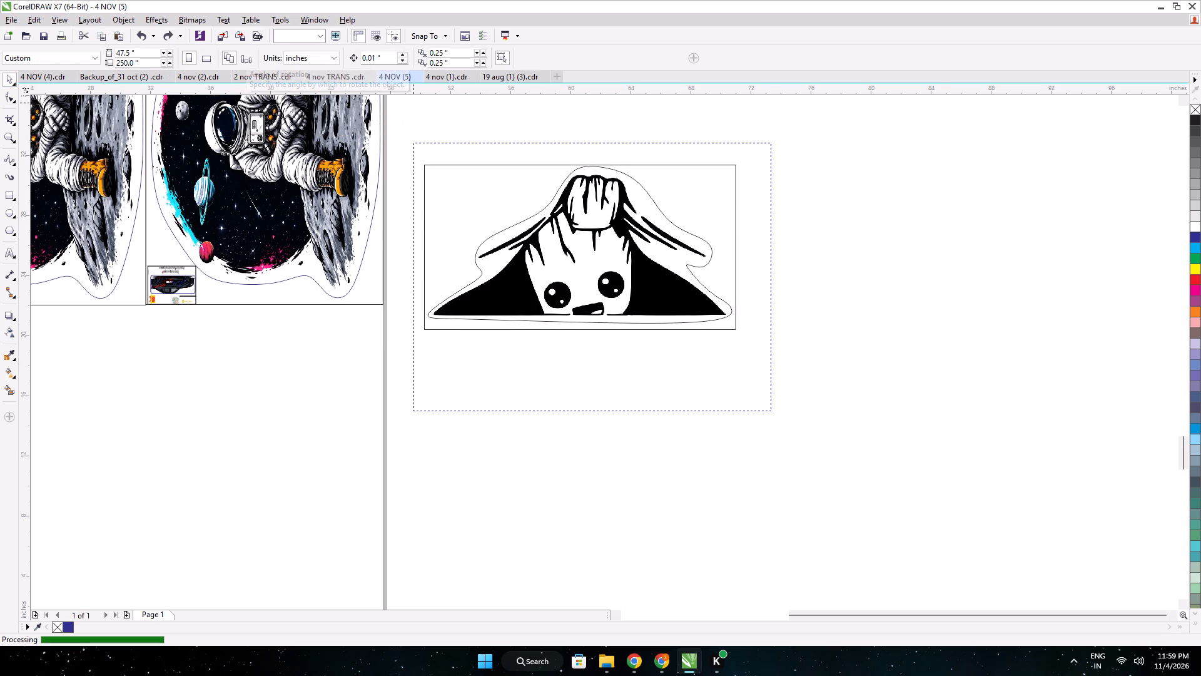
pyautogui.moveTo(403, 127); pyautogui.dragTo(398, 133)
pyautogui.doubleClick(239, 59)
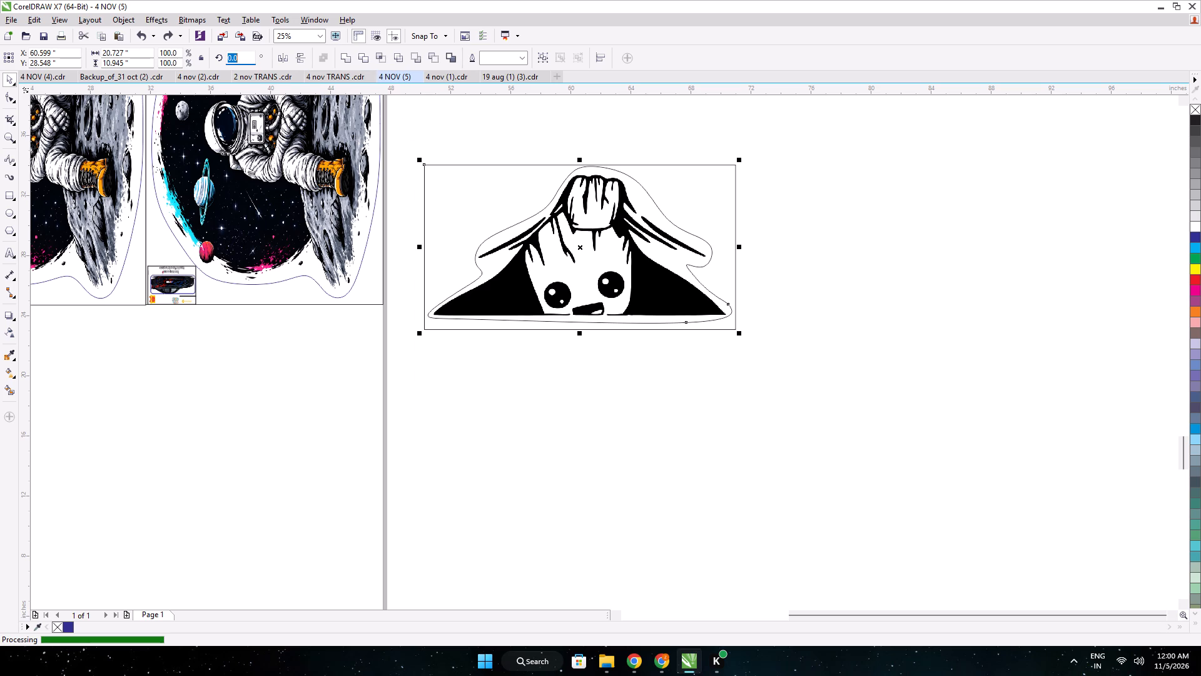
pyautogui.write('90')
pyautogui.press('Return')
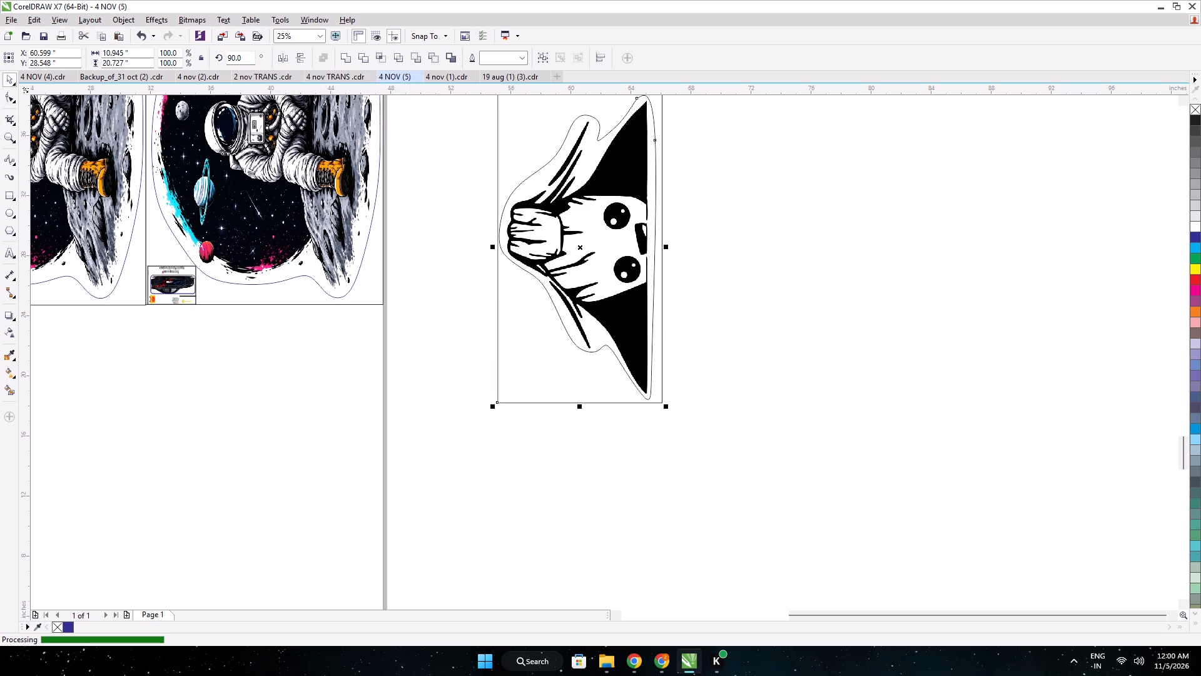
# Resize the selected Groot sticker and frame to 15.8 in wide and 22.5 in high.
pyautogui.doubleClick(114, 56)
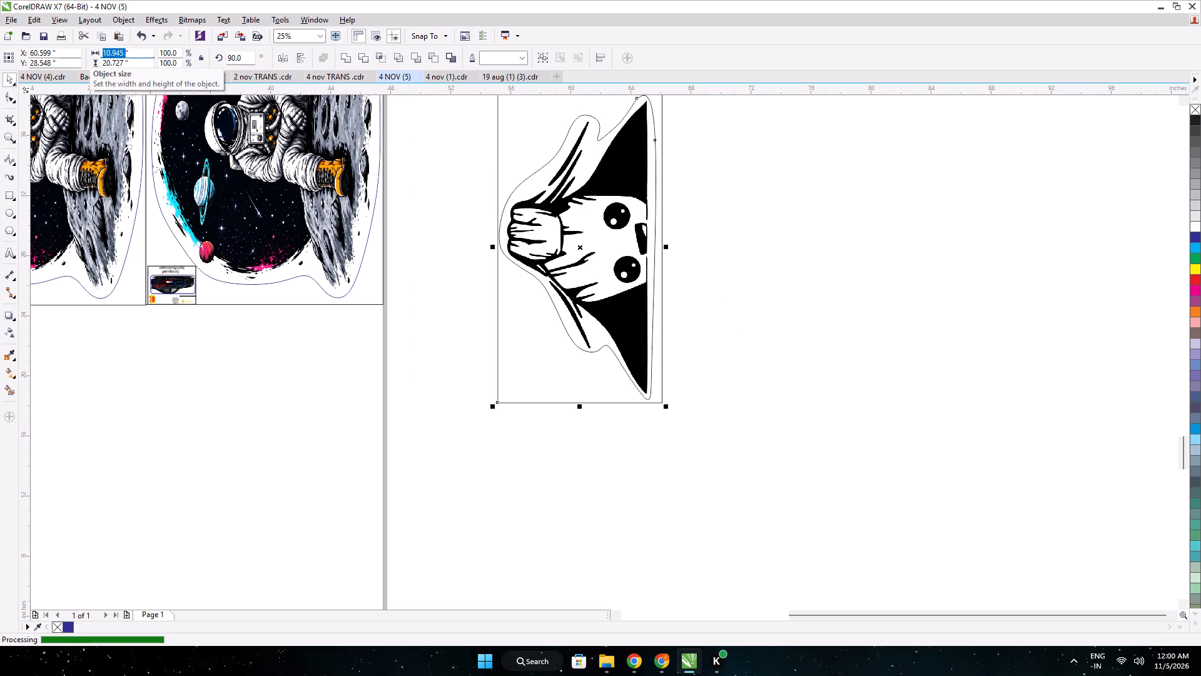
pyautogui.write('15.8')
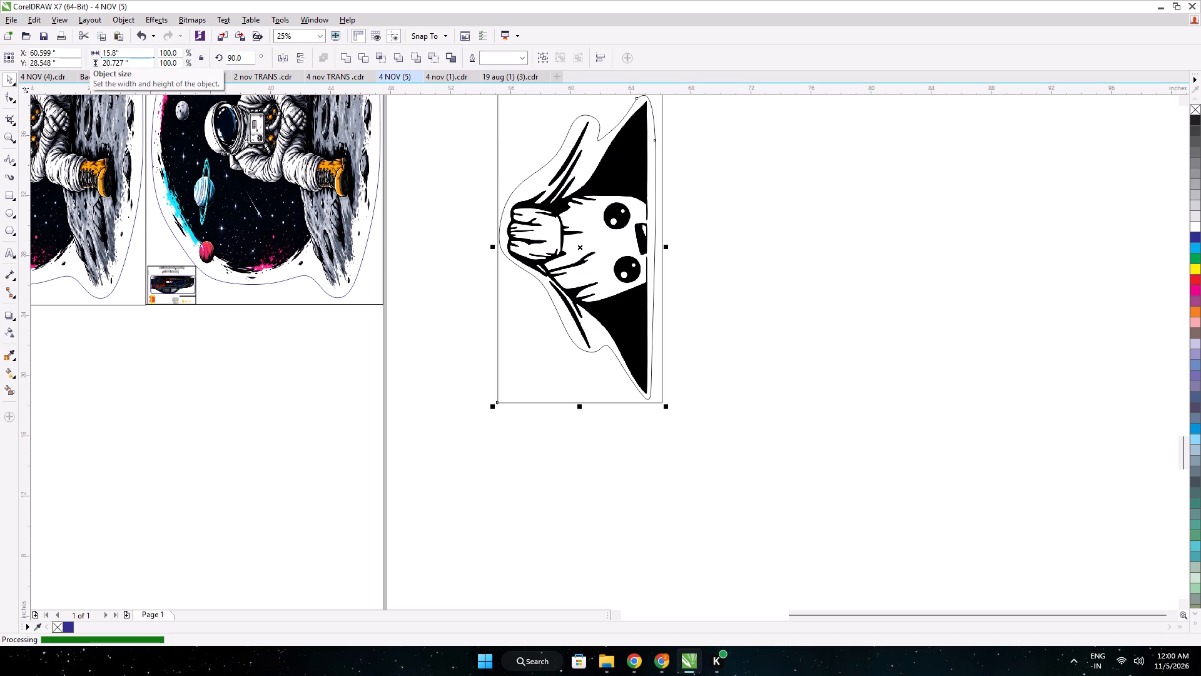
pyautogui.doubleClick(108, 63)
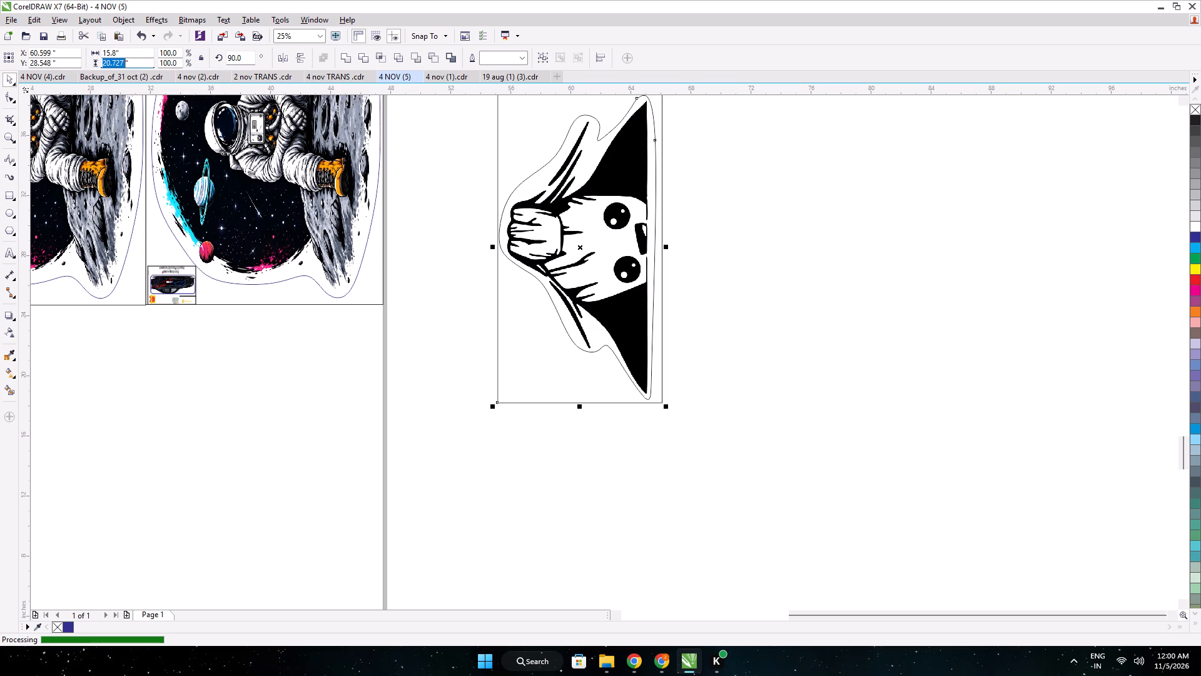
pyautogui.write('22.5')
pyautogui.press('Return')
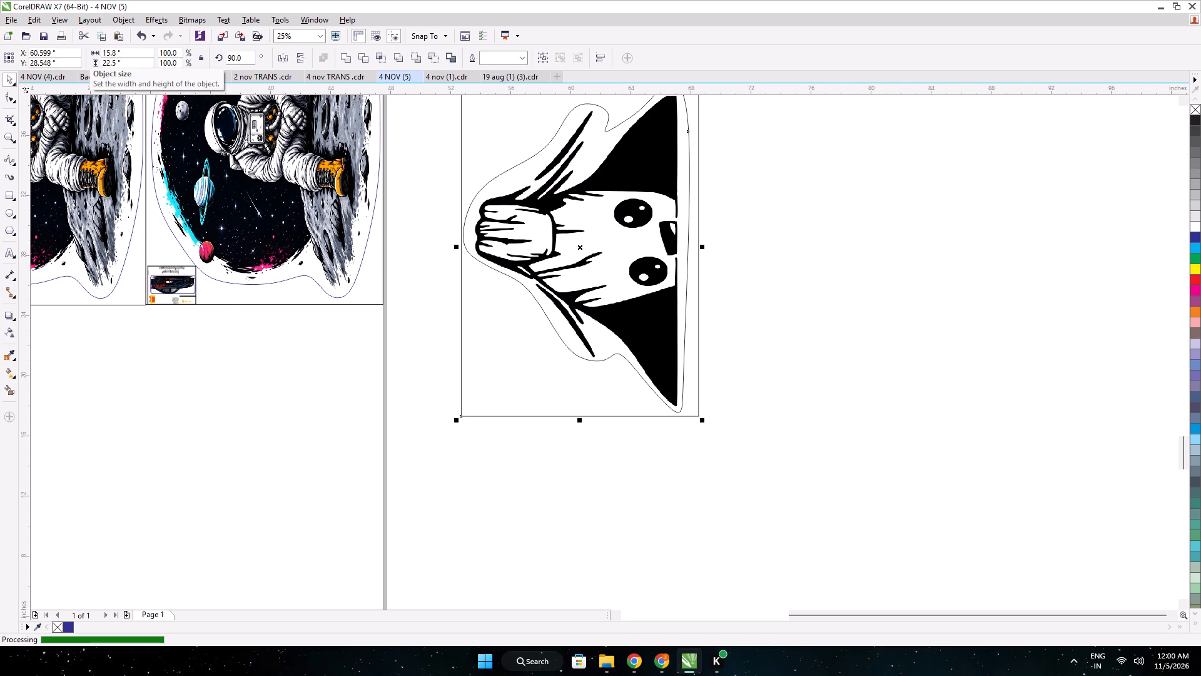
# Move the Groot sticker onto the page, into the empty space beneath the purple anime fighter sticker.
pyautogui.scroll(-1, 439, 327)
pyautogui.moveTo(535, 280); pyautogui.dragTo(141, 393)
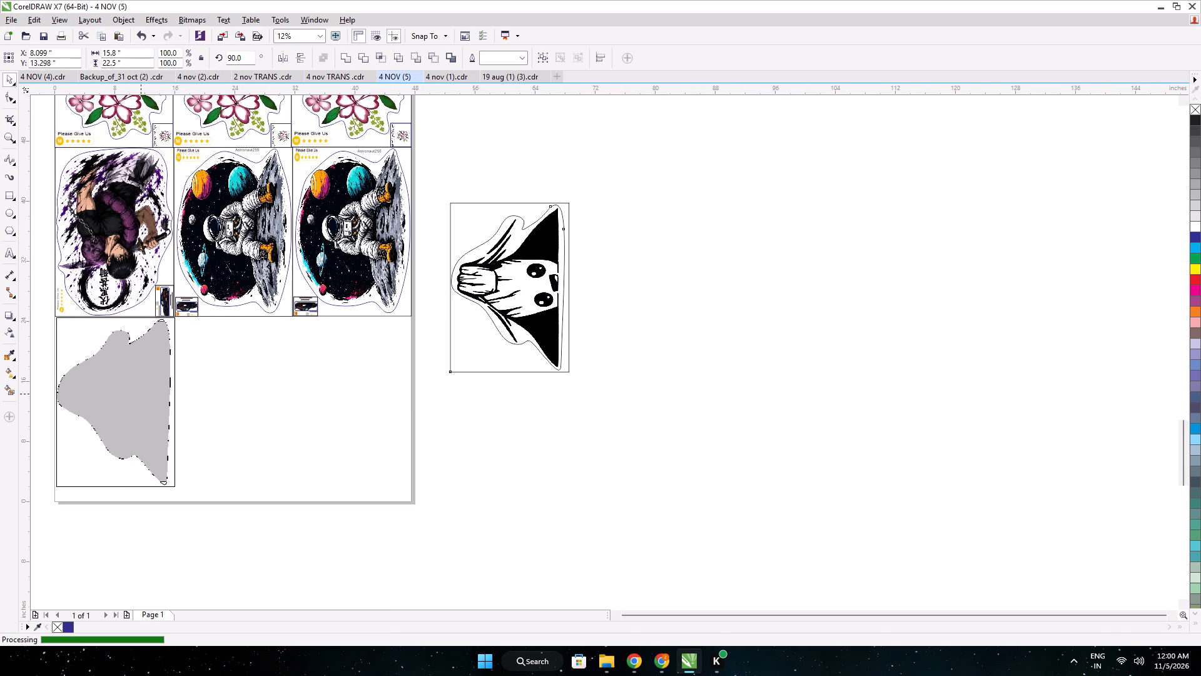
pyautogui.moveTo(141, 393); pyautogui.dragTo(137, 393)
# Nudge the Groot sticker right and down until its frame meets the page's left edge and the frame above.
pyautogui.scroll(3, 61, 319)
pyautogui.moveTo(78, 333); pyautogui.dragTo(228, 332, button='middle')
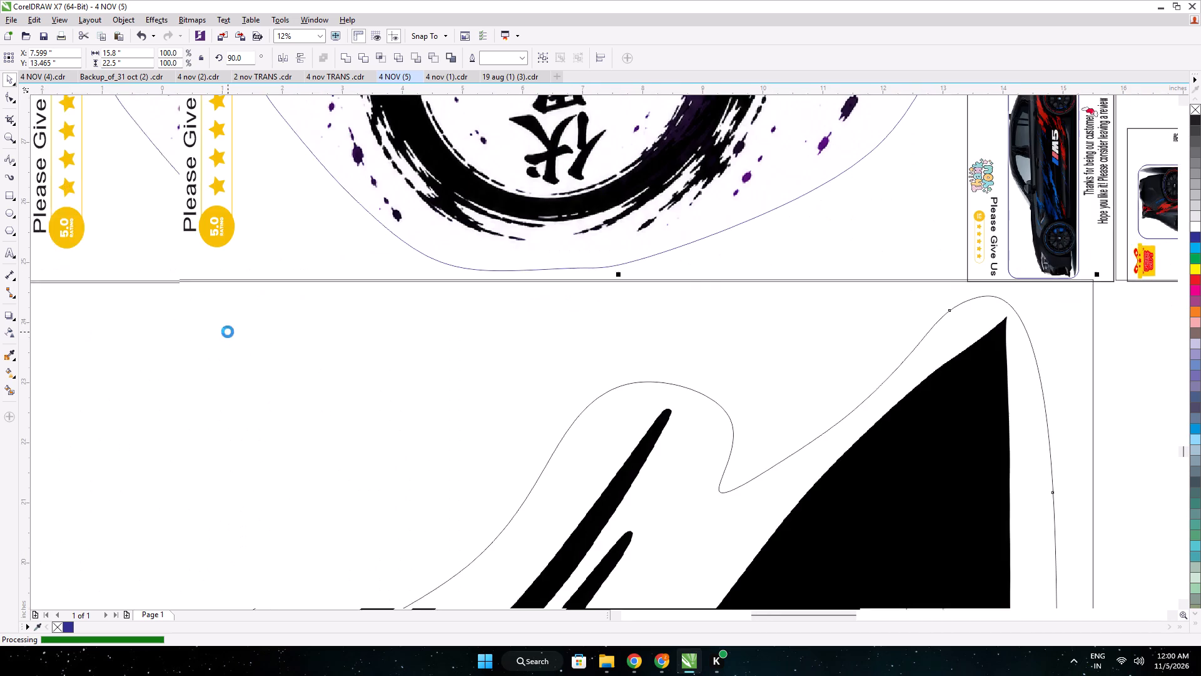
pyautogui.moveTo(131, 315); pyautogui.dragTo(253, 319, button='middle')
pyautogui.press('Right')
pyautogui.press('Right')
pyautogui.press('Right')
pyautogui.press('Down')
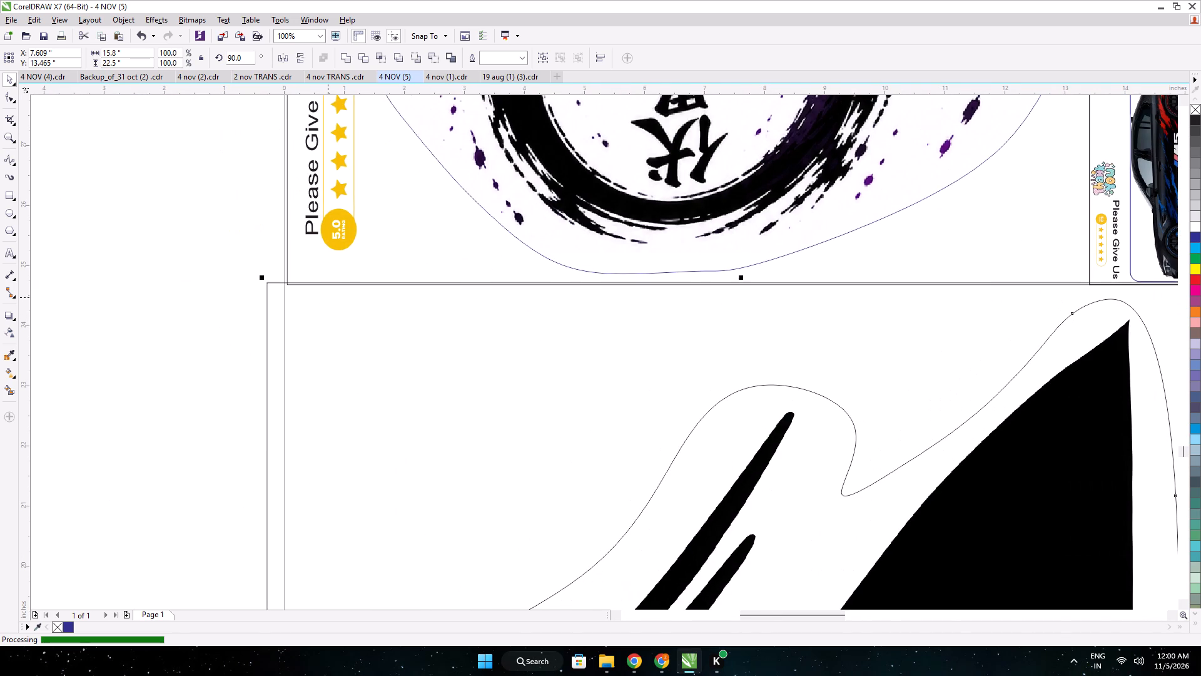
pyautogui.press('Right')
pyautogui.press('Down')
pyautogui.press('Right')
pyautogui.press('Down')
pyautogui.press('Right')
pyautogui.press('Right')
pyautogui.press('Right')
pyautogui.press('Right')
pyautogui.press('Right')
pyautogui.press('Right')
pyautogui.press('Right')
pyautogui.press('Right')
pyautogui.press('Right')
pyautogui.press('Right')
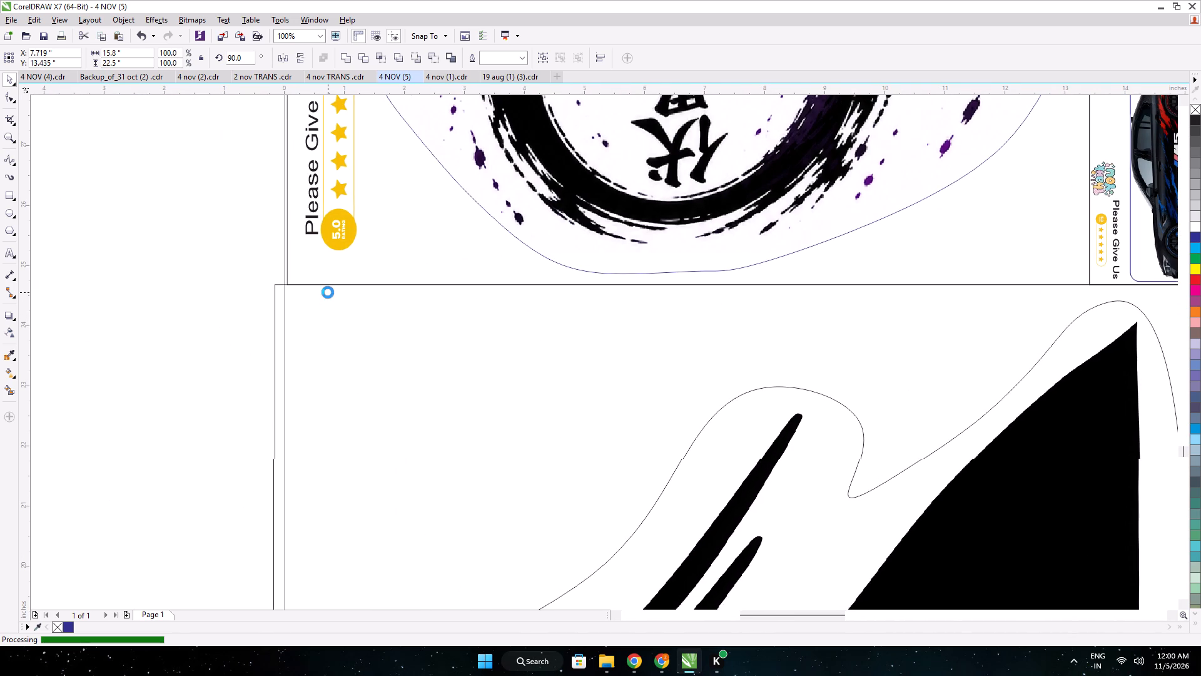
pyautogui.press('Right')
pyautogui.press('Right')
pyautogui.press('Right')
pyautogui.press('Right')
pyautogui.press('Right')
pyautogui.press('Right')
pyautogui.press('Right')
pyautogui.press('Right')
pyautogui.press('Right')
pyautogui.press('Right')
pyautogui.press('Right')
pyautogui.press('Right')
pyautogui.press('Right')
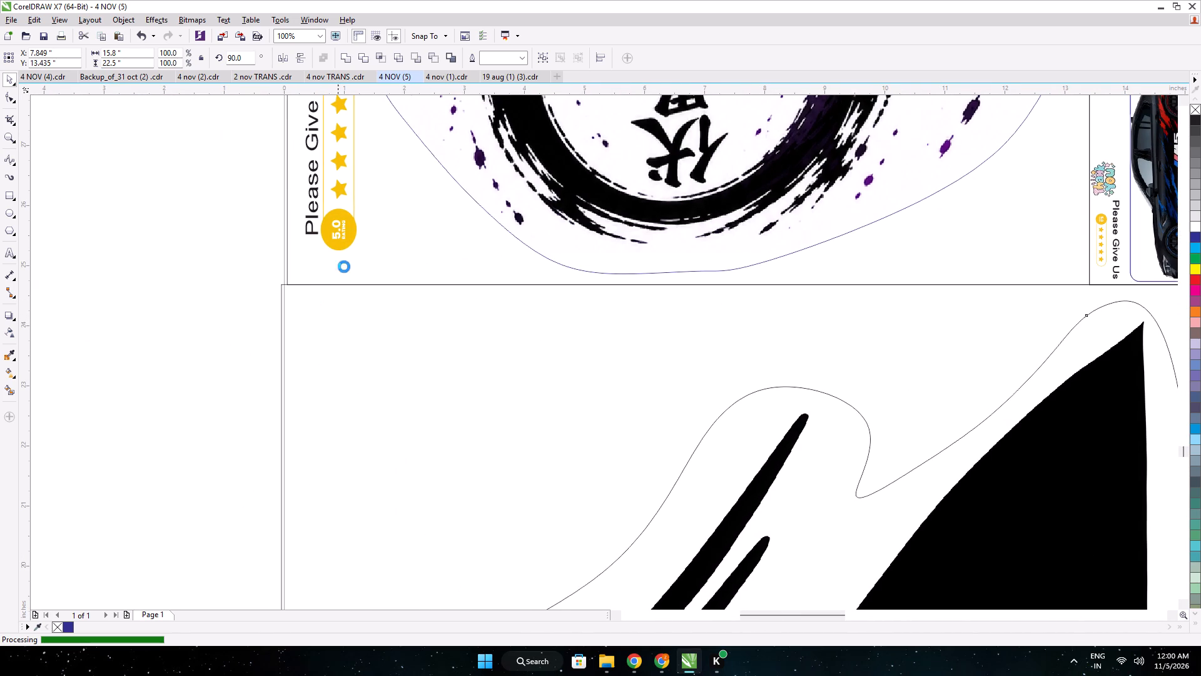
pyautogui.press('Right')
pyautogui.press('Right')
pyautogui.scroll(-2, 370, 248)
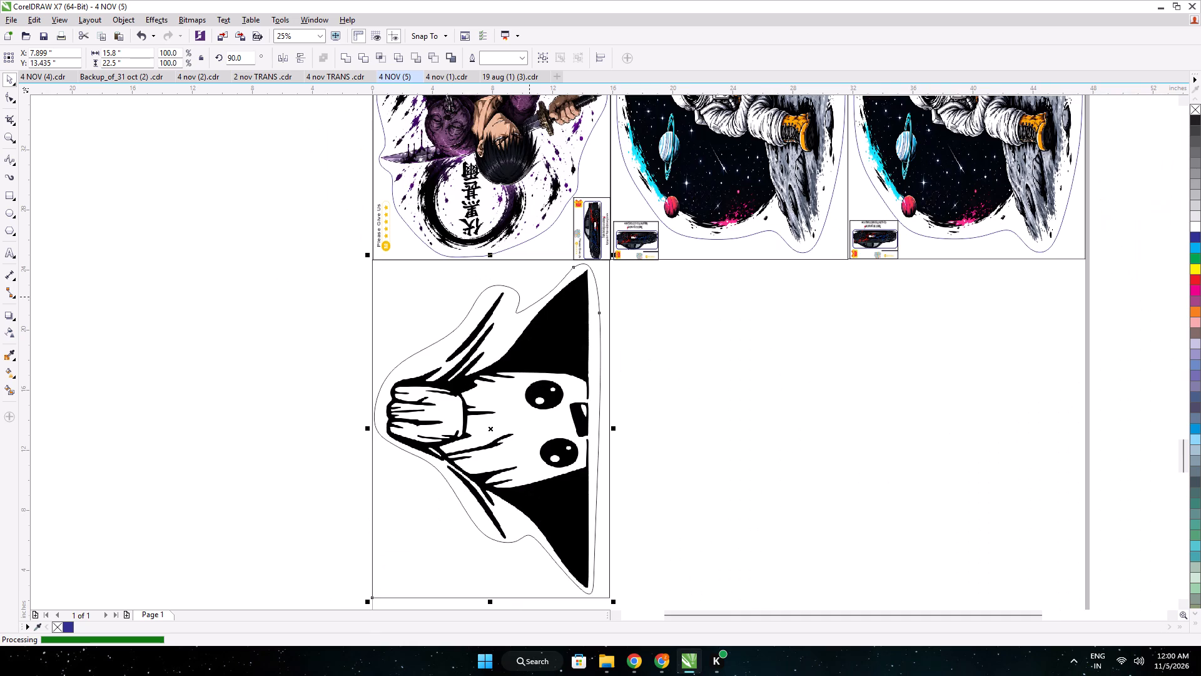
pyautogui.click(293, 316)
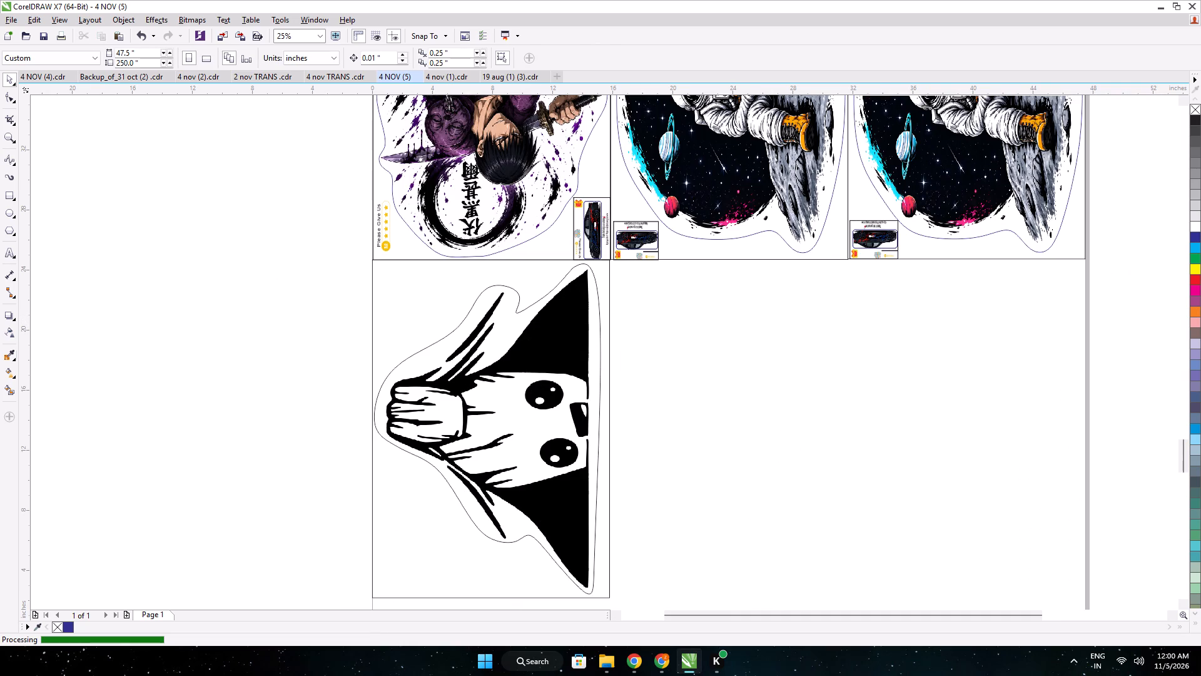
# Sample the dark blue contour colour of the anime fighter sticker and apply it to the Groot cut contour's outline.
pyautogui.click(8, 352)
pyautogui.click(435, 253)
pyautogui.scroll(3, 492, 289)
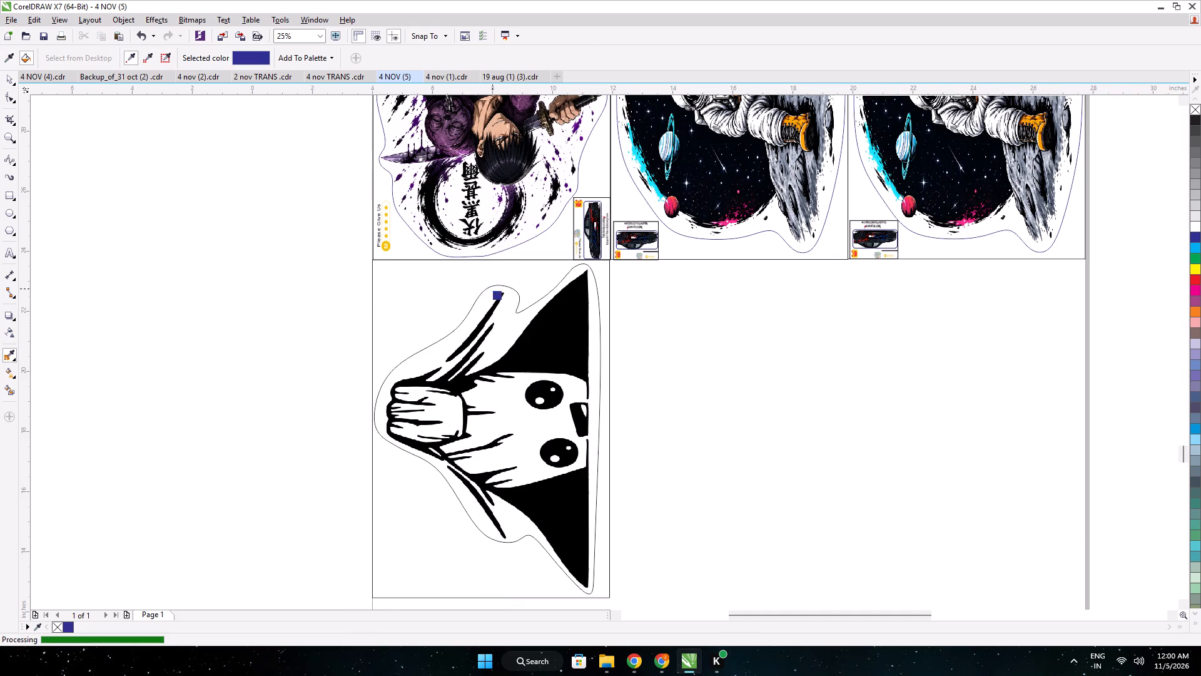
pyautogui.scroll(2, 492, 289)
pyautogui.click(504, 264)
pyautogui.scroll(-4, 575, 237)
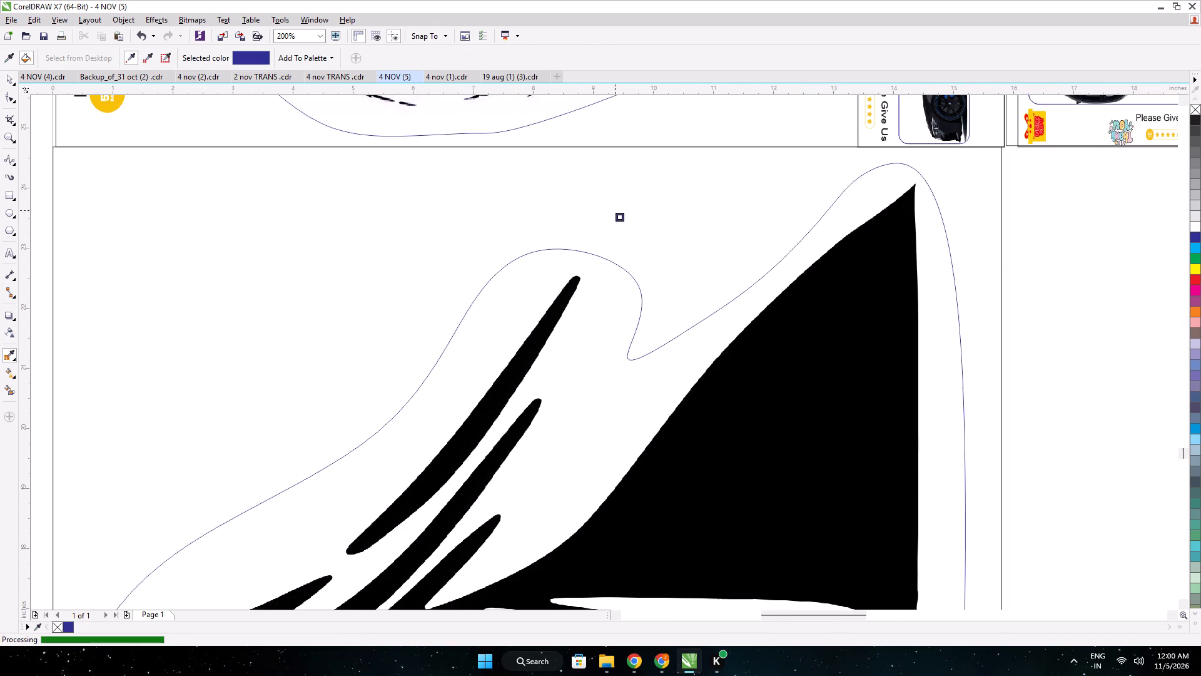
pyautogui.click(12, 81)
# Duplicate the thank-you car card from the rightmost astronaut sticker and move the copy to the Groot frame's upper-left corner.
pyautogui.scroll(-2, 480, 186)
pyautogui.moveTo(530, 183); pyautogui.dragTo(469, 284, button='middle')
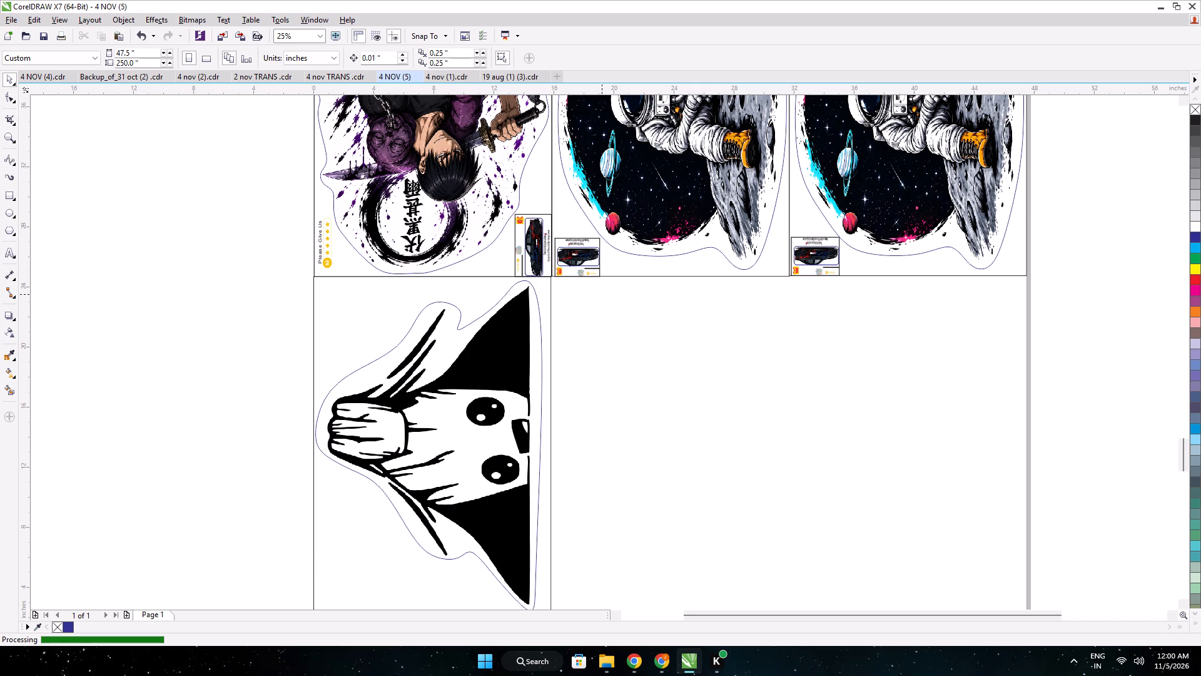
pyautogui.click(602, 294)
pyautogui.moveTo(564, 300); pyautogui.dragTo(505, 190)
pyautogui.click(579, 267)
pyautogui.click(637, 303)
pyautogui.moveTo(891, 303); pyautogui.dragTo(778, 220)
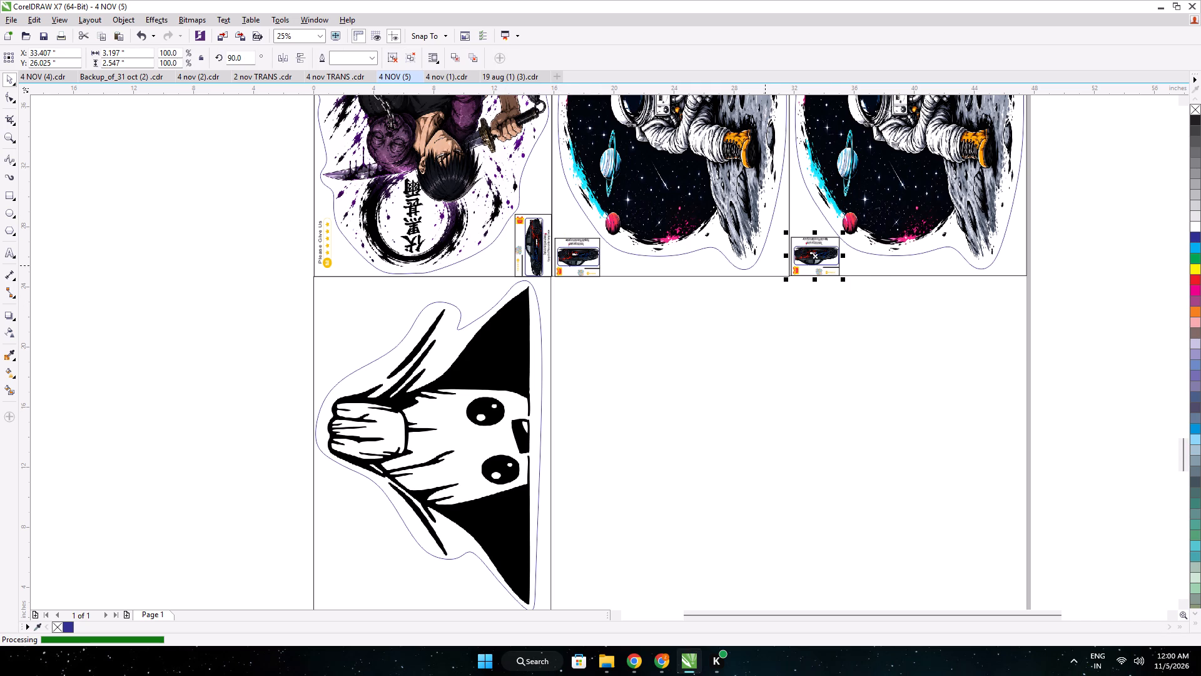
pyautogui.hotkey('ctrl', 'd')
pyautogui.moveTo(826, 255); pyautogui.dragTo(343, 302)
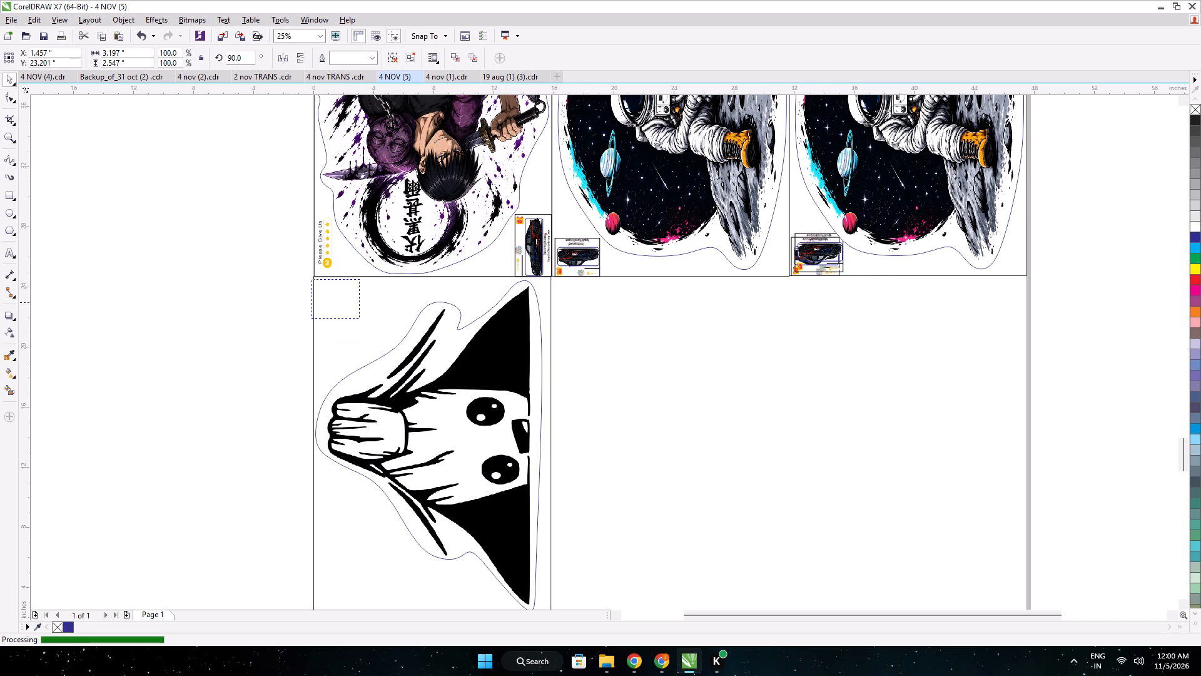
pyautogui.moveTo(343, 302); pyautogui.dragTo(346, 299)
# Nudge the copied card down and right until it sits flush inside the Groot frame's upper-left corner.
pyautogui.scroll(3, 333, 284)
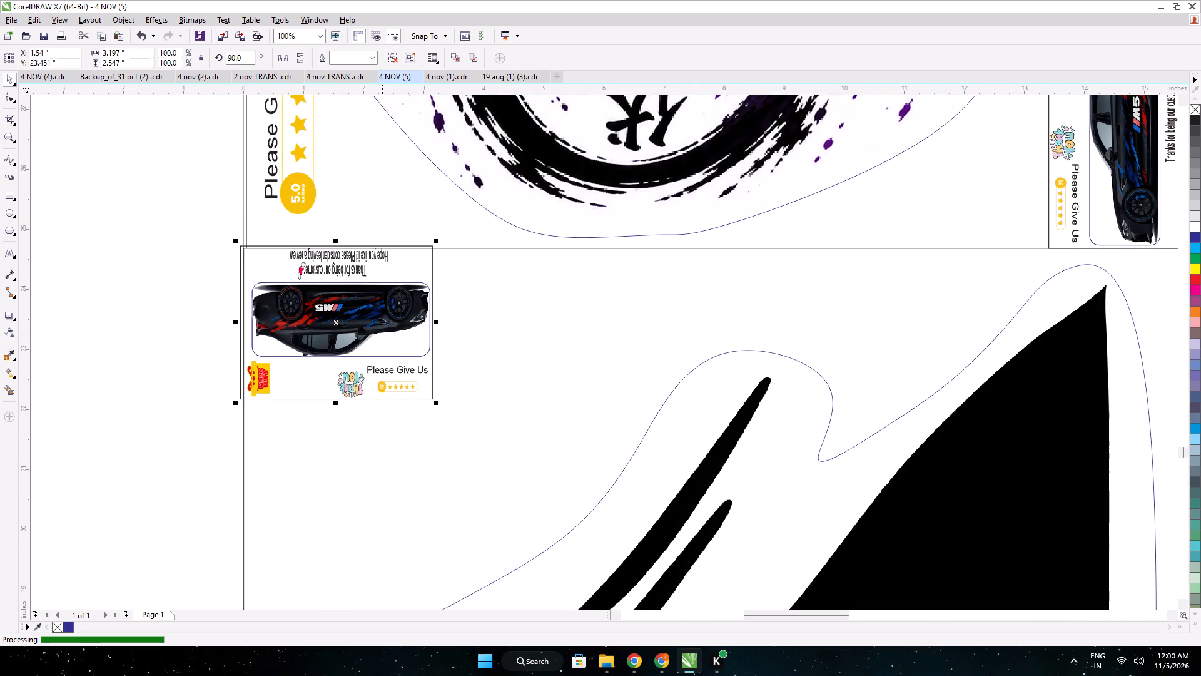
pyautogui.press('Down')
pyautogui.press('Right')
pyautogui.press('Down')
pyautogui.press('Right')
pyautogui.press('Down')
pyautogui.press('Right')
pyautogui.press('Down')
pyautogui.press('Right')
pyautogui.press('Down')
pyautogui.press('Right')
pyautogui.press('Down')
pyautogui.press('Right')
pyautogui.press('Down')
pyautogui.press('Right')
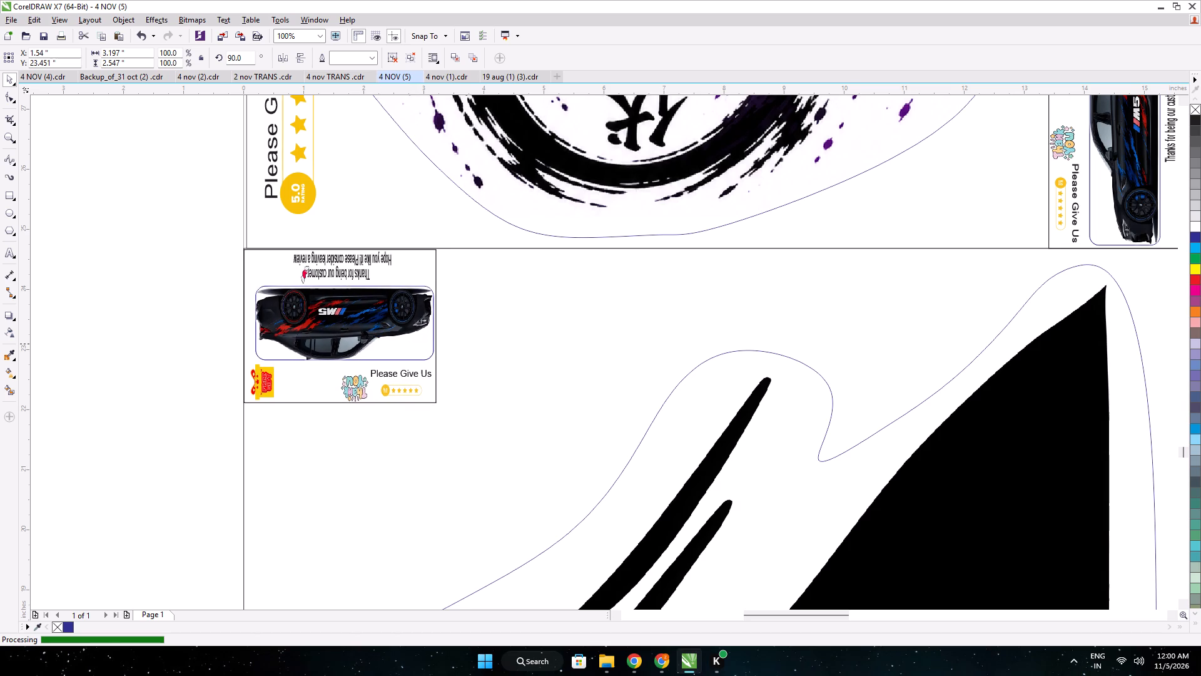
# Stretch the copied thank-you card to about 5.3 by 3.5 in, extending it rightward and downward.
pyautogui.moveTo(440, 326); pyautogui.dragTo(547, 328)
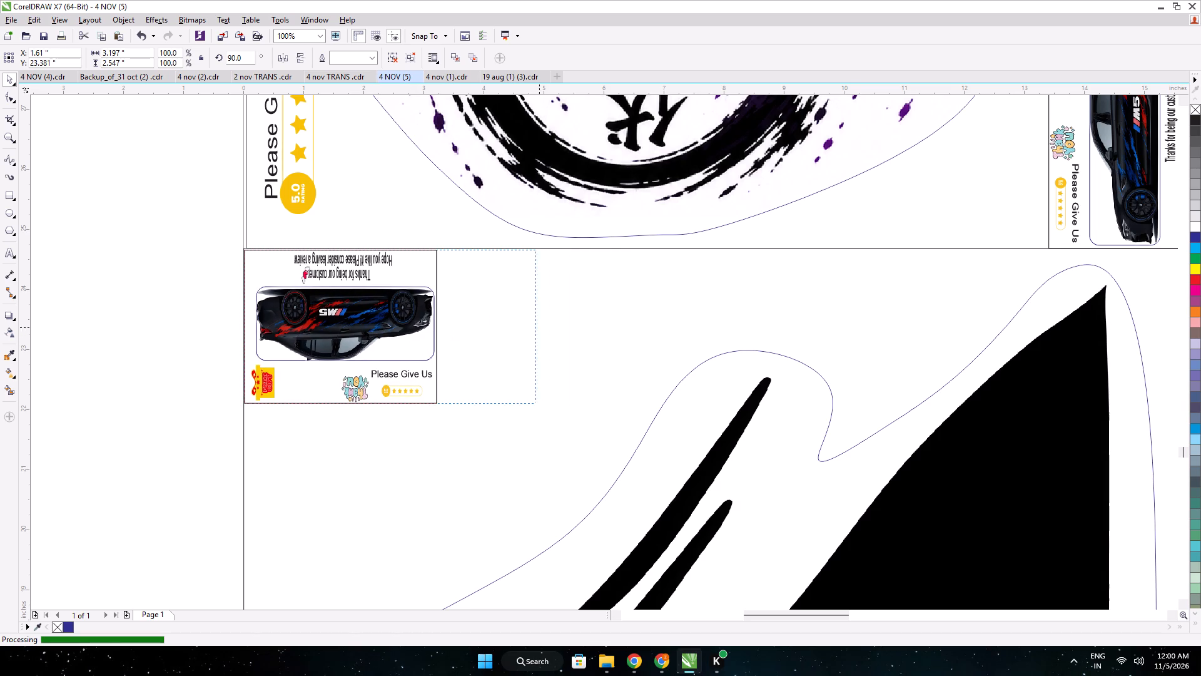
pyautogui.moveTo(547, 328); pyautogui.dragTo(567, 339)
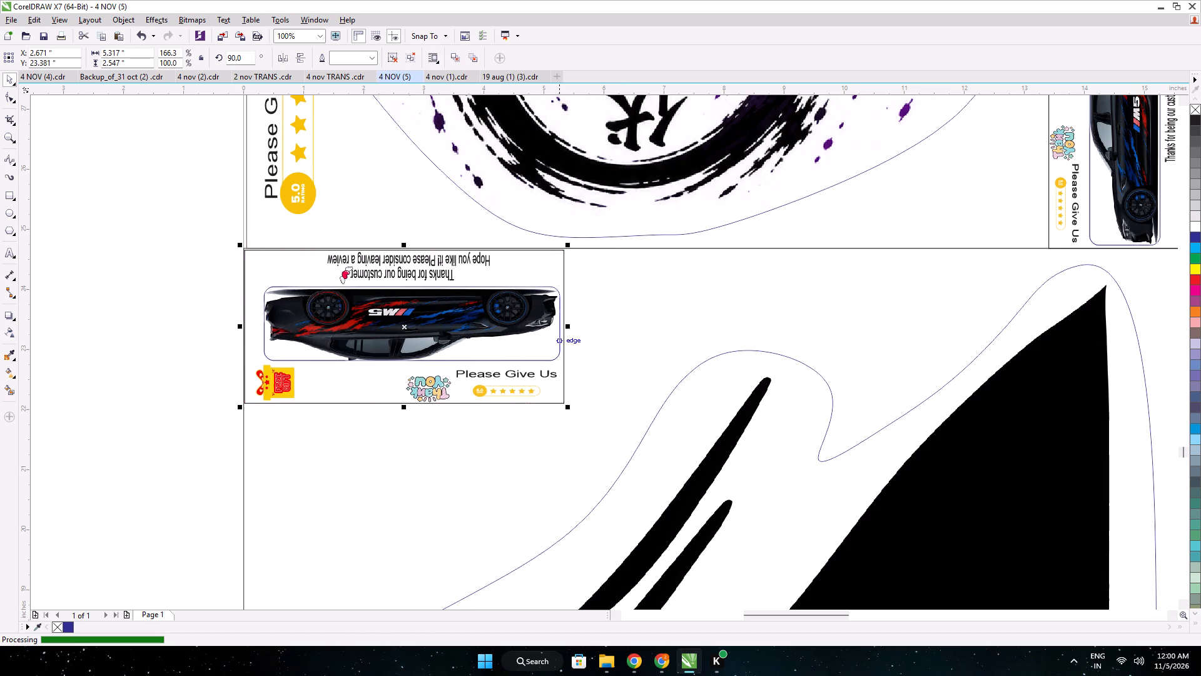
pyautogui.moveTo(405, 409); pyautogui.dragTo(400, 448)
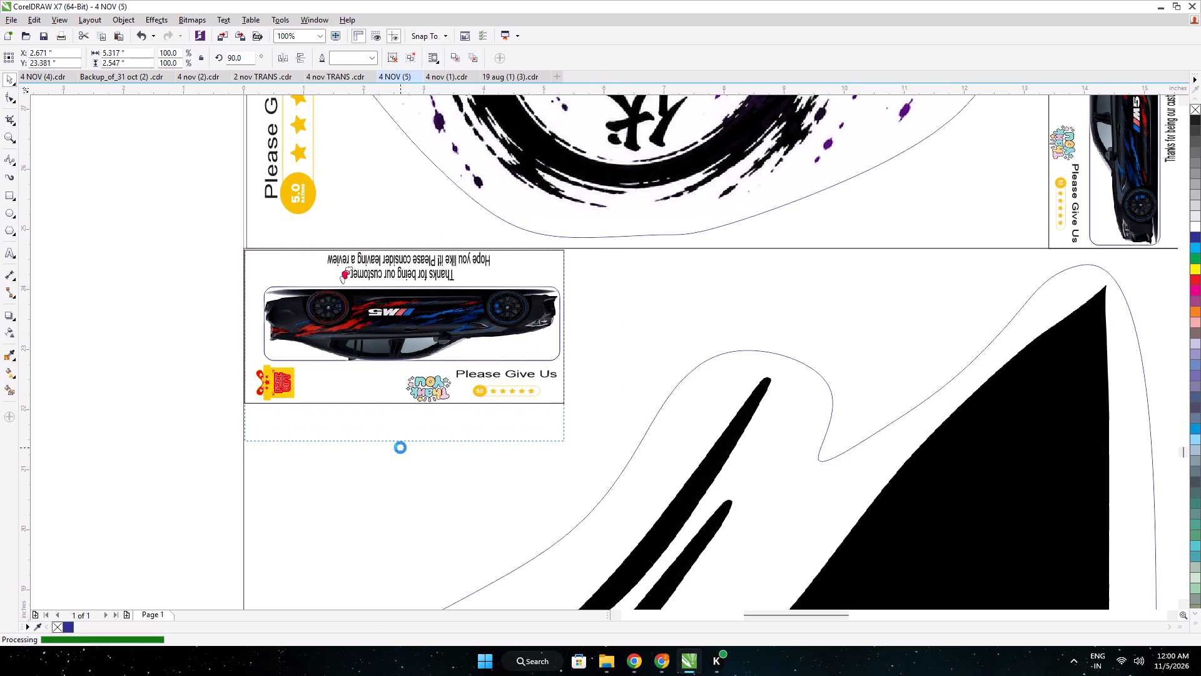
pyautogui.moveTo(403, 446); pyautogui.dragTo(402, 465)
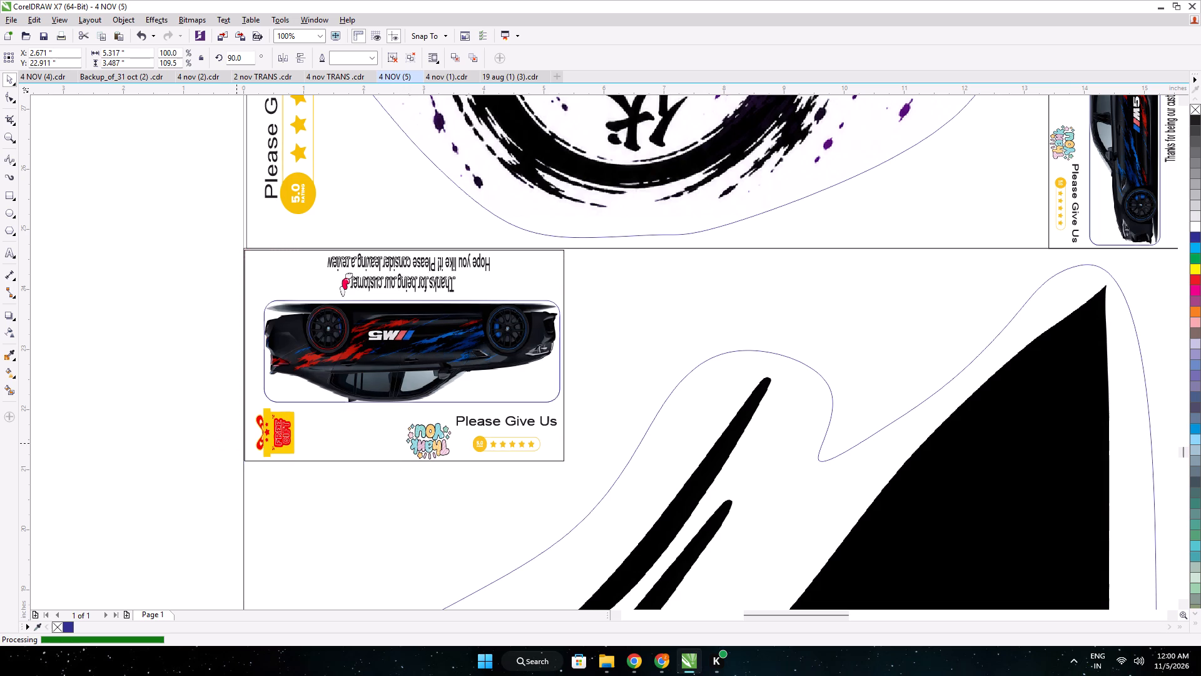
pyautogui.click(203, 428)
# Duplicate the "Please Give Us" star-rating badge from the middle astronaut sticker and place the copy beside the Groot sticker's thank-you card.
pyautogui.scroll(-1, 216, 394)
pyautogui.moveTo(308, 262); pyautogui.dragTo(358, 382, button='middle')
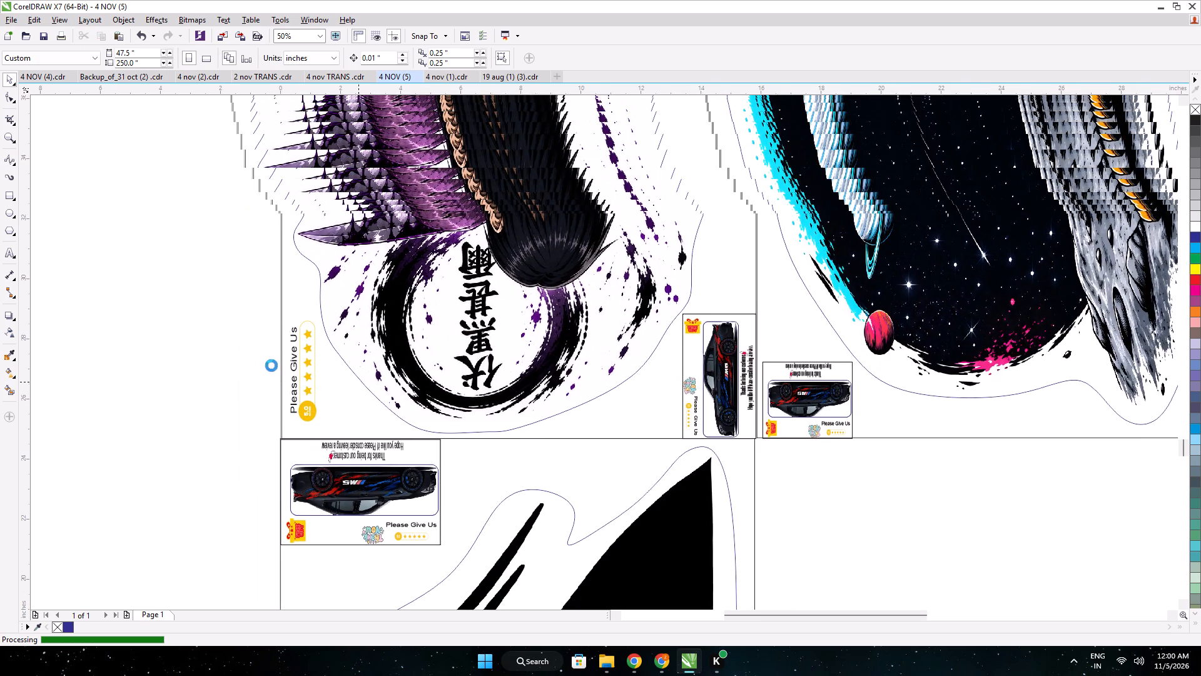
pyautogui.moveTo(255, 329); pyautogui.dragTo(342, 426)
pyautogui.scroll(-1, 846, 463)
pyautogui.moveTo(864, 456); pyautogui.dragTo(634, 503, button='middle')
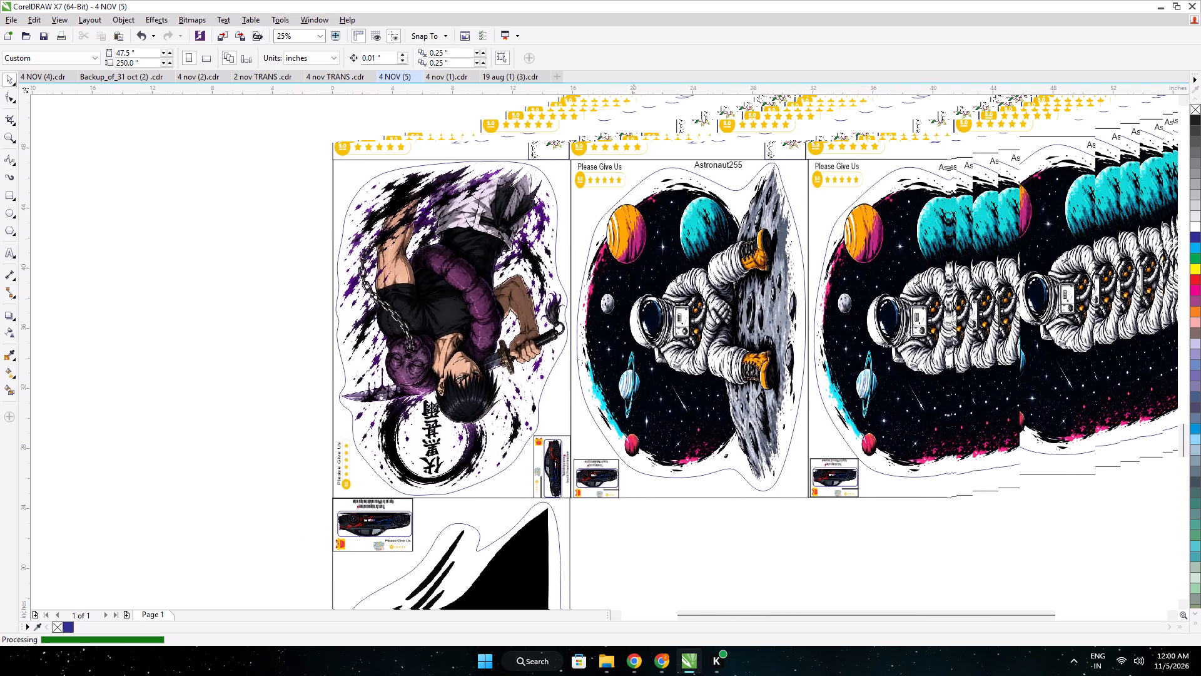
pyautogui.moveTo(747, 512); pyautogui.dragTo(564, 187)
pyautogui.moveTo(747, 511); pyautogui.dragTo(564, 187, button='right')
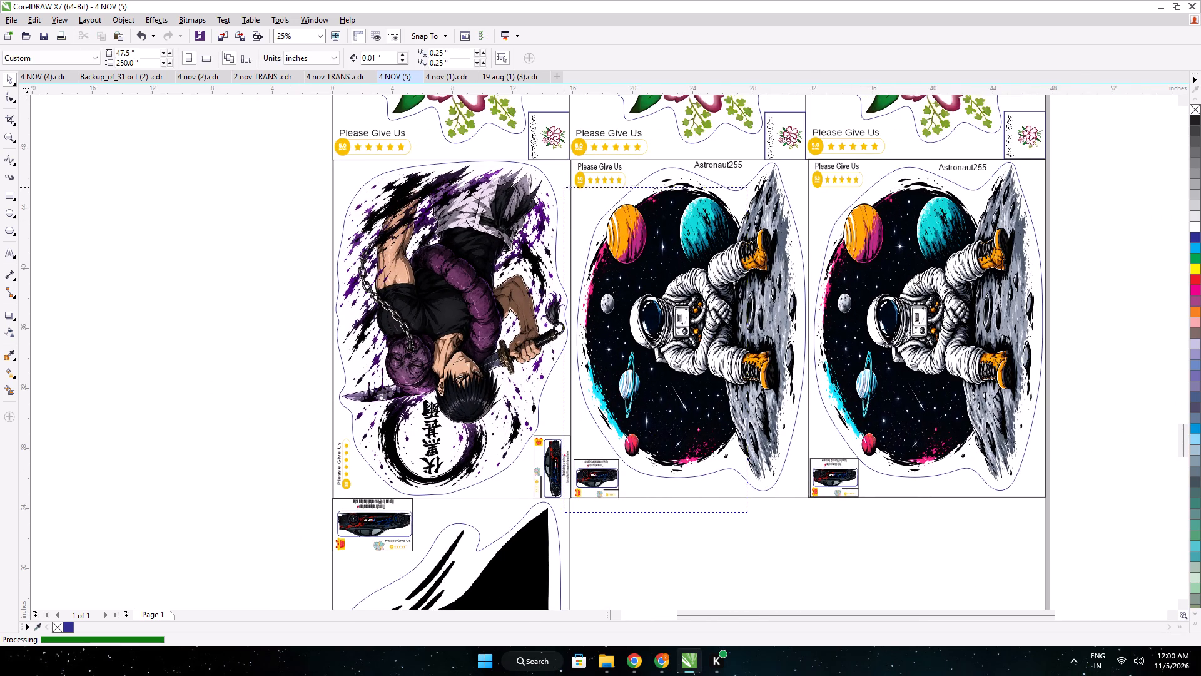
pyautogui.moveTo(564, 187); pyautogui.dragTo(566, 193, button='right')
pyautogui.moveTo(564, 187); pyautogui.dragTo(495, 152)
pyautogui.moveTo(570, 194); pyautogui.dragTo(495, 152, button='right')
pyautogui.hotkey('ctrl', 'd')
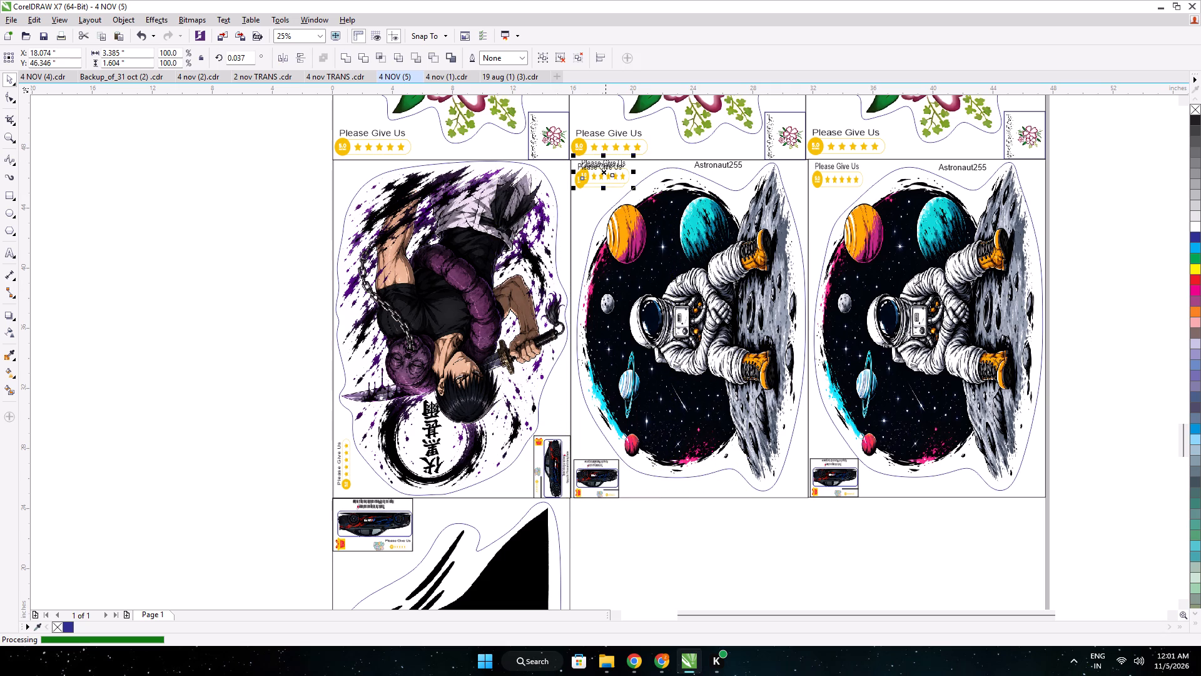
pyautogui.moveTo(605, 173); pyautogui.dragTo(477, 515)
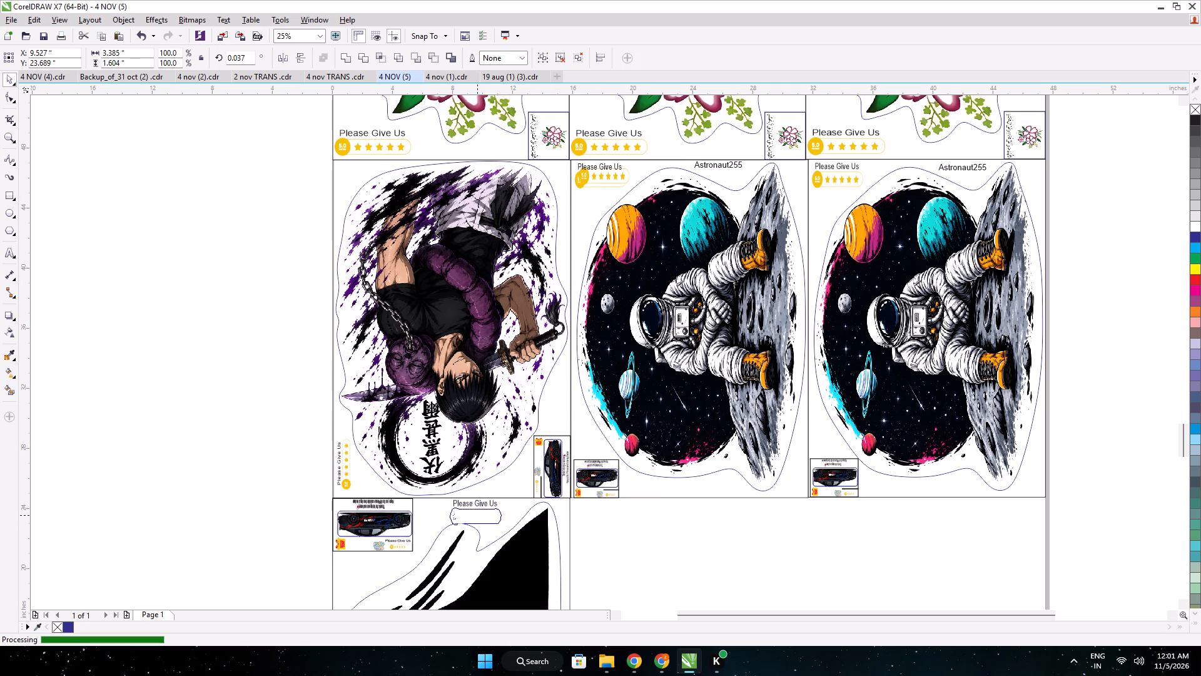
# Move the copied star-rating badge to just below the thank-you card on the Groot sticker.
pyautogui.moveTo(477, 515); pyautogui.dragTo(365, 570)
pyautogui.click(199, 537)
pyautogui.moveTo(302, 516); pyautogui.dragTo(333, 285, button='middle')
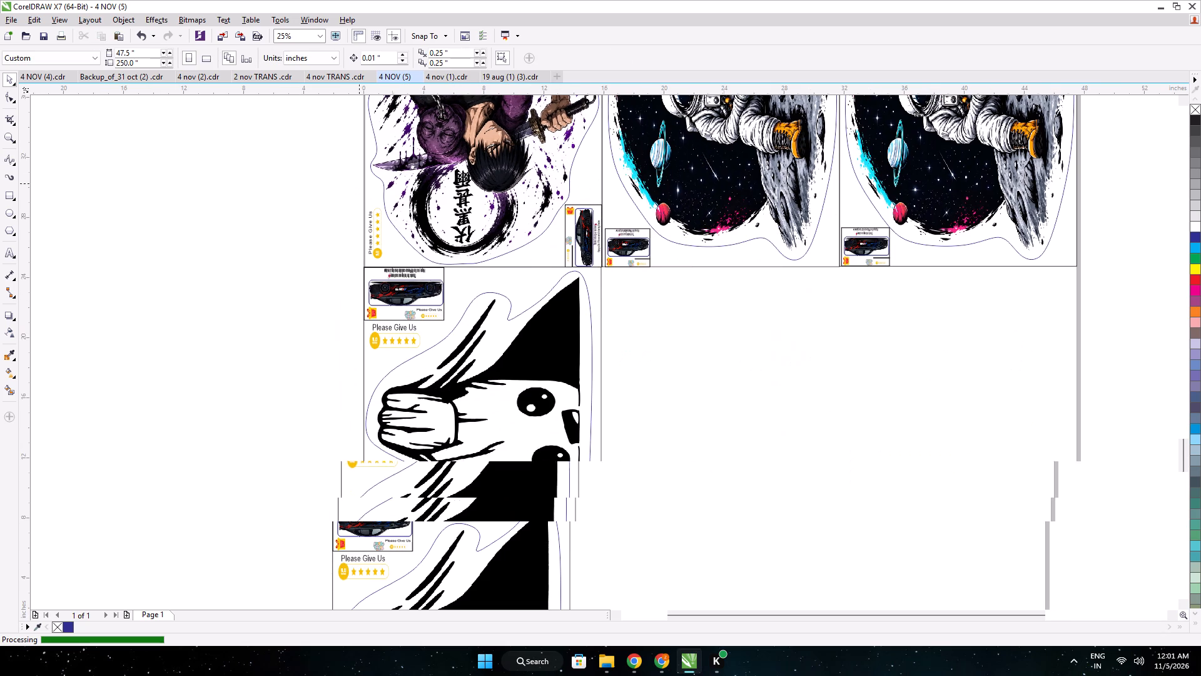
pyautogui.moveTo(654, 531); pyautogui.dragTo(664, 363, button='middle')
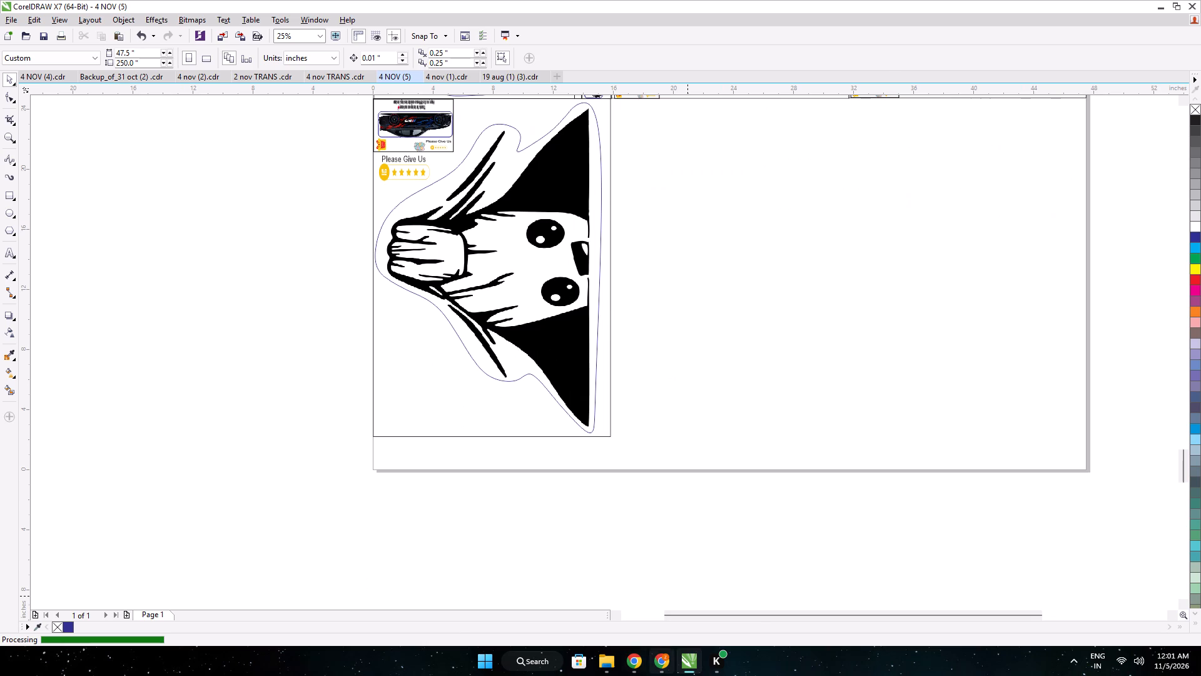
# Switch to Chrome and download the Cool Boy dinosaur image from the ChatGPT conversation.
pyautogui.click(664, 657)
pyautogui.click(638, 655)
pyautogui.click(675, 265)
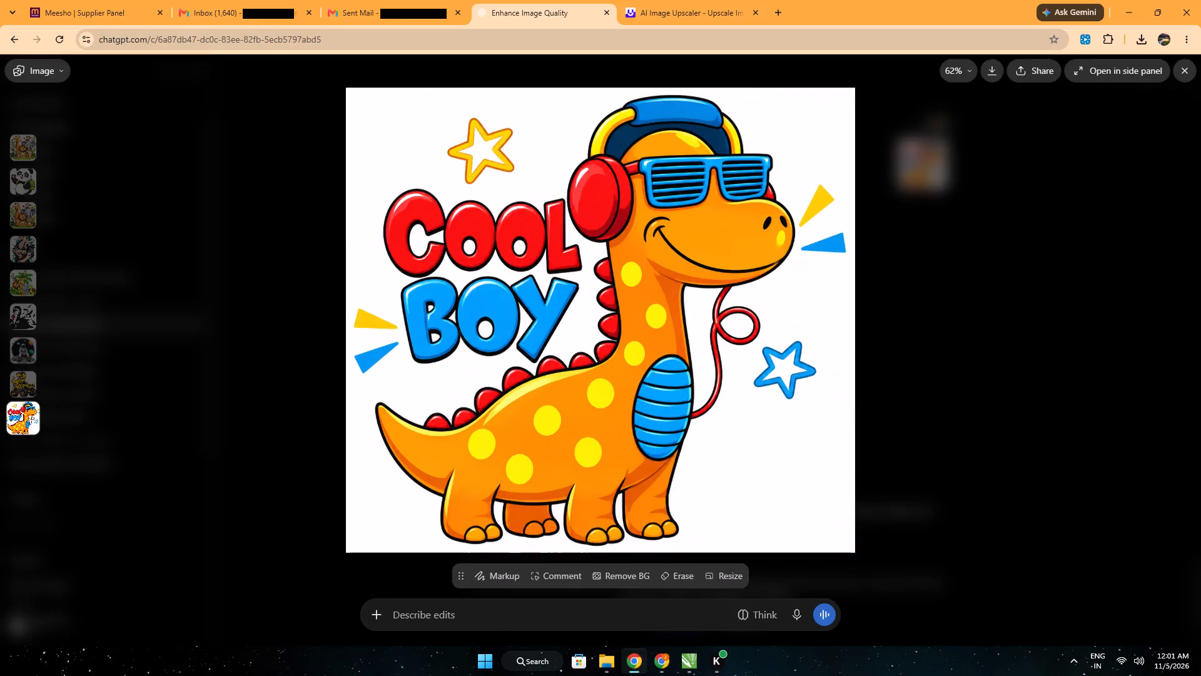
pyautogui.click(720, 17)
pyautogui.click(712, 288)
pyautogui.click(513, 0)
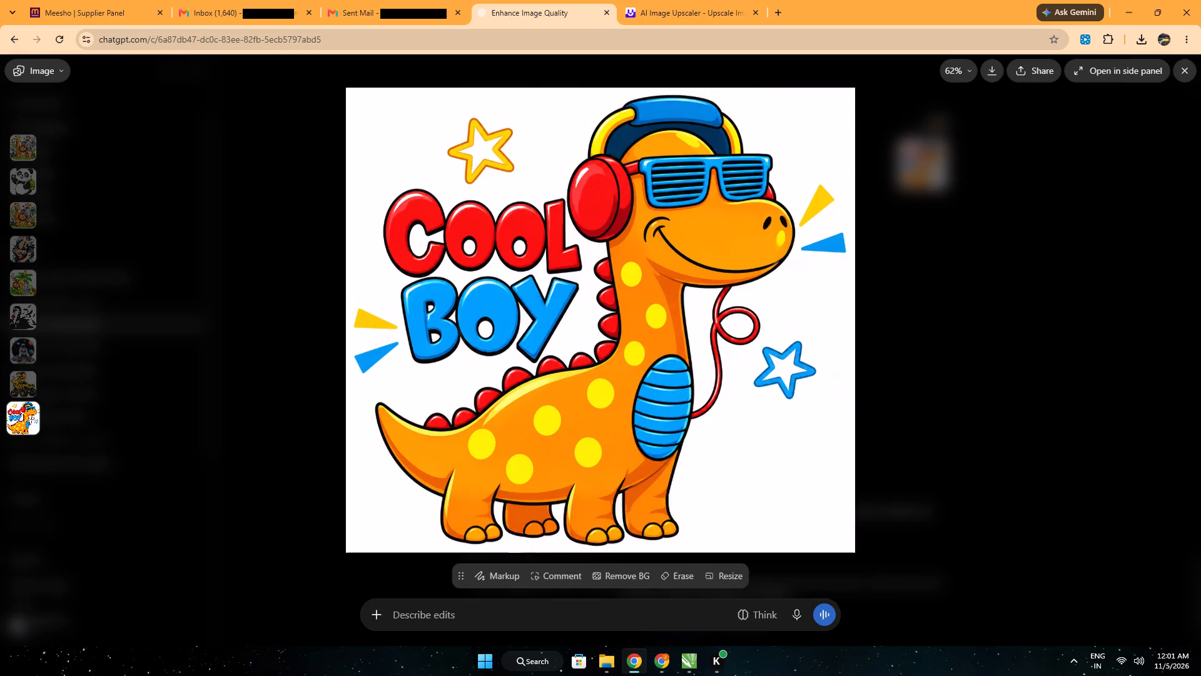
pyautogui.click(990, 74)
# Replace the T-Rex file in Img.Upscaler with Cool Dino with Headphones.png and start its 400% upscale.
pyautogui.click(655, 15)
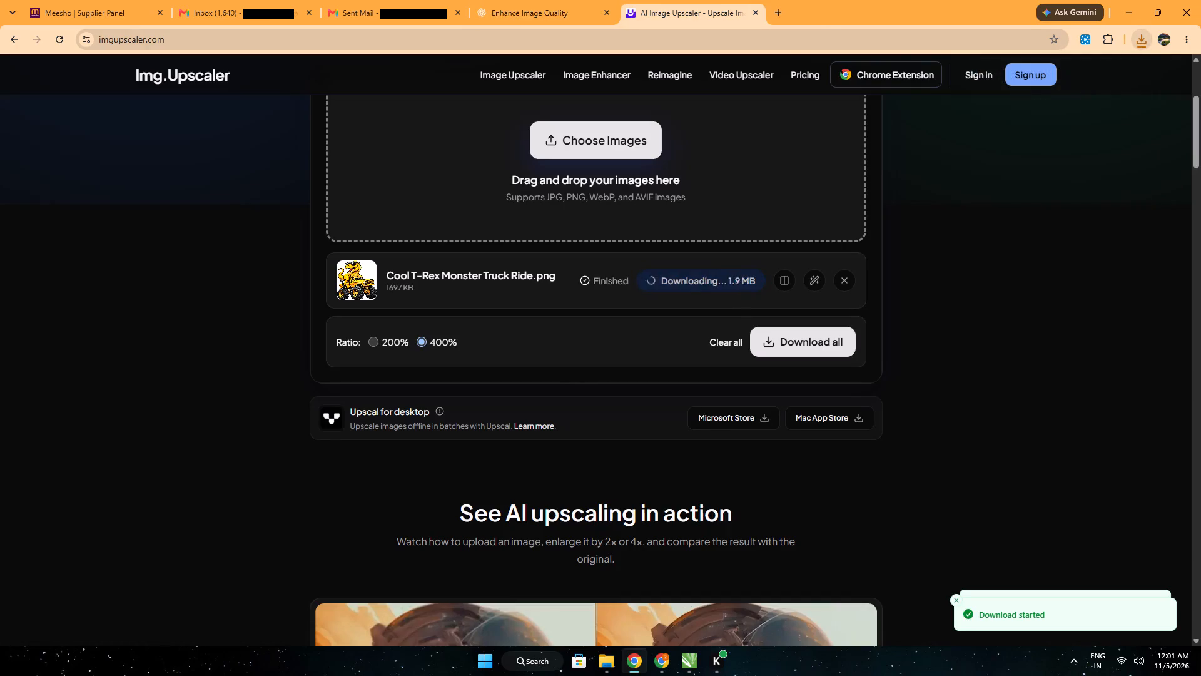
pyautogui.click(838, 284)
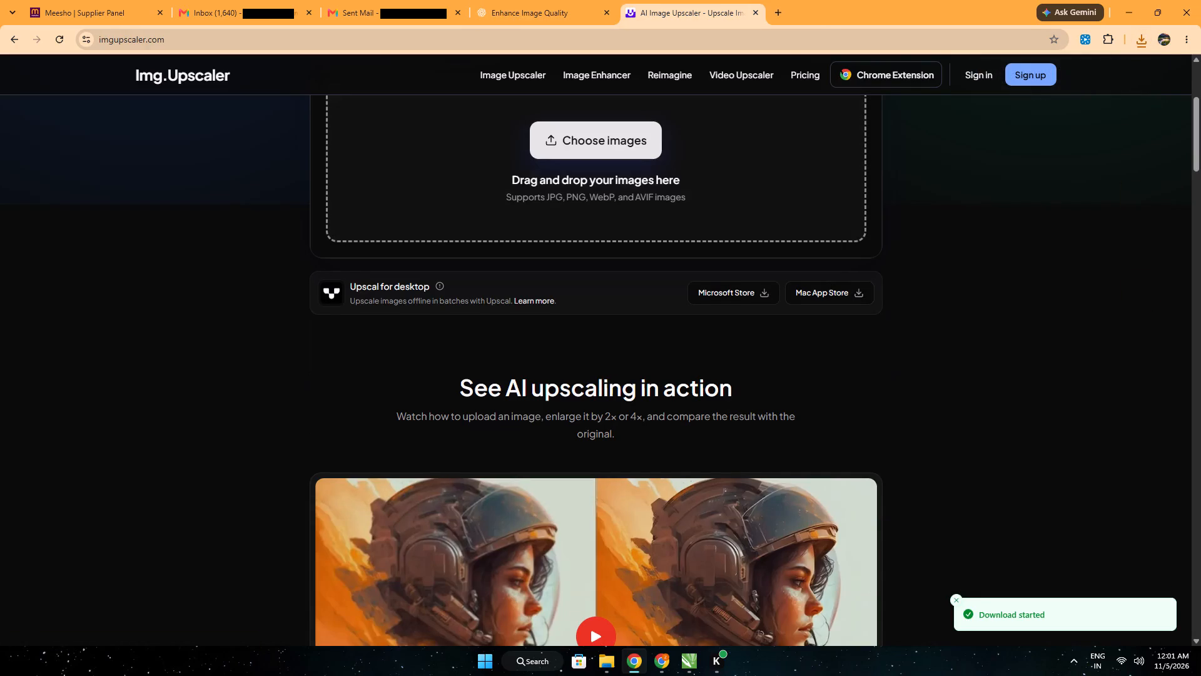
pyautogui.click(568, 141)
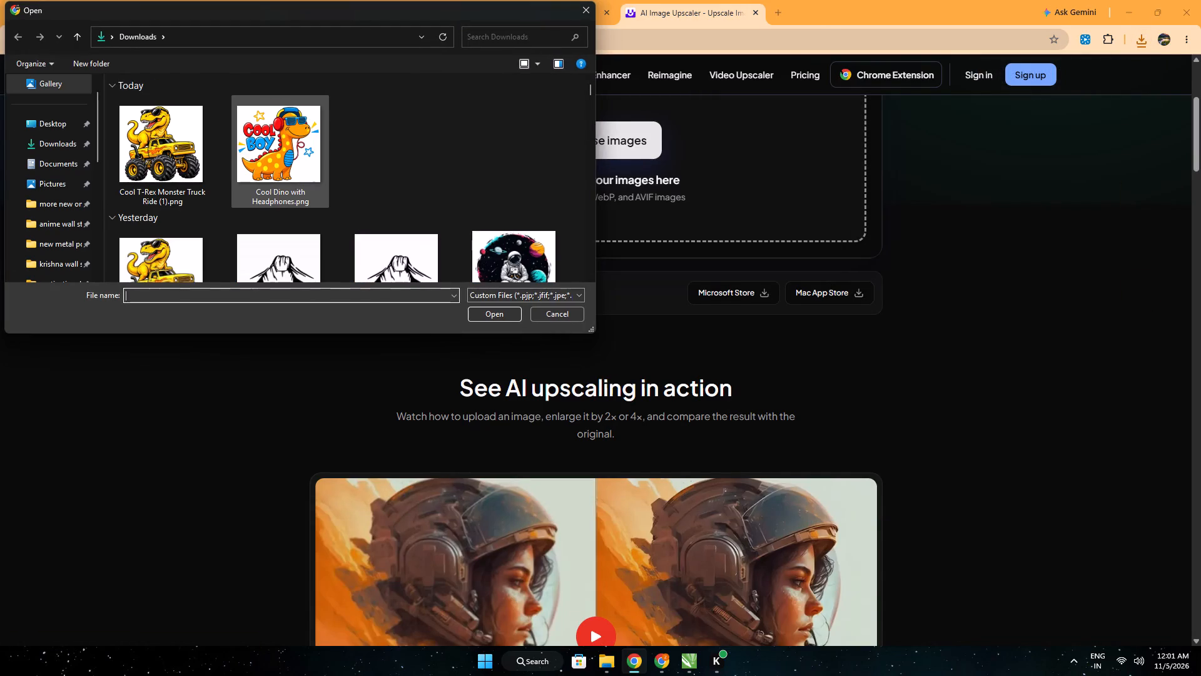
pyautogui.click(256, 177)
pyautogui.press('Return')
pyautogui.click(572, 2)
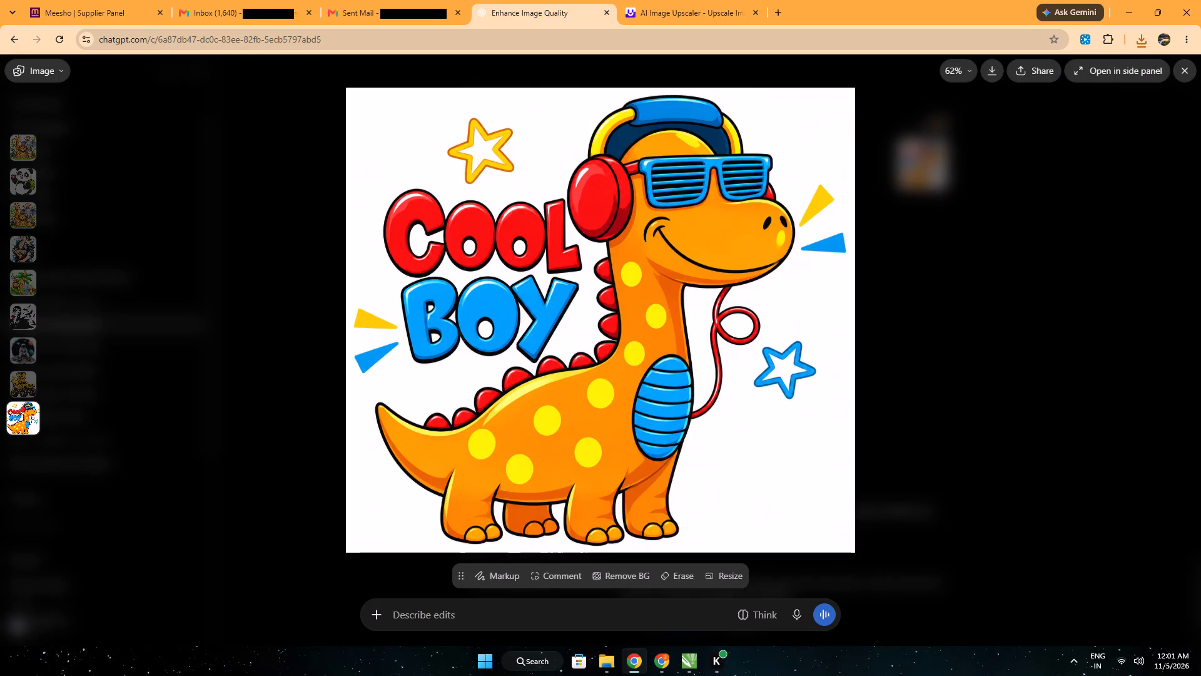
pyautogui.click(696, 0)
pyautogui.click(749, 335)
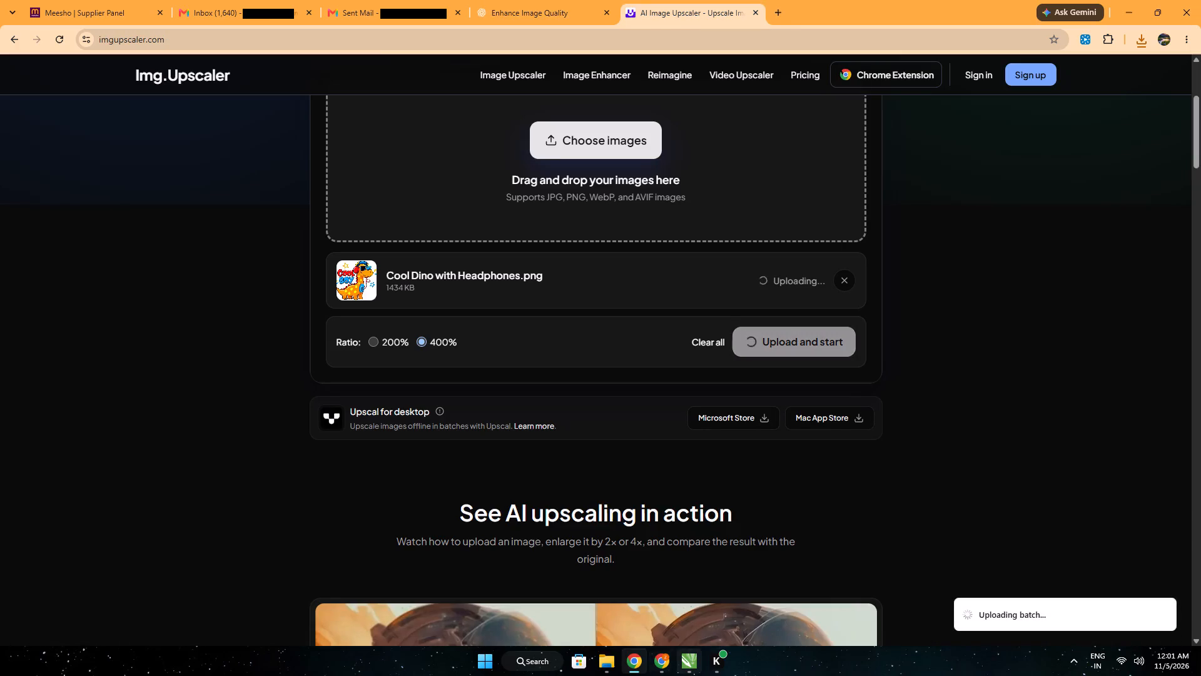
# Switch to CorelDRAW and import Cool T-Rex Monster Truck Ride (1).png, placing it across the page's right edge, beyond the Groot sticker.
pyautogui.click(689, 666)
pyautogui.hotkey('ctrl', 'i')
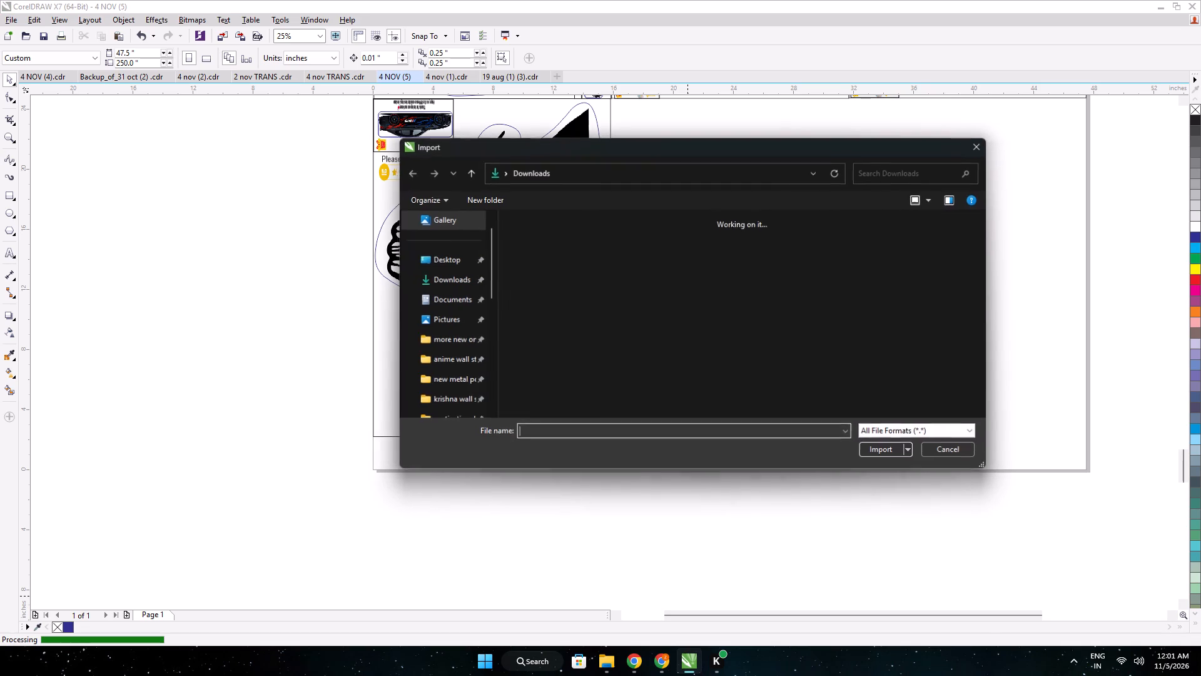
pyautogui.click(574, 284)
pyautogui.press('Return')
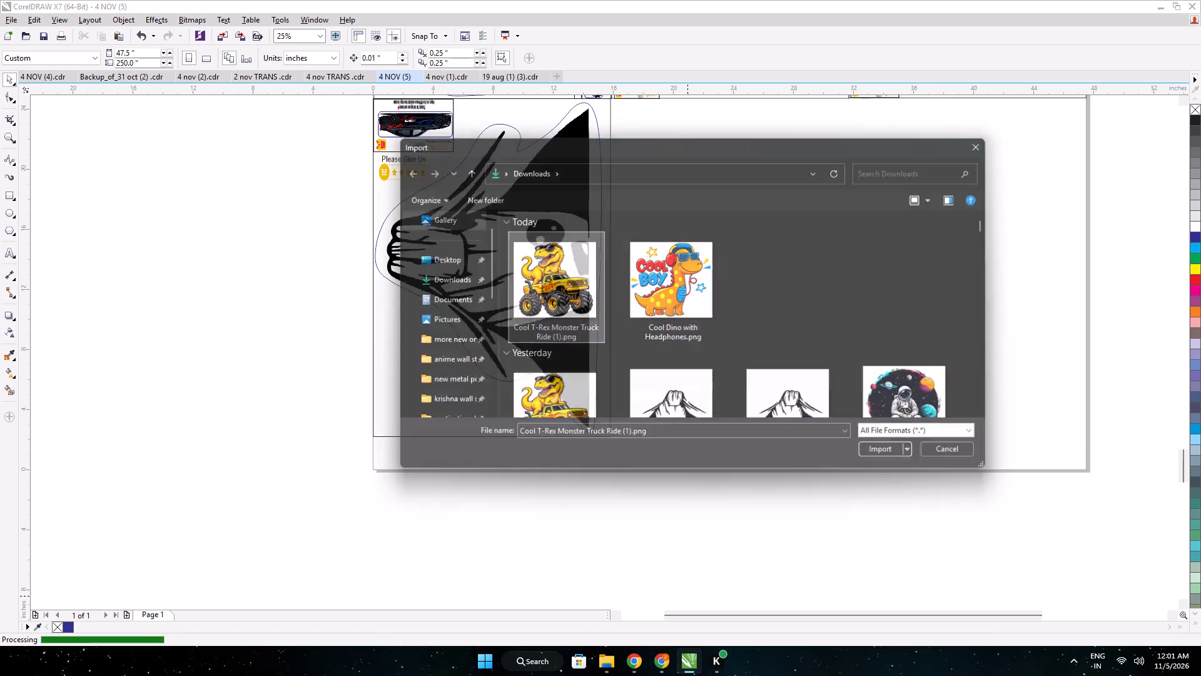
pyautogui.moveTo(808, 322); pyautogui.dragTo(564, 361, button='middle')
pyautogui.click(709, 253)
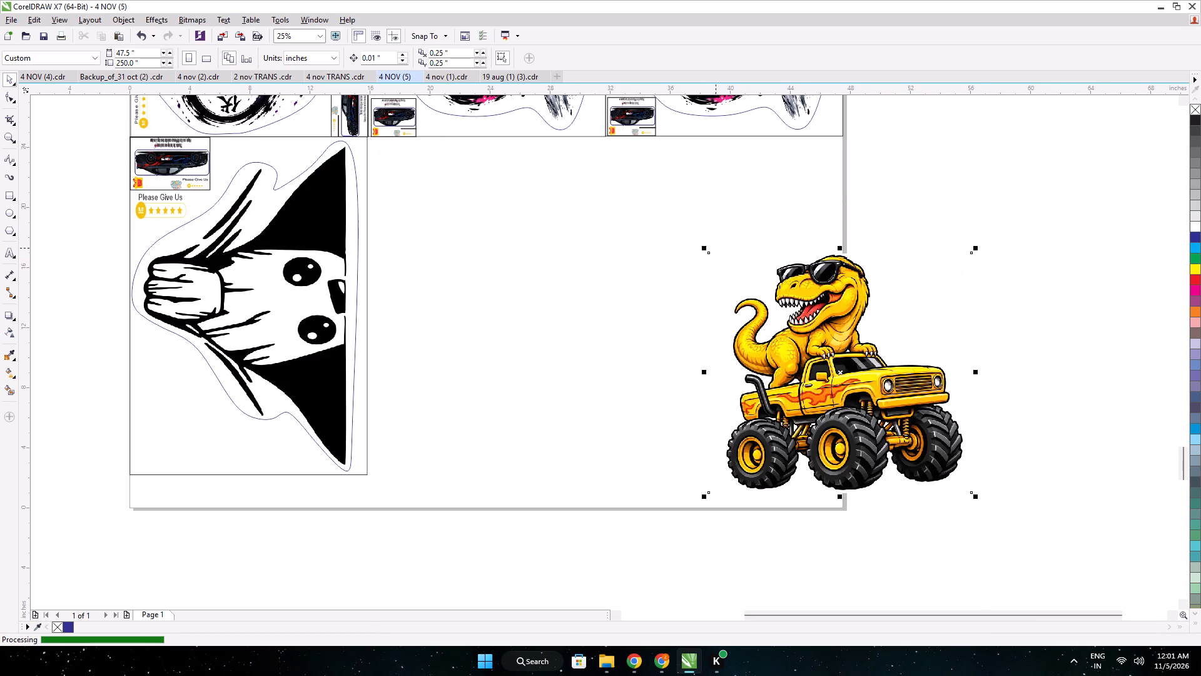
# Begin a smooth cut contour at the truck's hood, running it up the T-Rex's back and over its head.
pyautogui.click(13, 156)
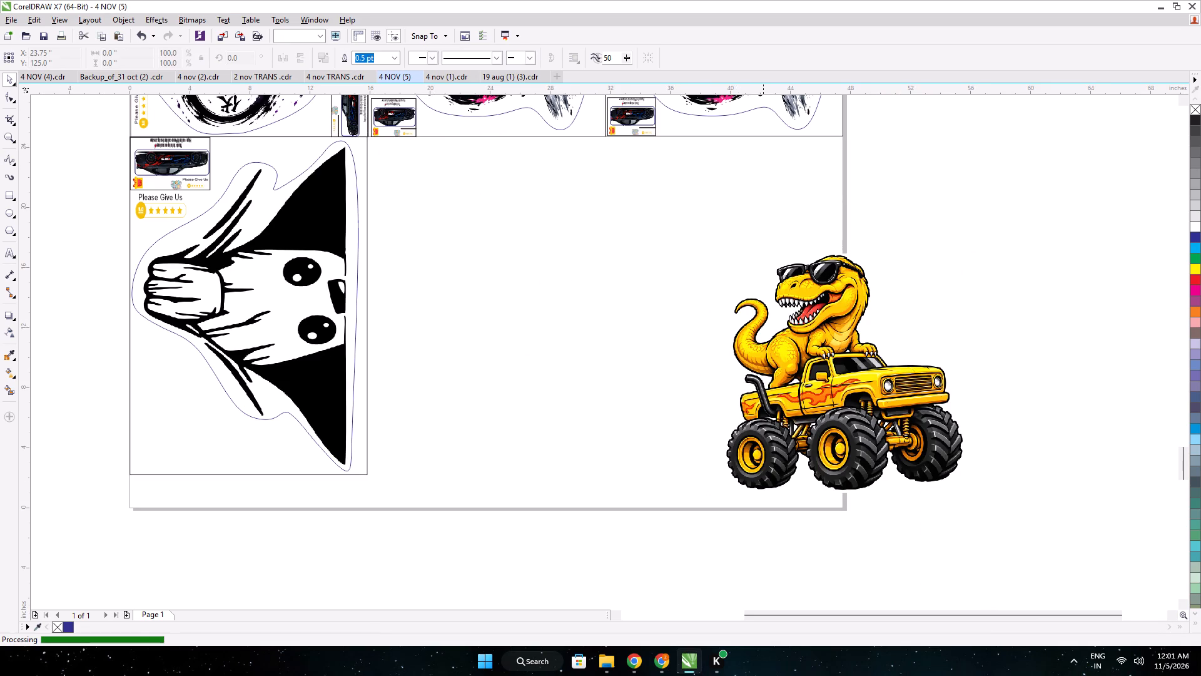
pyautogui.click(950, 369)
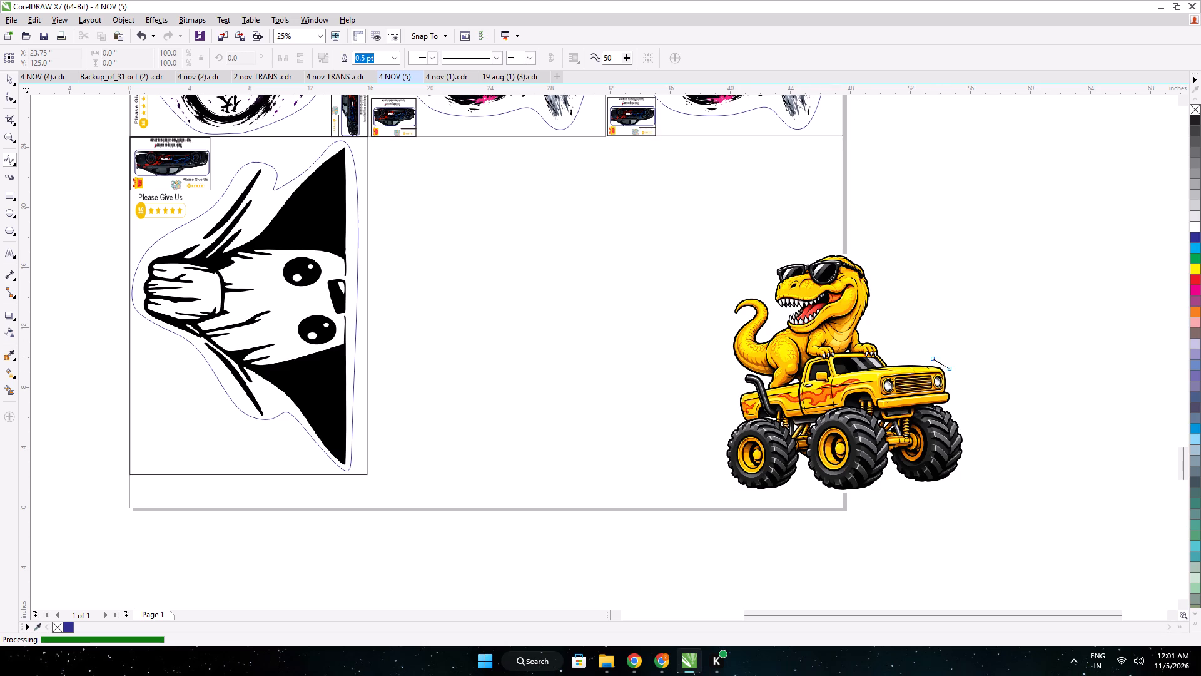
pyautogui.click(921, 360)
pyautogui.click(895, 355)
pyautogui.click(887, 345)
pyautogui.click(869, 333)
pyautogui.click(866, 320)
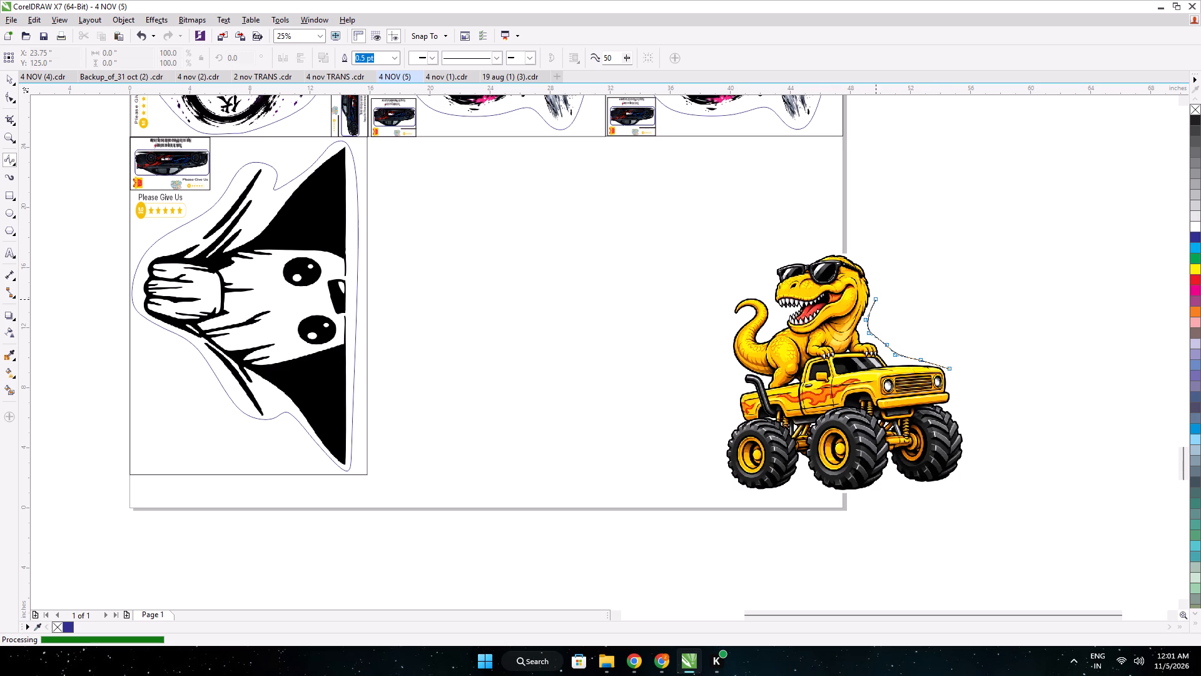
pyautogui.click(876, 299)
pyautogui.click(870, 268)
pyautogui.click(859, 253)
pyautogui.click(821, 246)
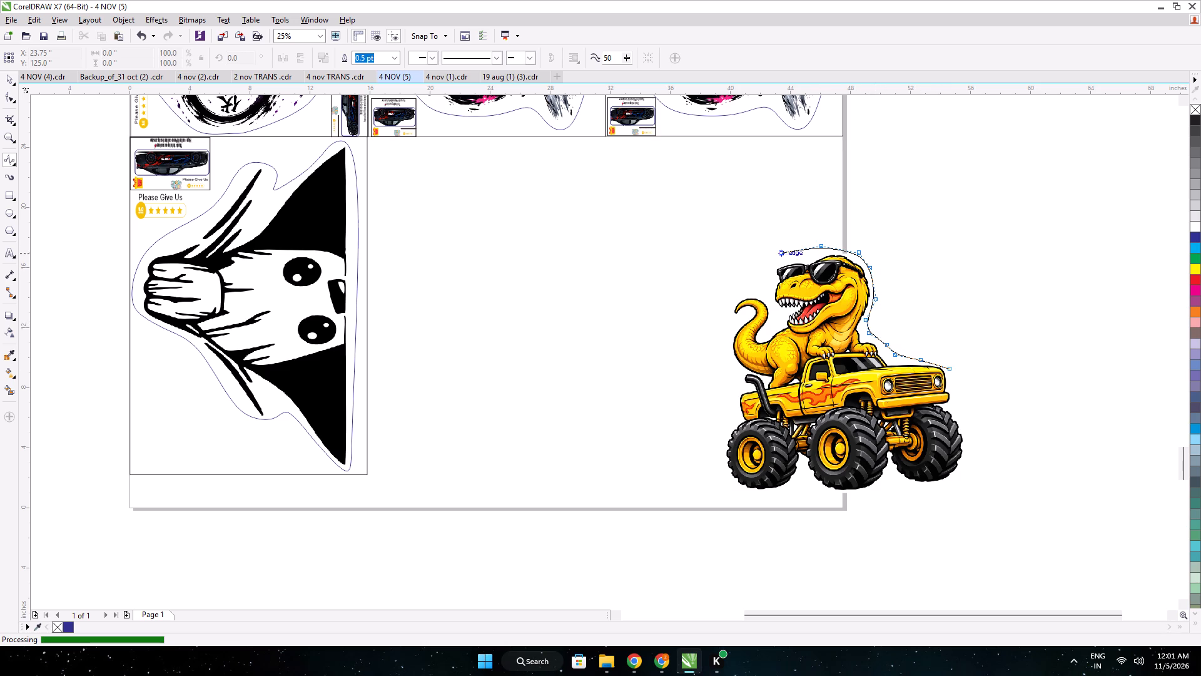
# Continue the contour past the T-Rex's snout, around its tail and down behind the truck to the rear wheel.
pyautogui.click(780, 261)
pyautogui.click(766, 276)
pyautogui.click(766, 287)
pyautogui.click(734, 295)
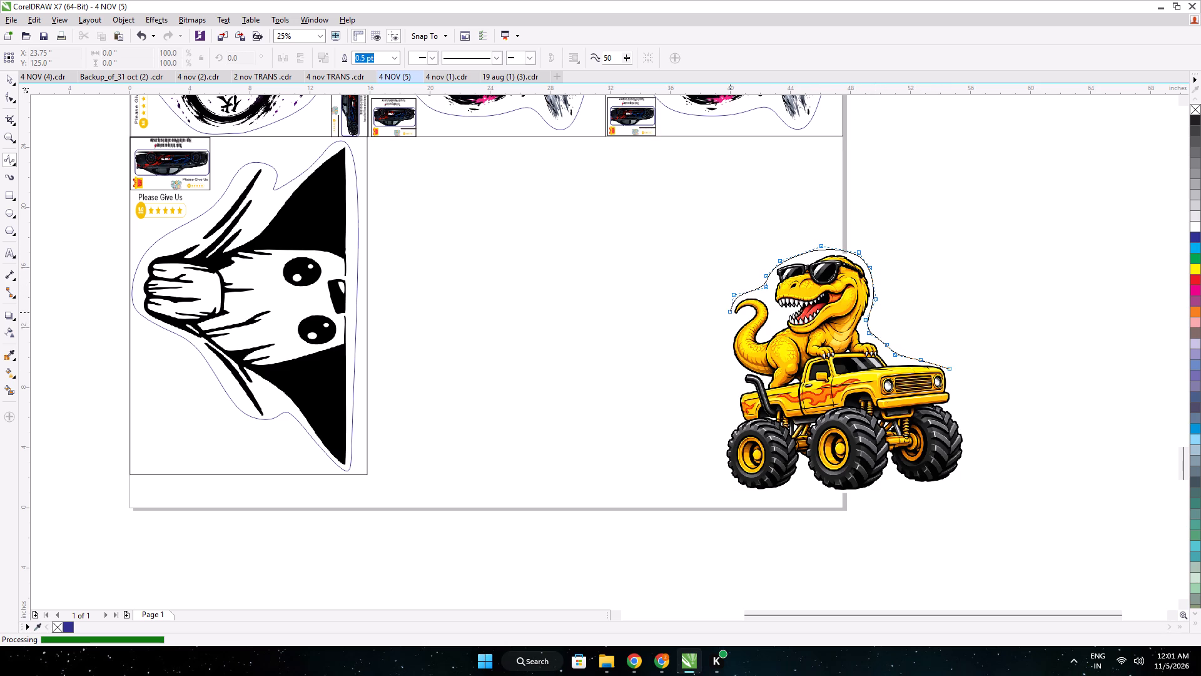
pyautogui.click(727, 313)
pyautogui.click(732, 325)
pyautogui.click(725, 340)
pyautogui.click(737, 371)
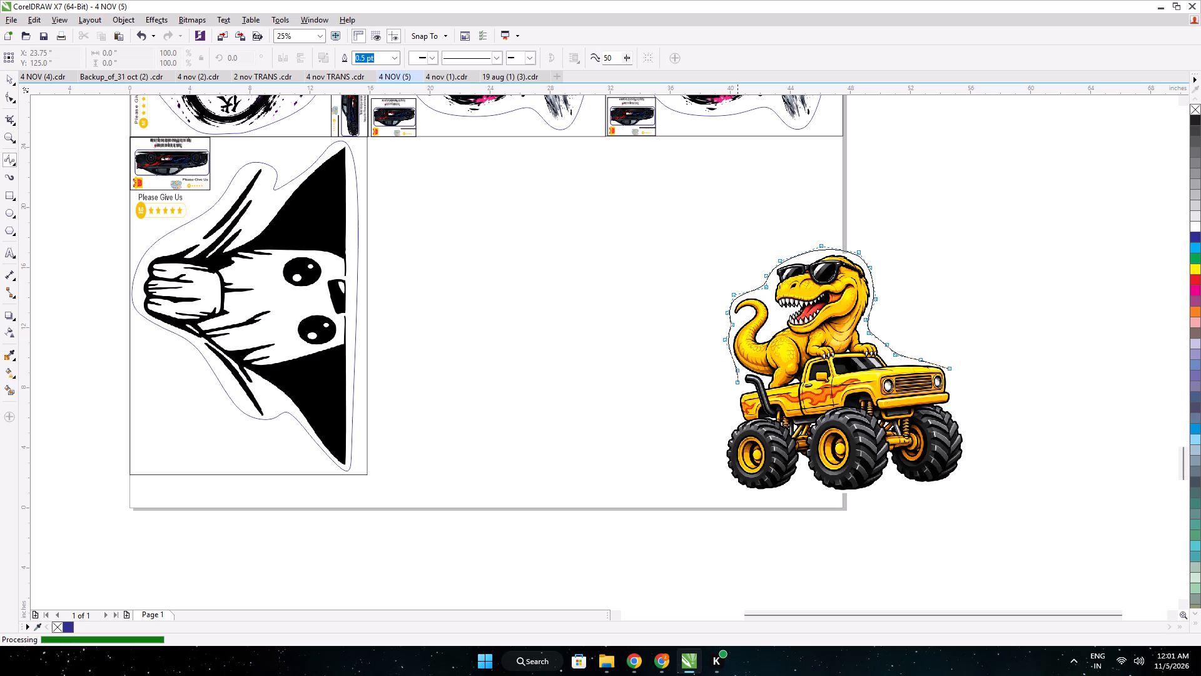
pyautogui.click(736, 391)
pyautogui.click(730, 406)
pyautogui.click(733, 421)
pyautogui.click(725, 437)
pyautogui.click(719, 458)
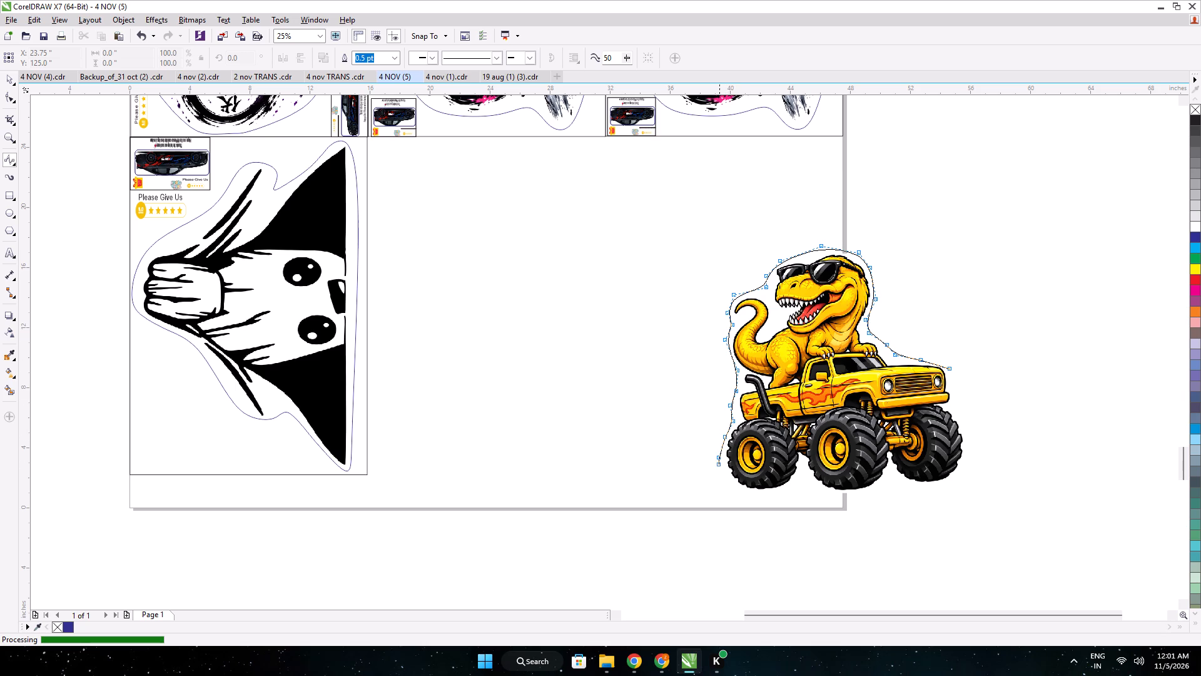
# Continue the contour around the rear wheel and beneath the truck's tyres to the front wheel.
pyautogui.click(724, 481)
pyautogui.click(747, 490)
pyautogui.click(779, 500)
pyautogui.click(801, 486)
pyautogui.click(843, 494)
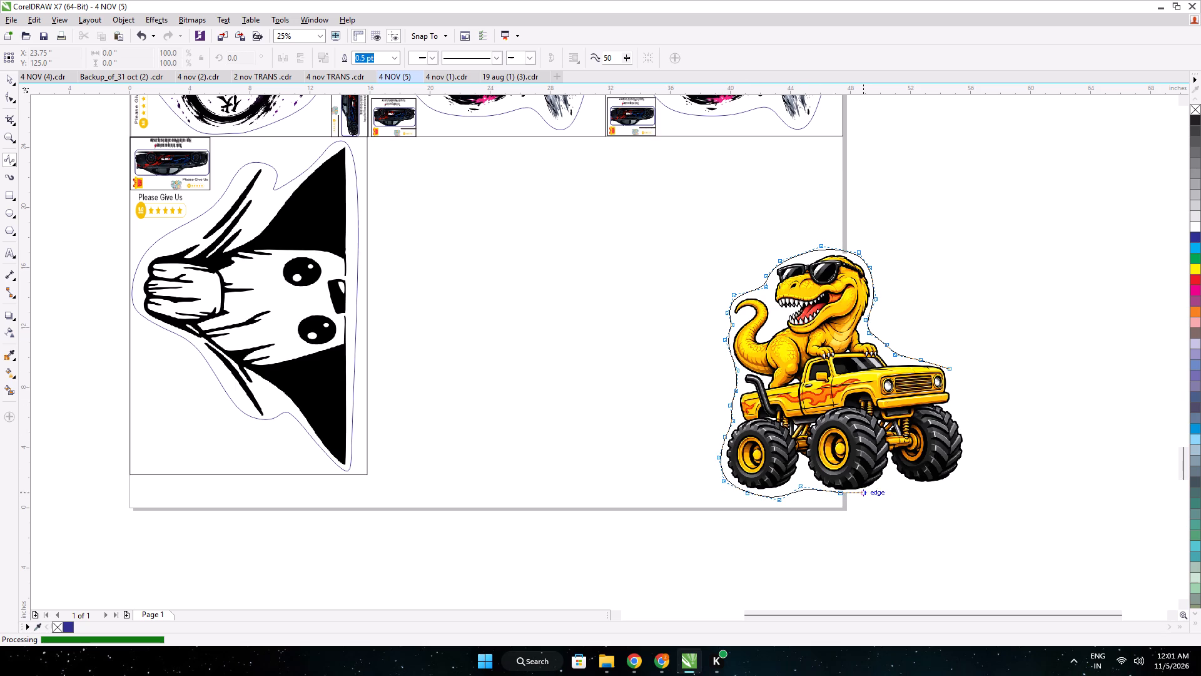
pyautogui.click(876, 499)
pyautogui.click(894, 482)
pyautogui.click(920, 489)
pyautogui.click(960, 484)
# Run the contour up around the front wheel and bumper and close it at the hood's starting point.
pyautogui.click(968, 469)
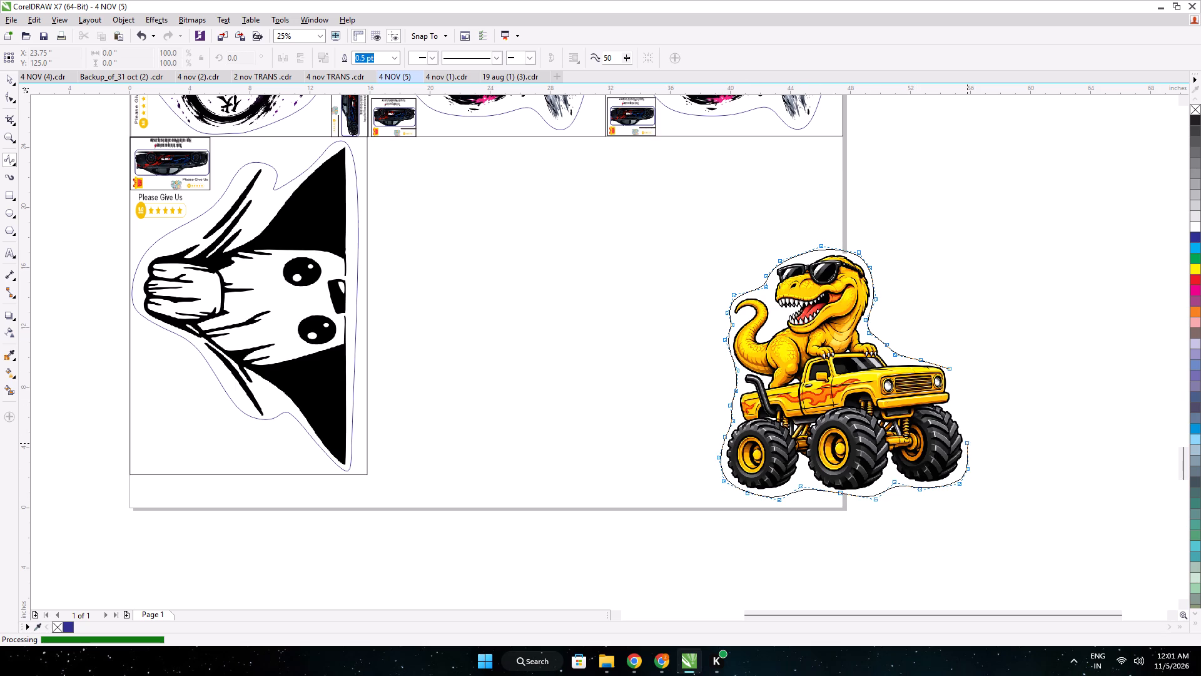
pyautogui.click(967, 441)
pyautogui.click(965, 414)
pyautogui.click(955, 405)
pyautogui.click(958, 386)
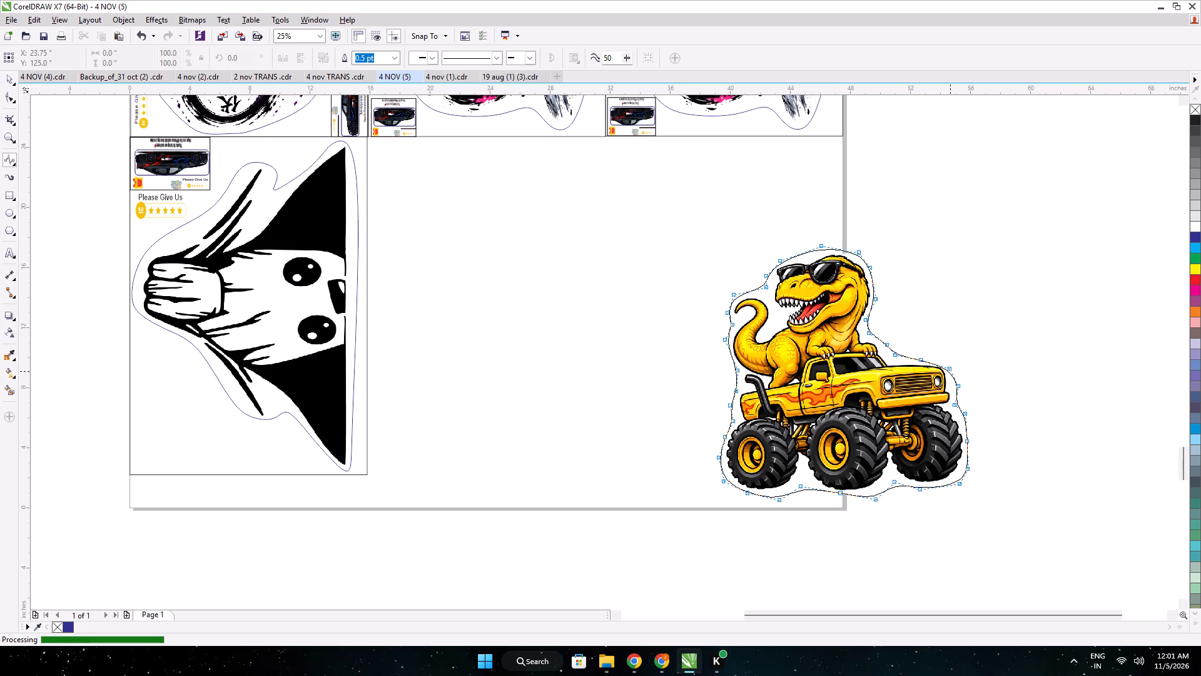
pyautogui.click(950, 371)
pyautogui.click(12, 74)
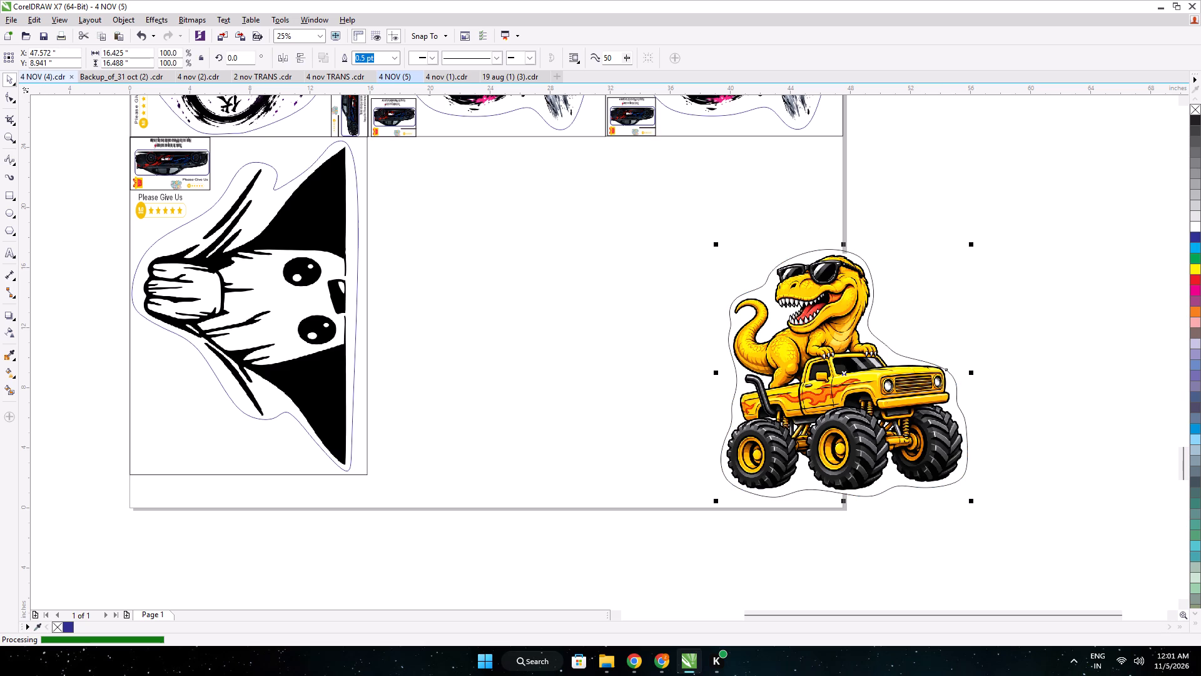
# Intersect the T-Rex truck image with its cut contour and delete the leftover original image.
pyautogui.keyDown('shift'); pyautogui.click(885, 330); pyautogui.keyUp('shift')
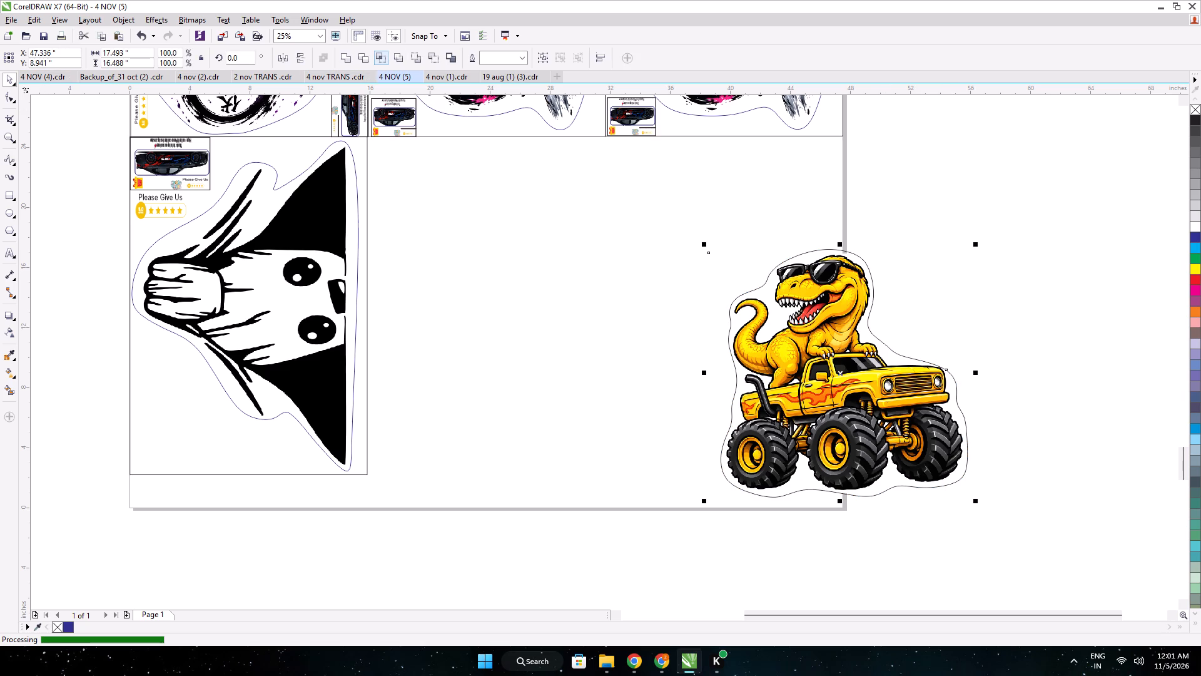
pyautogui.click(380, 57)
pyautogui.click(536, 228)
pyautogui.click(916, 303)
pyautogui.press('Delete')
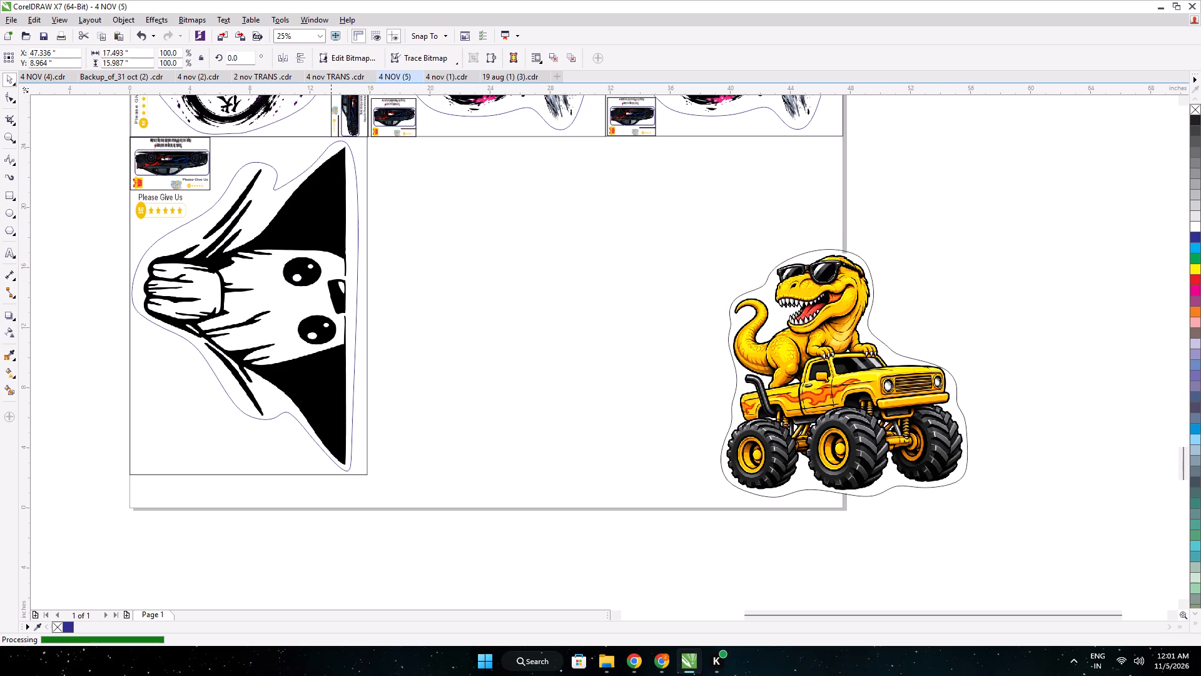
# Draw a rectangular frame about 20.3 by 18 in around the contoured T-Rex truck.
pyautogui.click(13, 195)
pyautogui.moveTo(665, 230); pyautogui.dragTo(749, 298)
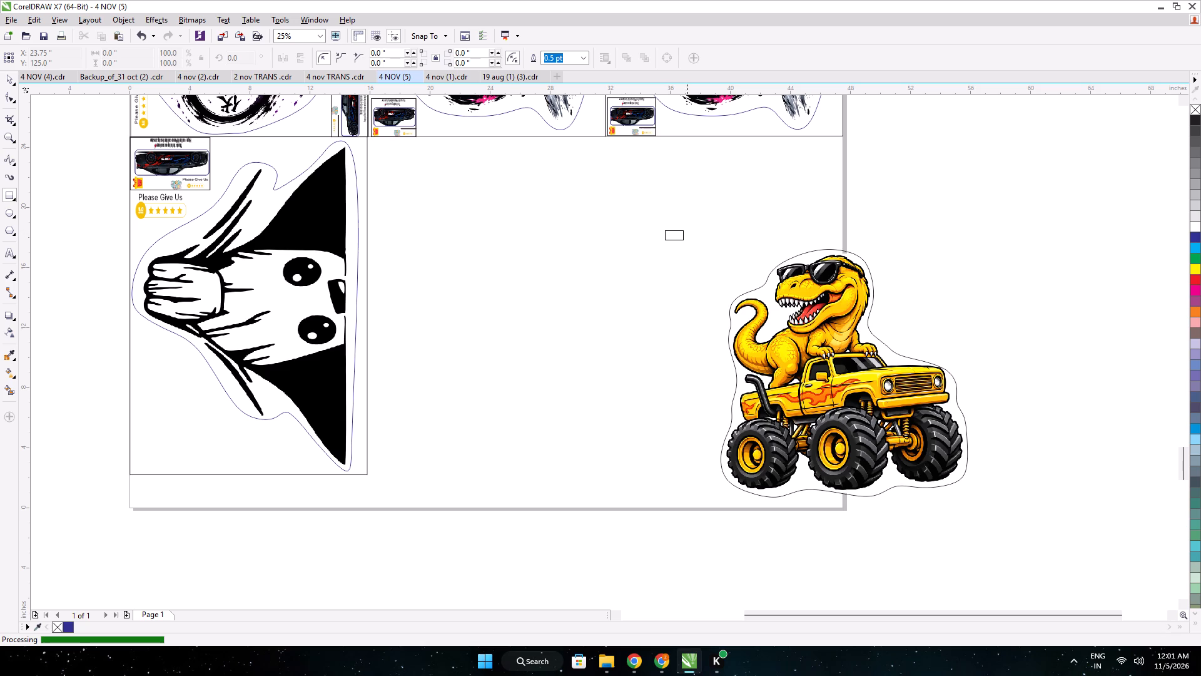
pyautogui.moveTo(749, 298); pyautogui.dragTo(970, 501)
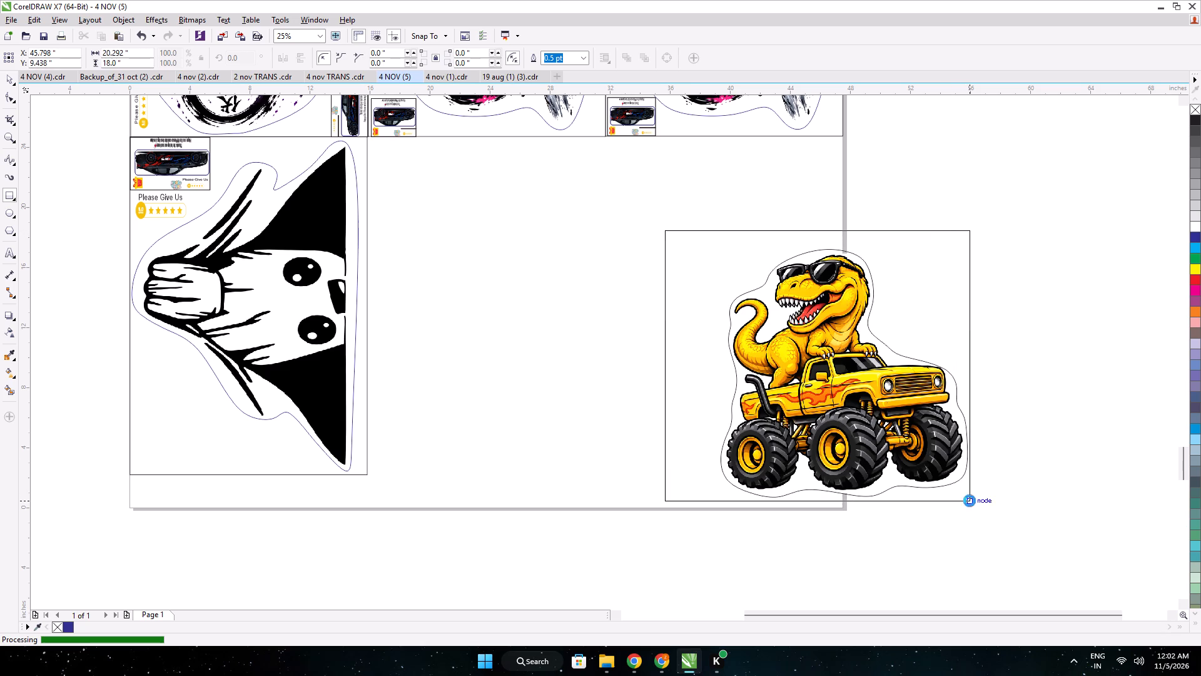
# Shrink the T-Rex frame to about 16.8 by 16.9 in by pulling its upper-left corner and left edge toward the artwork.
pyautogui.moveTo(660, 223); pyautogui.dragTo(674, 241)
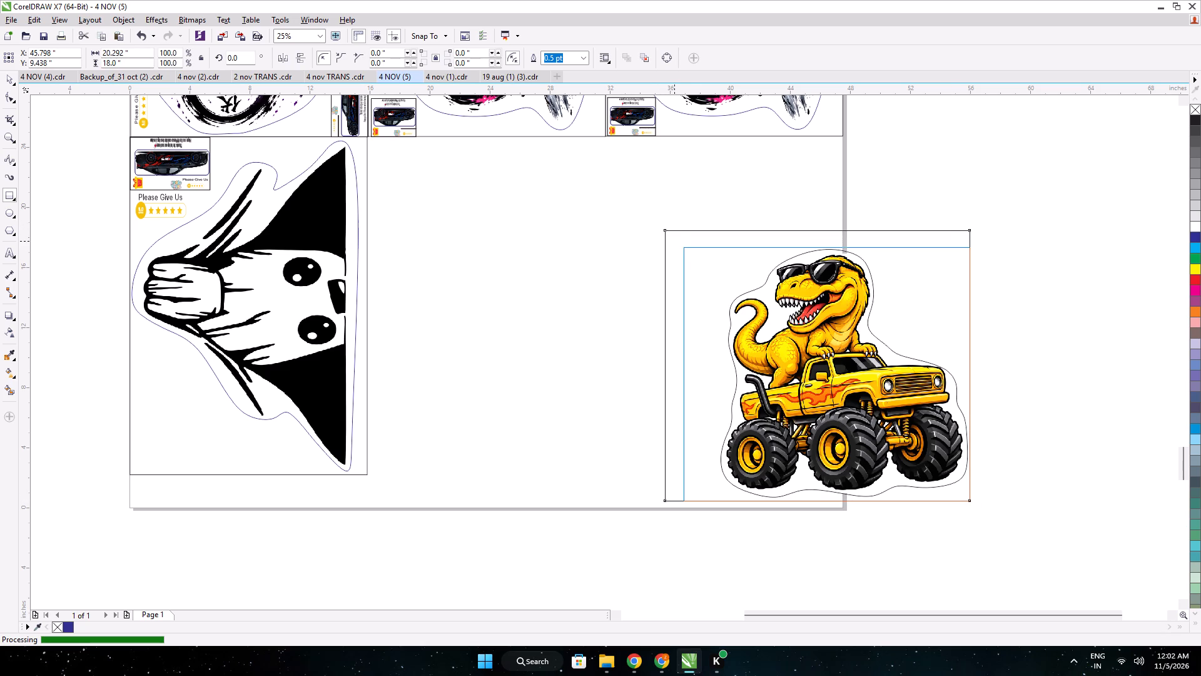
pyautogui.moveTo(674, 241); pyautogui.dragTo(674, 240)
pyautogui.click(673, 238)
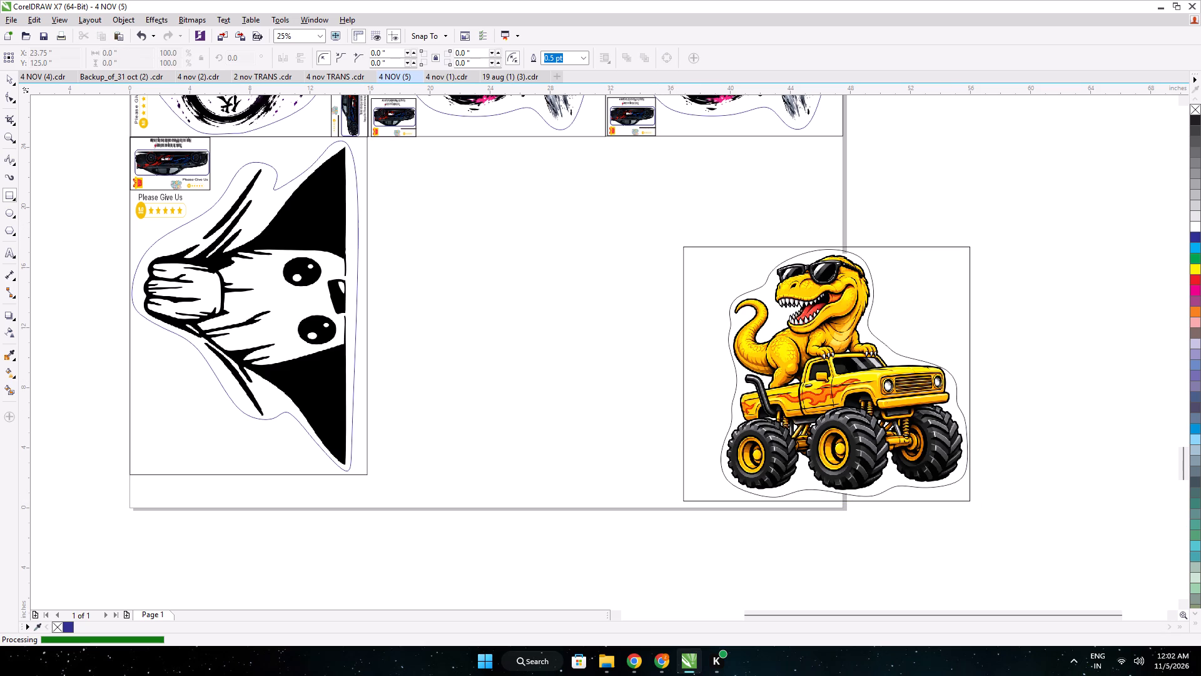
pyautogui.click(8, 86)
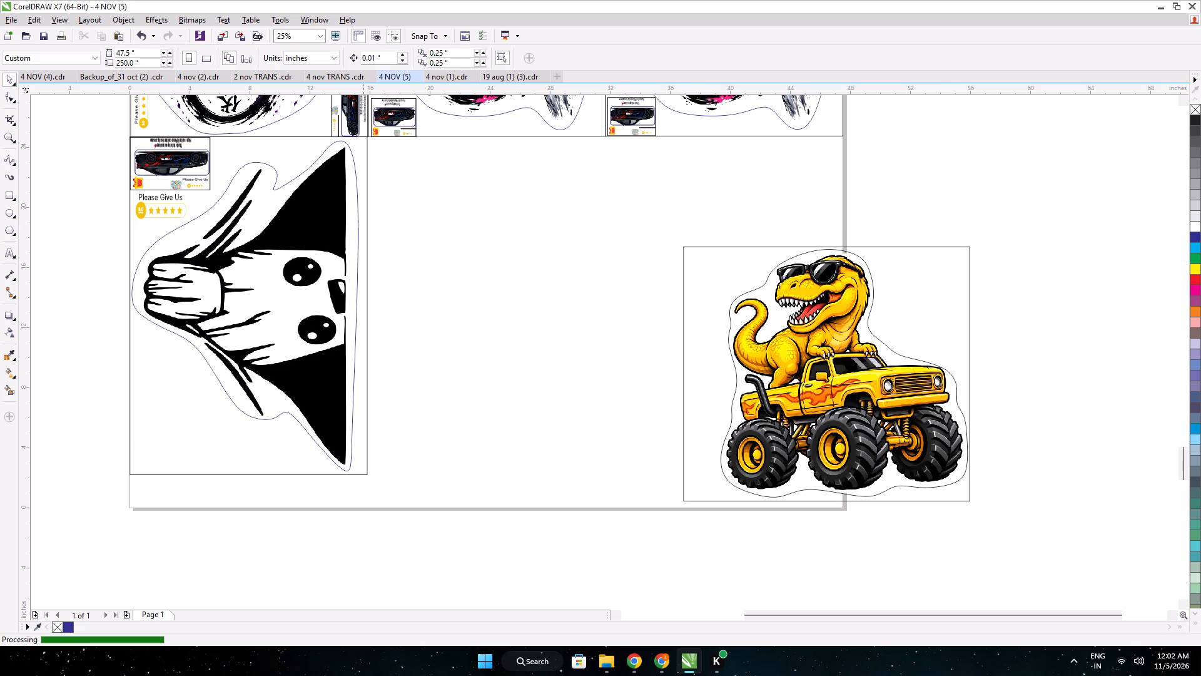
pyautogui.click(687, 333)
pyautogui.moveTo(676, 372); pyautogui.dragTo(697, 372)
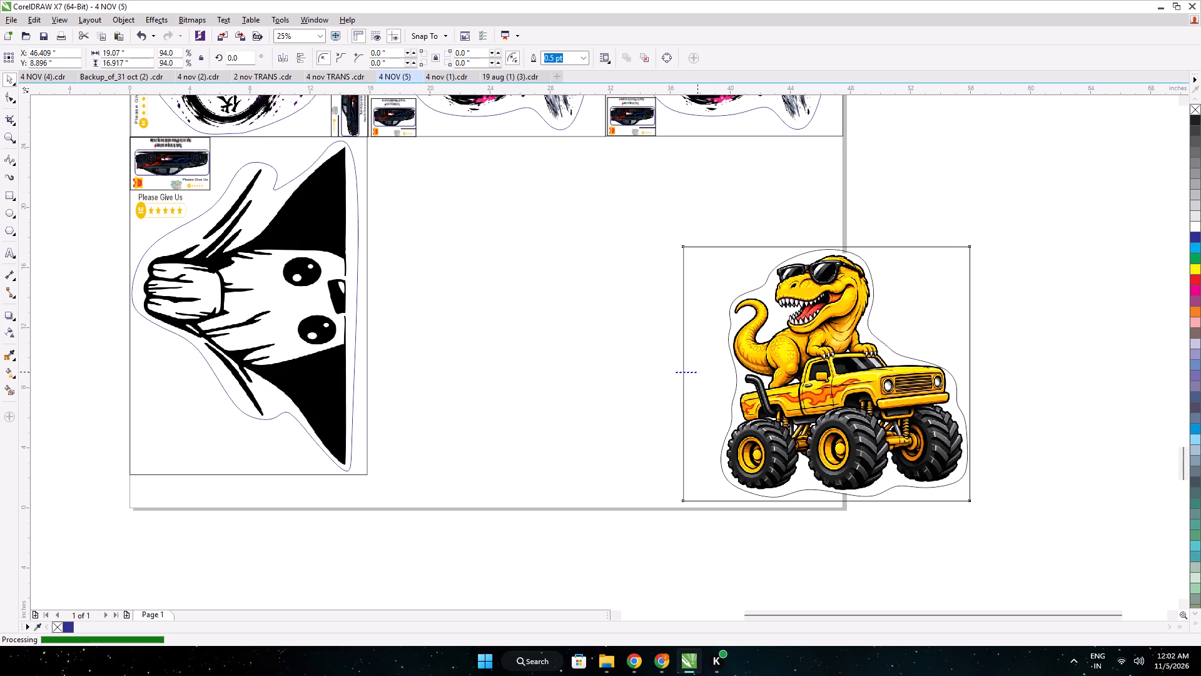
pyautogui.moveTo(697, 372); pyautogui.dragTo(699, 372)
pyautogui.click(699, 372)
pyautogui.moveTo(676, 373); pyautogui.dragTo(714, 373)
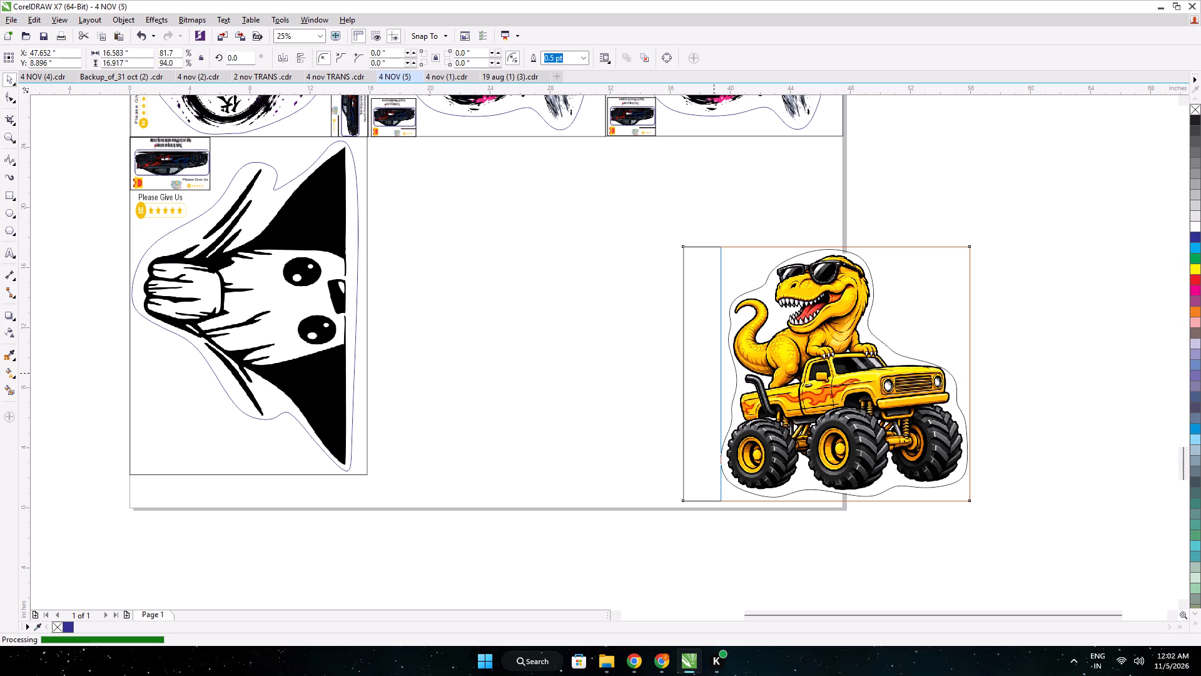
pyautogui.moveTo(714, 373); pyautogui.dragTo(711, 373)
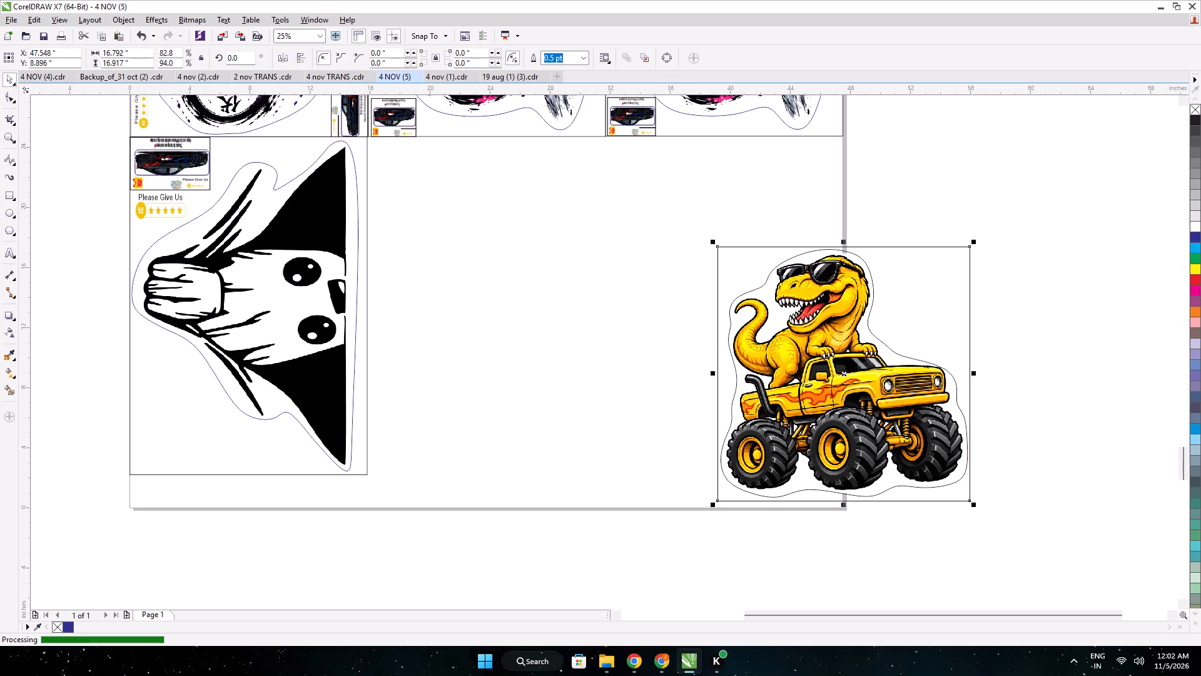
pyautogui.click(539, 303)
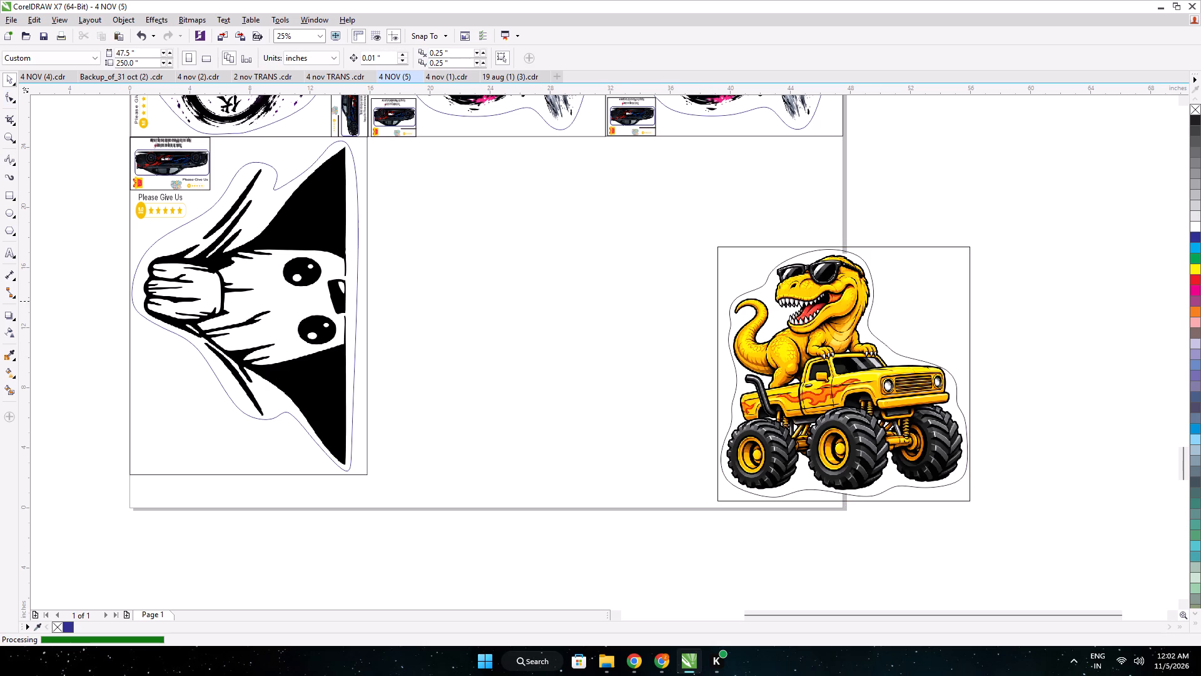
# Select the T-Rex truck together with its cut contour and frame and rotate them 90 degrees.
pyautogui.moveTo(616, 211); pyautogui.dragTo(1153, 562)
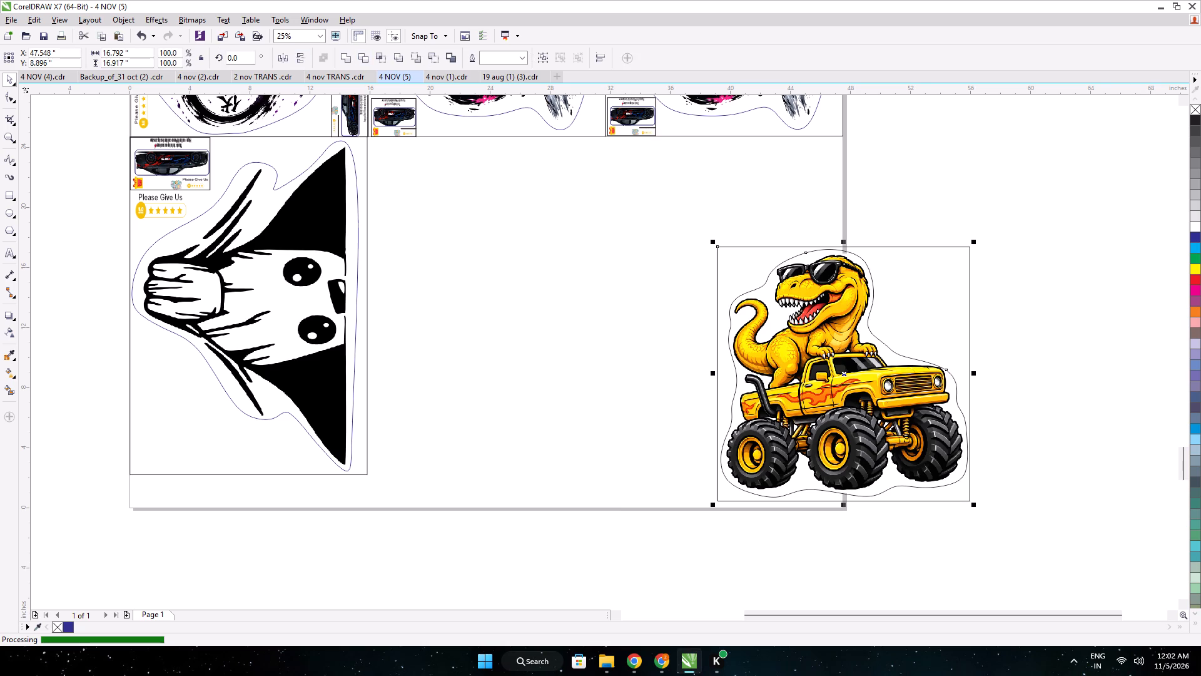
pyautogui.doubleClick(236, 63)
pyautogui.write('90')
pyautogui.press('+')
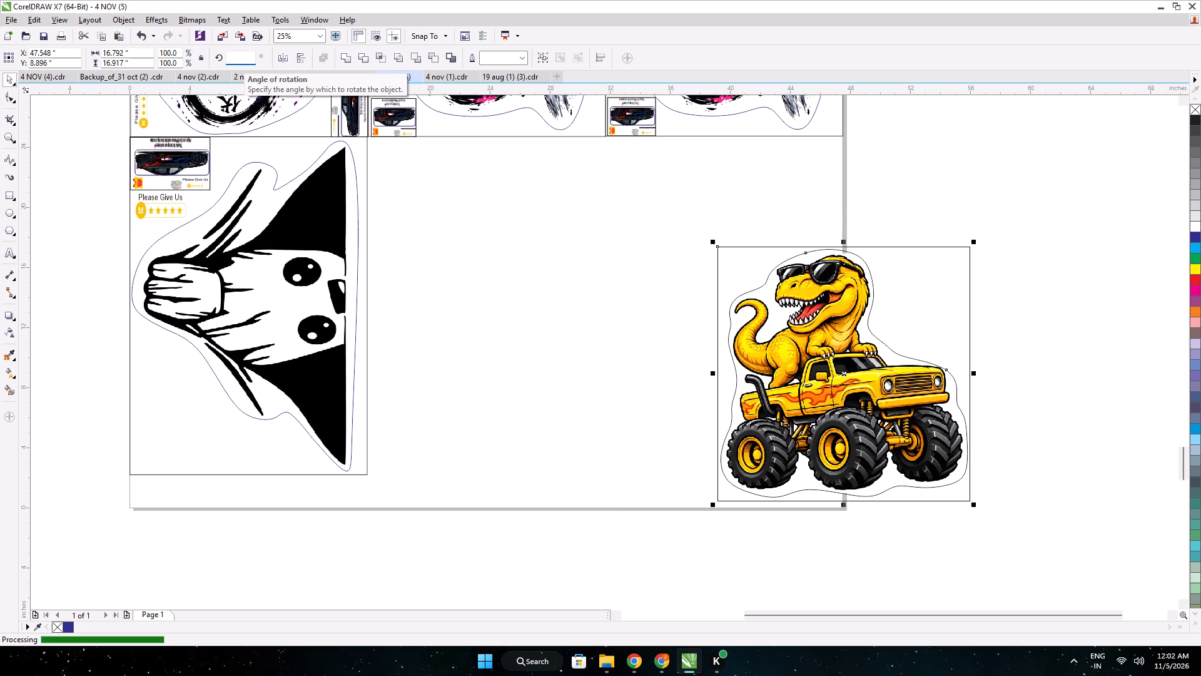
pyautogui.press('BackSpace')
pyautogui.press('Return')
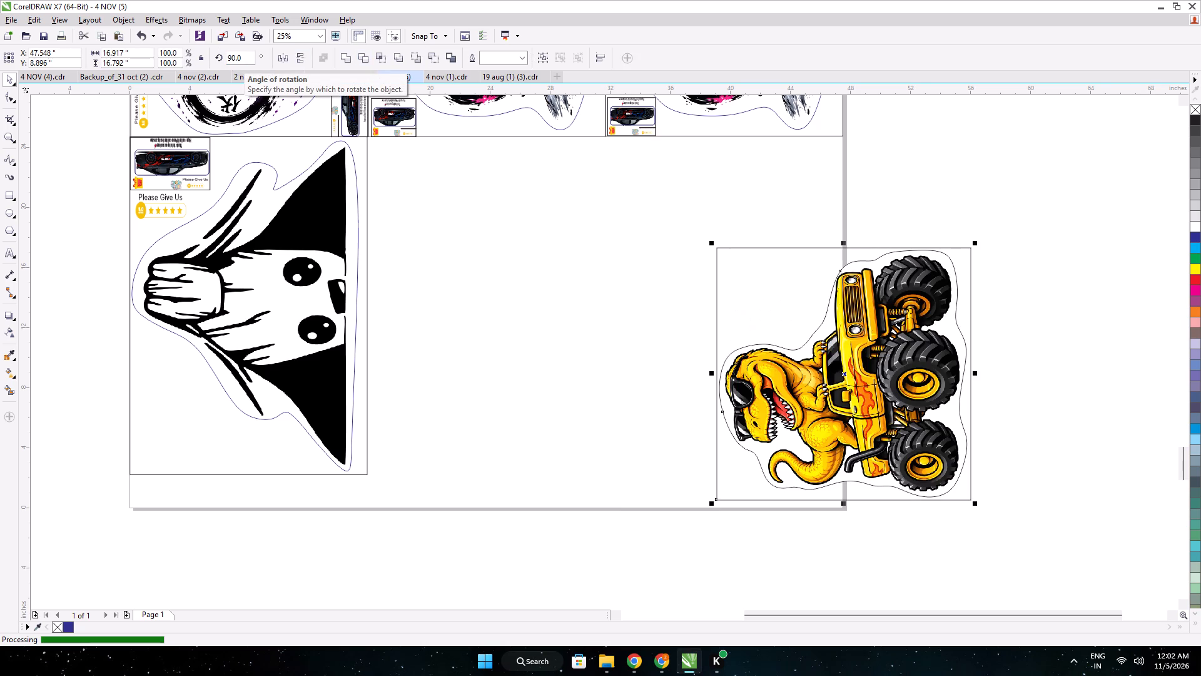
# Resize the rotated T-Rex truck group to 15.8 in wide by 22.5 in high.
pyautogui.doubleClick(104, 54)
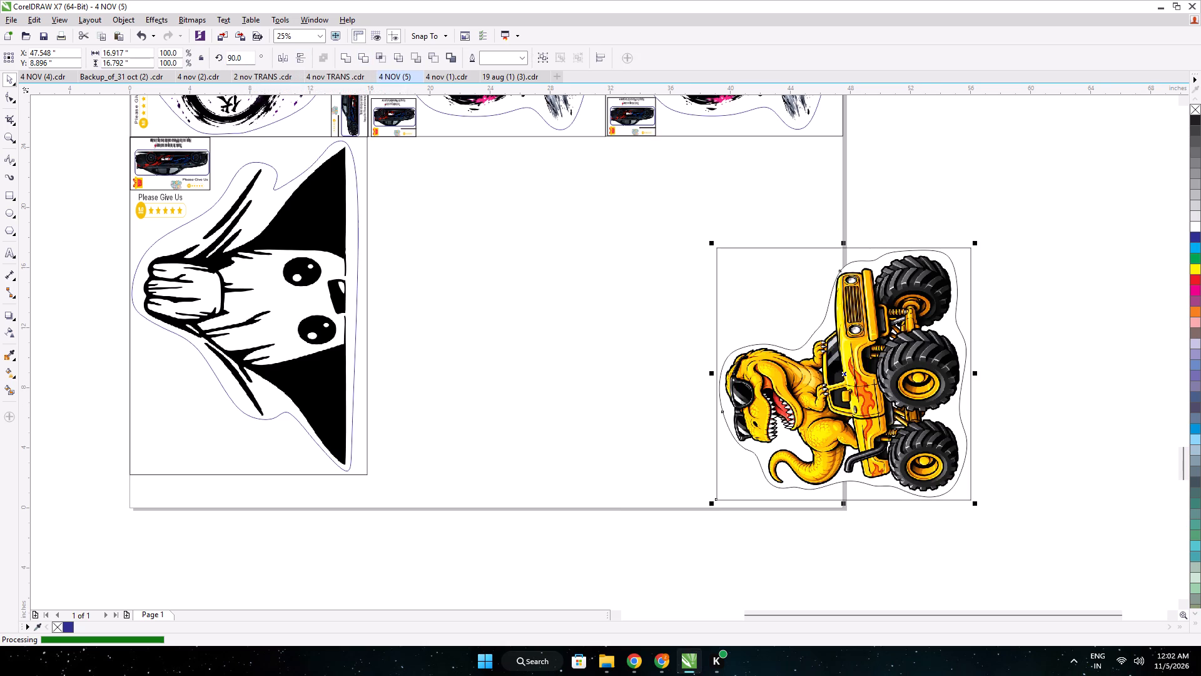
pyautogui.press('1')
pyautogui.write('5.')
pyautogui.press('8')
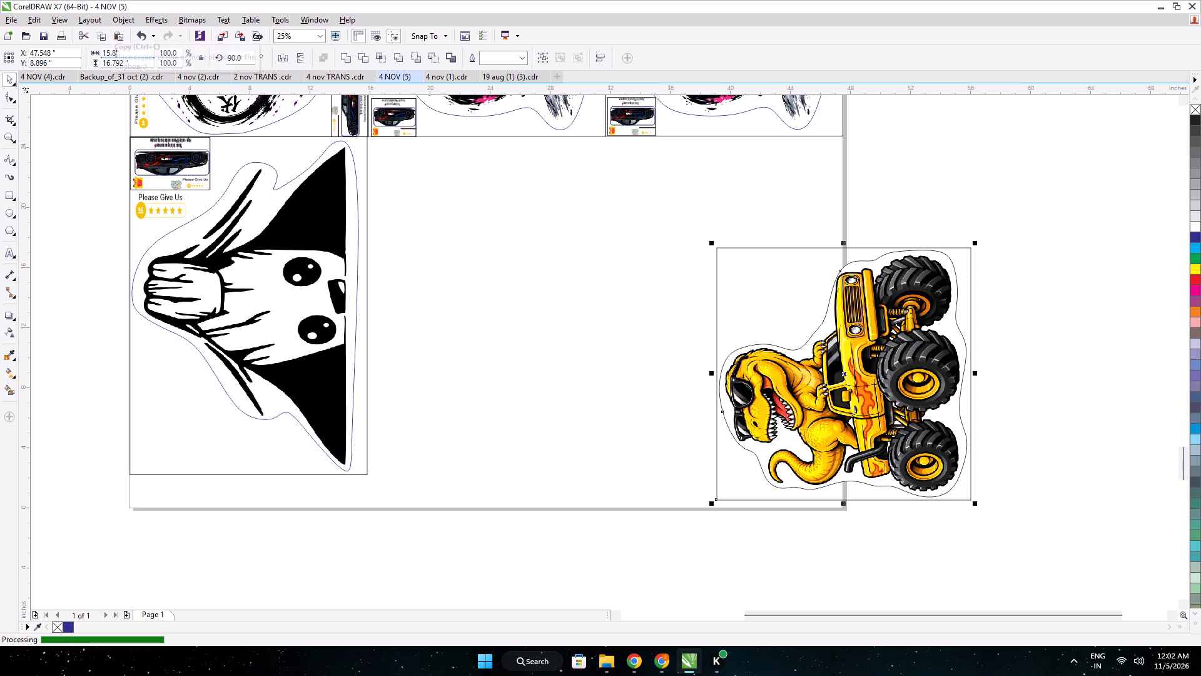
pyautogui.doubleClick(113, 64)
pyautogui.write('22.5')
pyautogui.press('Return')
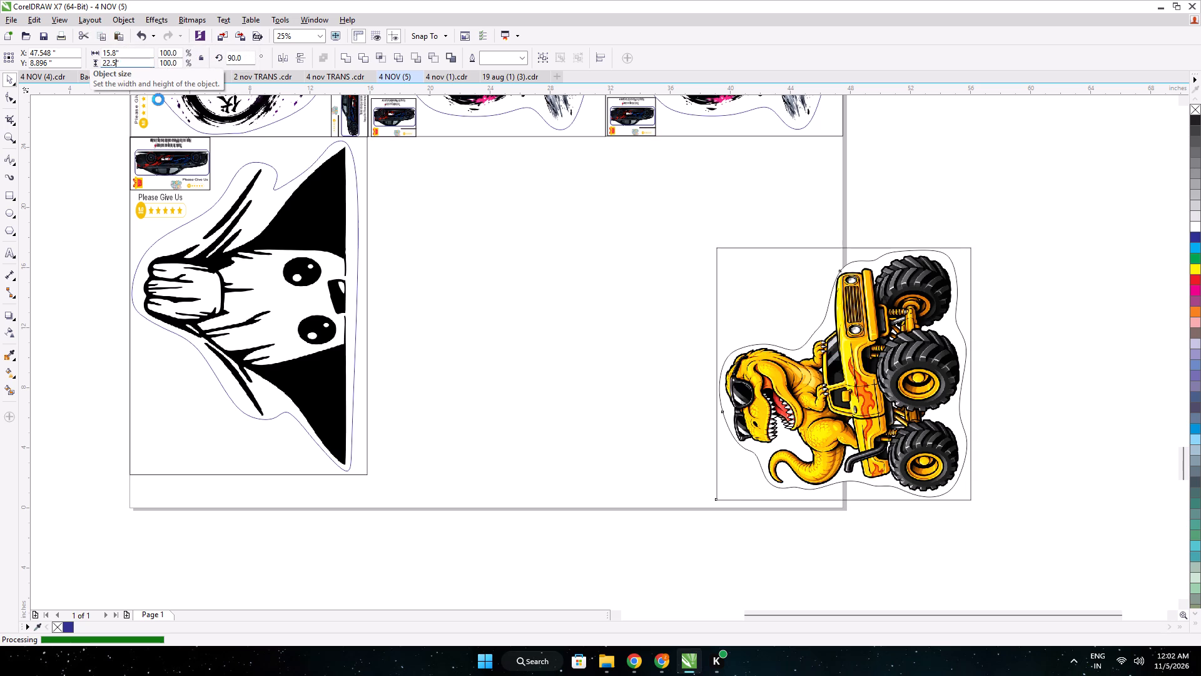
# Move the framed T-Rex truck into the empty slot beside the Groot frame, aligned directly beneath the first astronaut frame.
pyautogui.moveTo(853, 380); pyautogui.dragTo(520, 328)
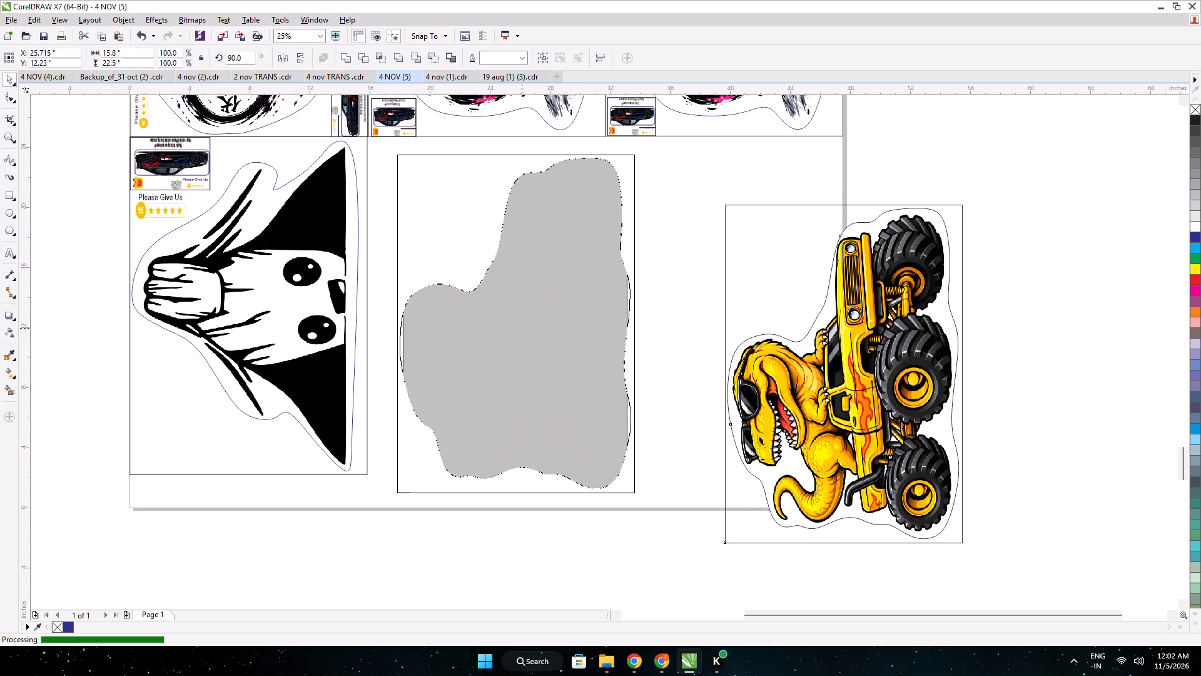
pyautogui.moveTo(520, 328); pyautogui.dragTo(502, 315)
pyautogui.scroll(3, 380, 145)
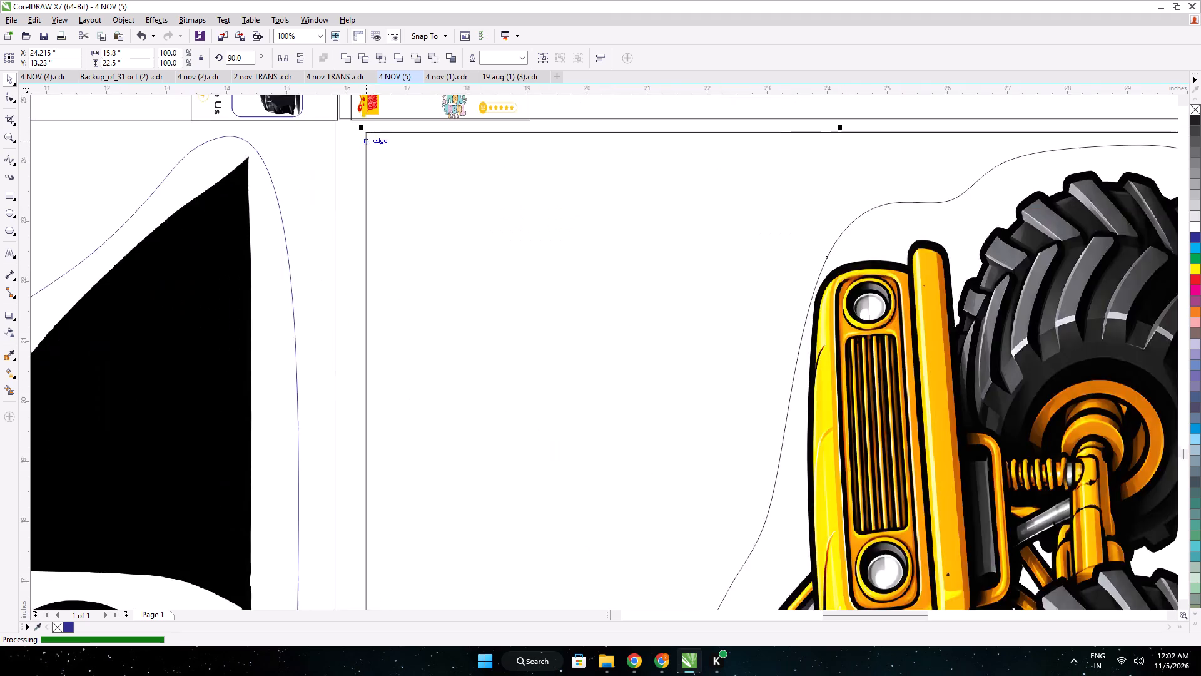
pyautogui.scroll(1, 367, 141)
pyautogui.moveTo(432, 205); pyautogui.dragTo(578, 437, button='middle')
pyautogui.moveTo(580, 441); pyautogui.dragTo(478, 393)
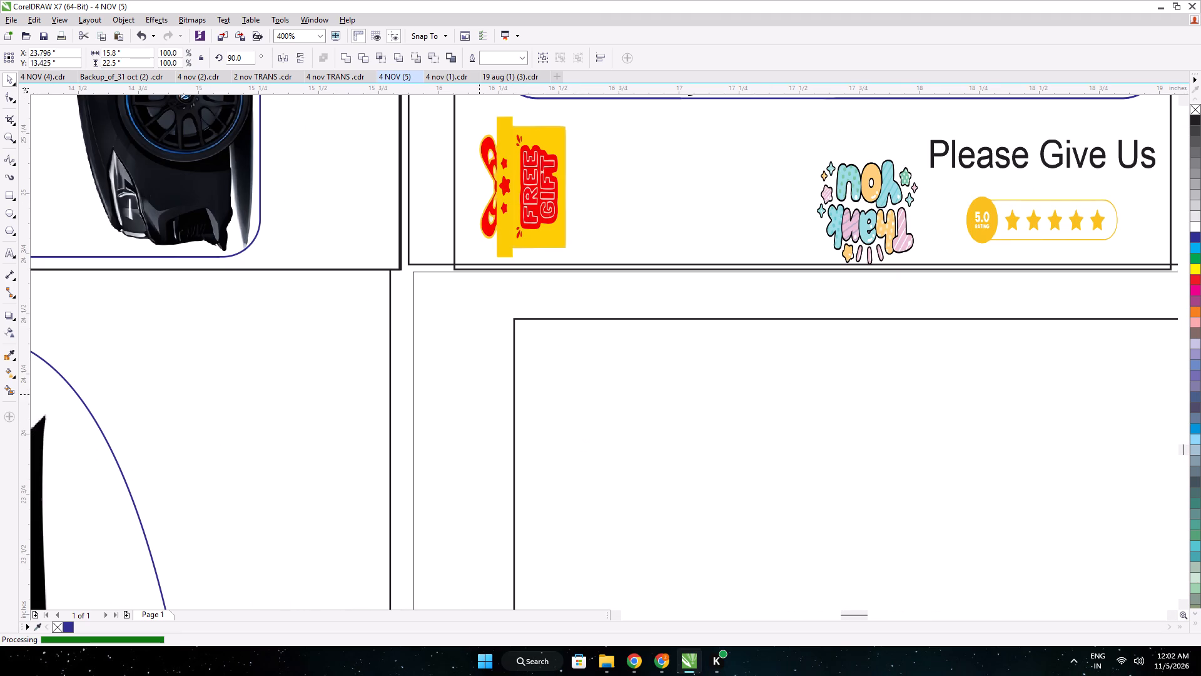
pyautogui.moveTo(478, 393); pyautogui.dragTo(457, 391)
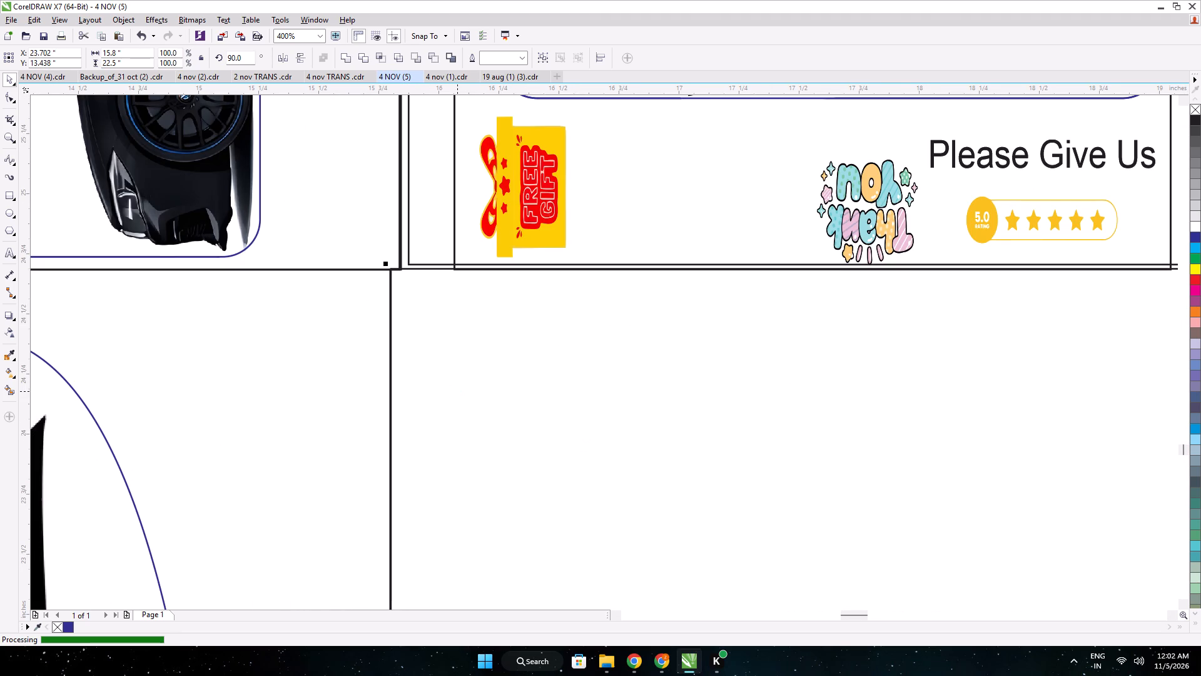
pyautogui.scroll(-4, 457, 391)
pyautogui.scroll(-1, 534, 380)
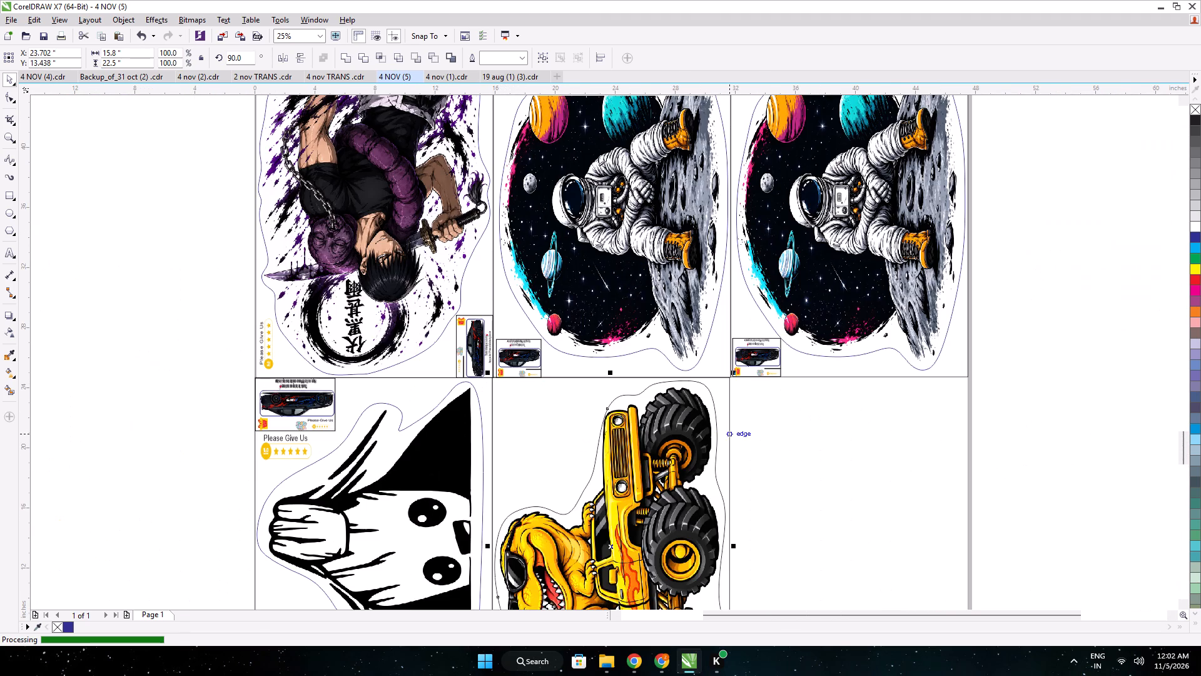
# Duplicate the thank-you card from the second astronaut frame and place the copy in the T-Rex frame's upper-left corner.
pyautogui.moveTo(639, 290); pyautogui.dragTo(687, 406, button='middle')
pyautogui.scroll(-1, 667, 391)
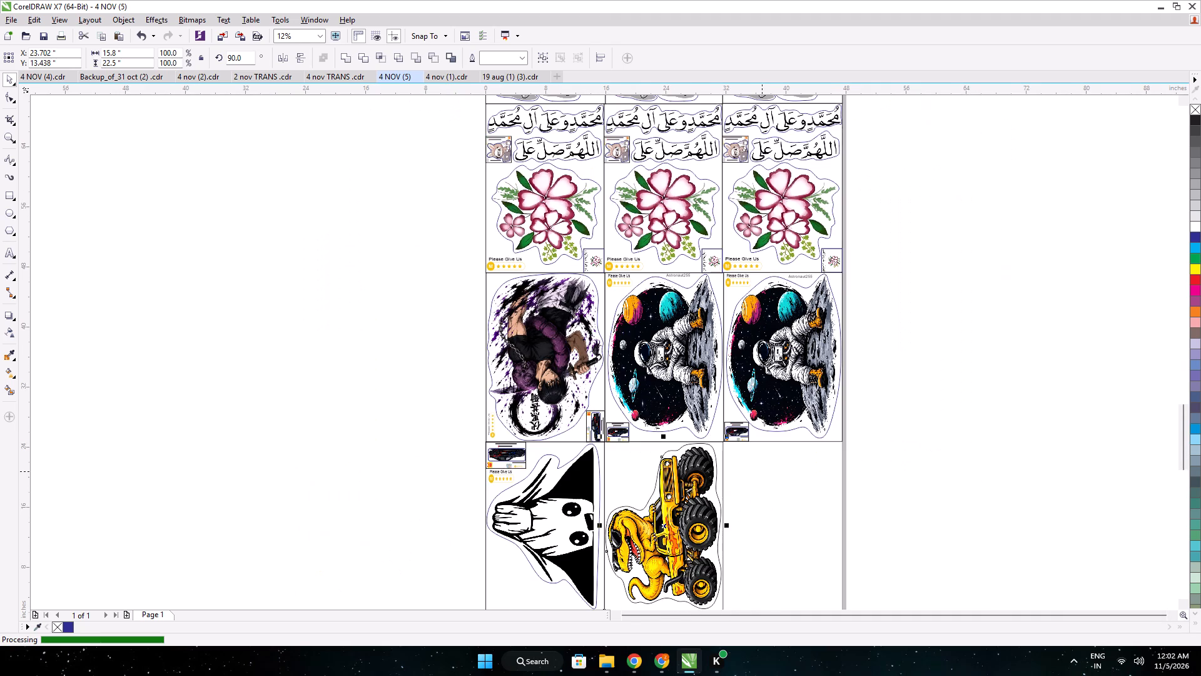
pyautogui.click(763, 472)
pyautogui.moveTo(786, 472); pyautogui.dragTo(684, 409)
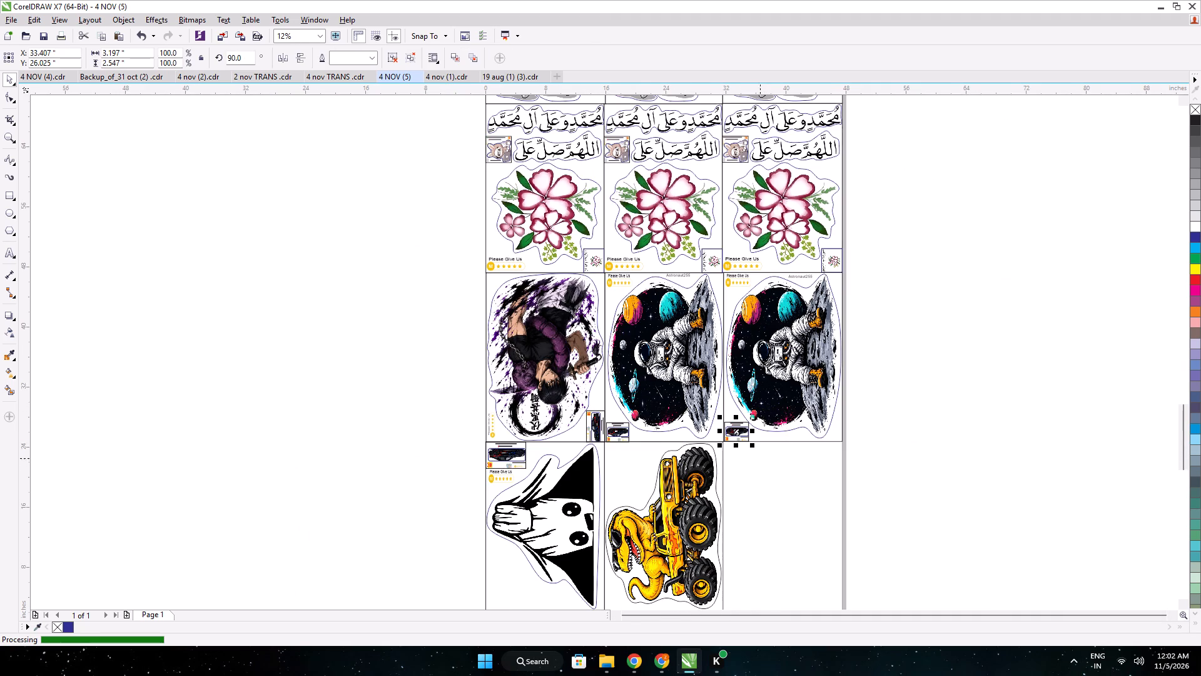
pyautogui.hotkey('ctrl', 'd')
pyautogui.moveTo(741, 431); pyautogui.dragTo(621, 456)
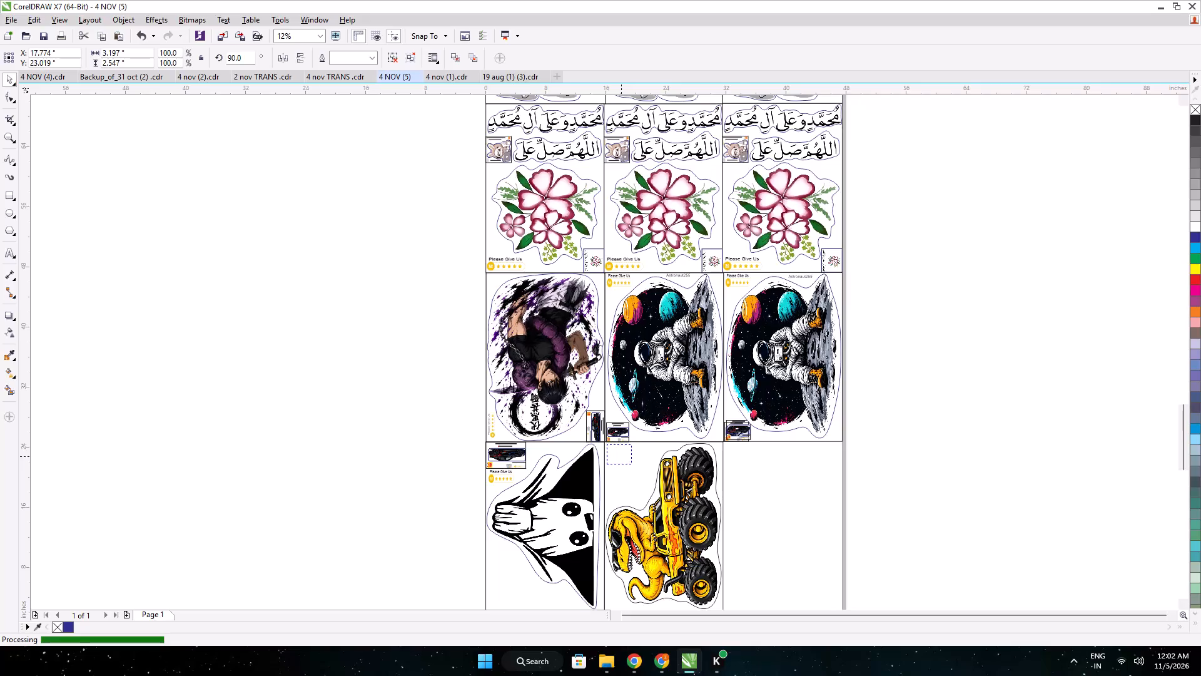
pyautogui.moveTo(621, 456); pyautogui.dragTo(621, 456)
pyautogui.scroll(6, 617, 450)
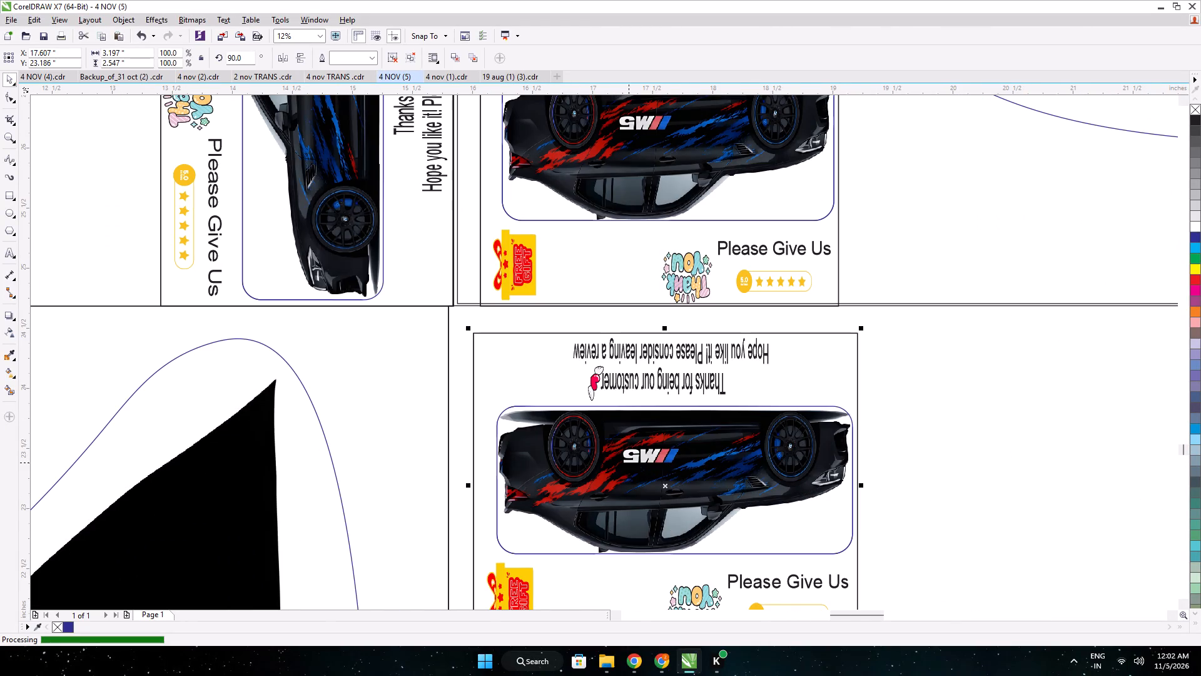
pyautogui.moveTo(666, 486); pyautogui.dragTo(640, 458)
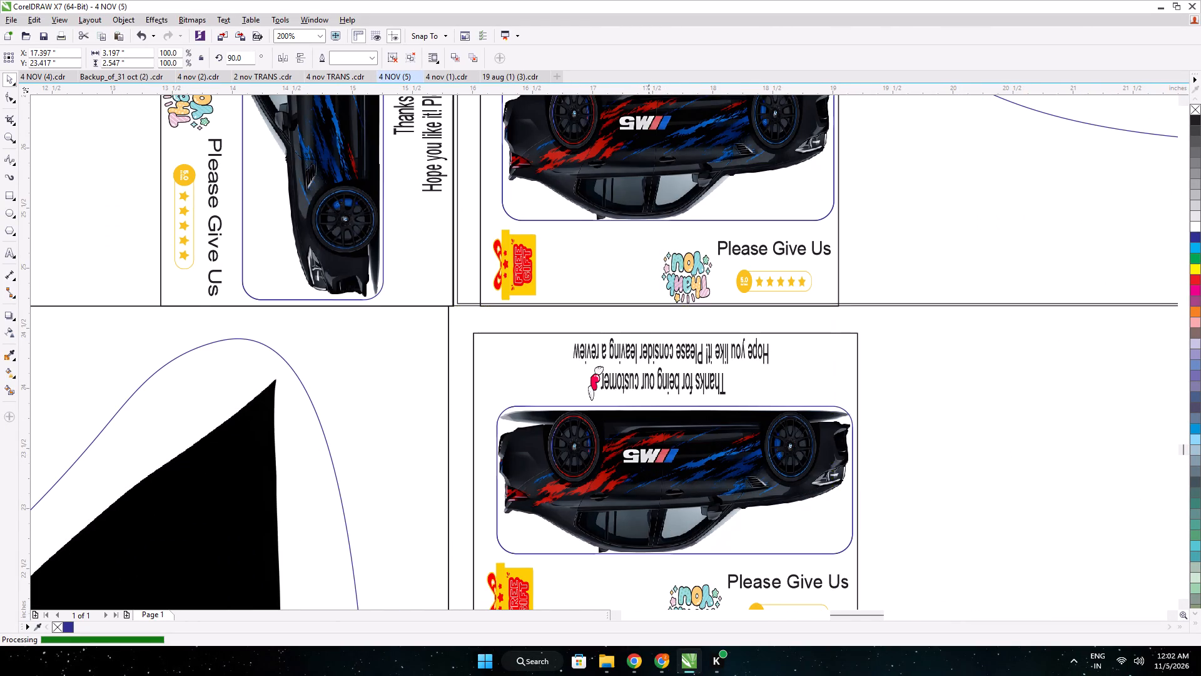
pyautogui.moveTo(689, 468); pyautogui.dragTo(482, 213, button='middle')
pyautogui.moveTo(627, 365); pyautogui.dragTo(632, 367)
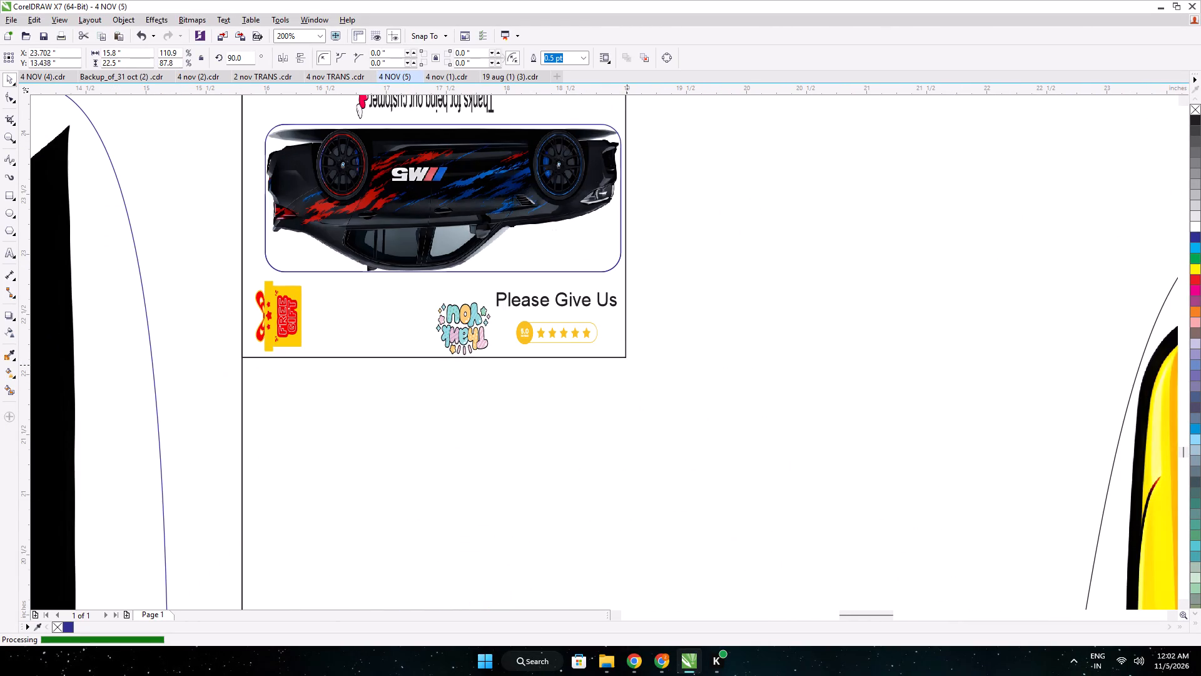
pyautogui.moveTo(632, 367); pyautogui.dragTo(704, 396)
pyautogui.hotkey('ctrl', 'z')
# Enlarge the T-Rex frame's thank-you card from its fixed upper-left corner to about 6.6 by 4.5 in, widening it toward the truck.
pyautogui.click(437, 320)
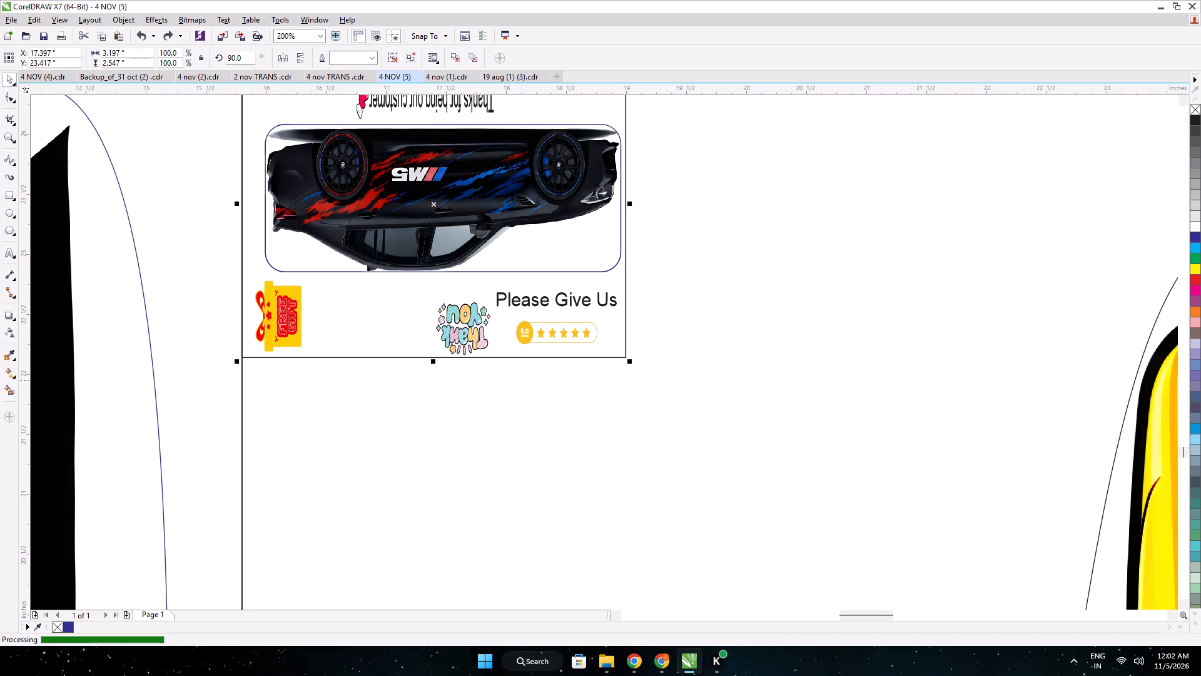
pyautogui.moveTo(632, 363); pyautogui.dragTo(1027, 572)
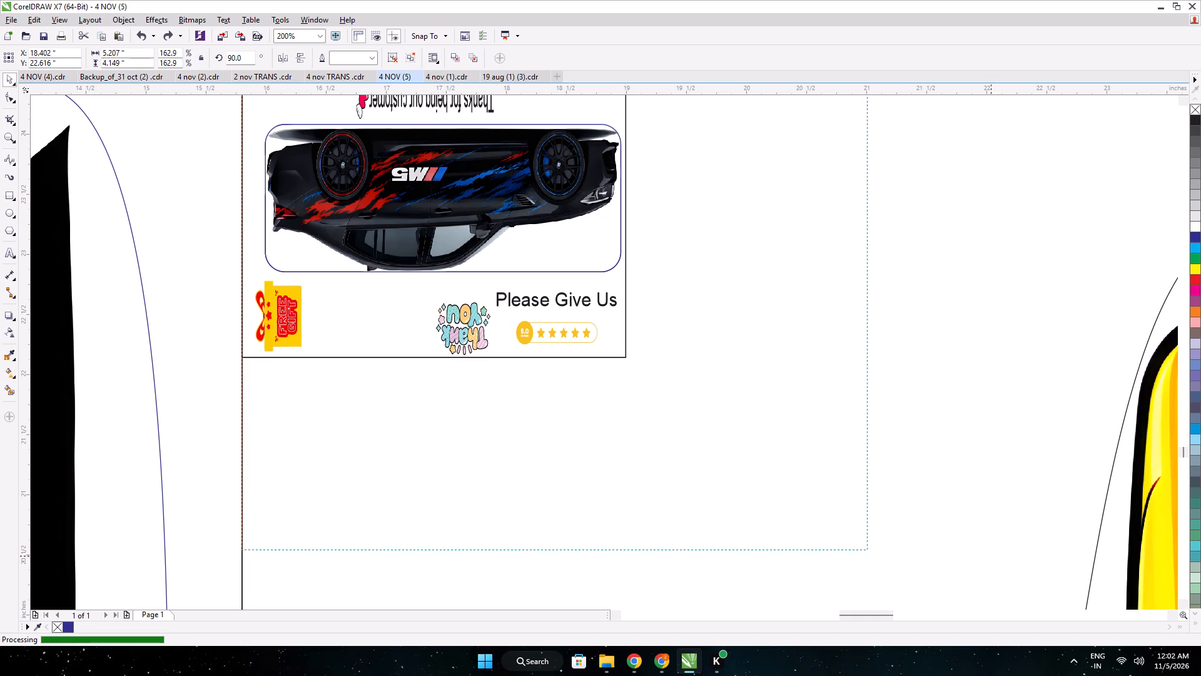
pyautogui.moveTo(1027, 572); pyautogui.dragTo(1087, 598)
pyautogui.scroll(-2, 646, 293)
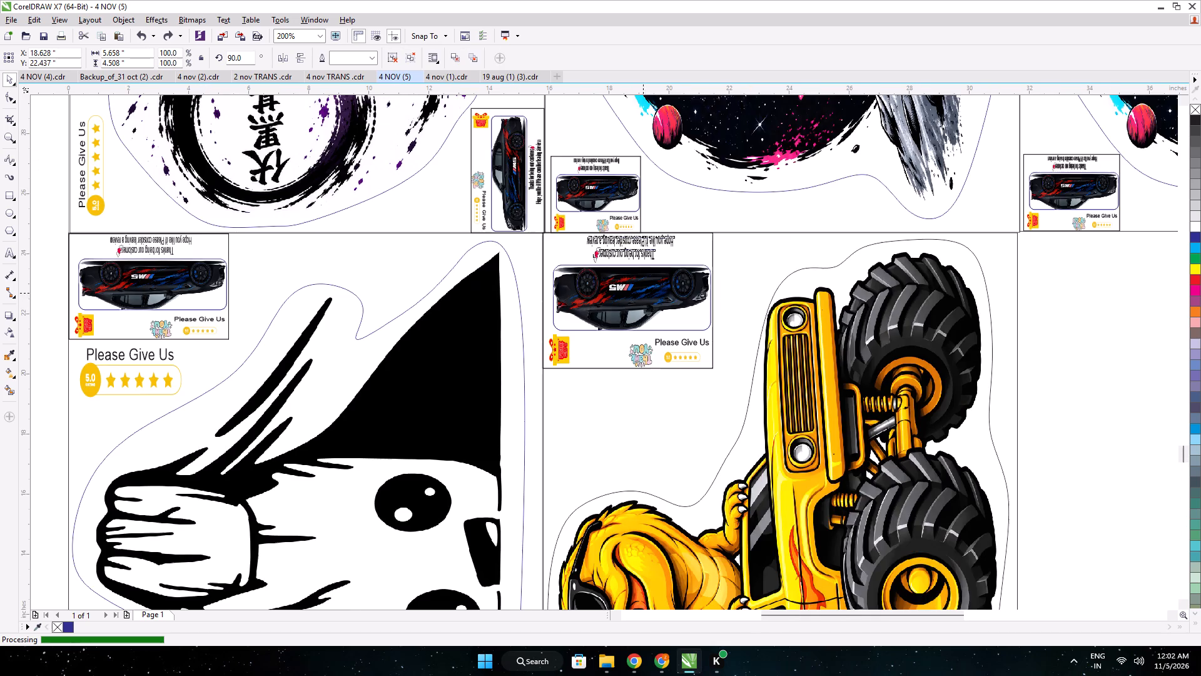
pyautogui.moveTo(715, 299); pyautogui.dragTo(723, 299)
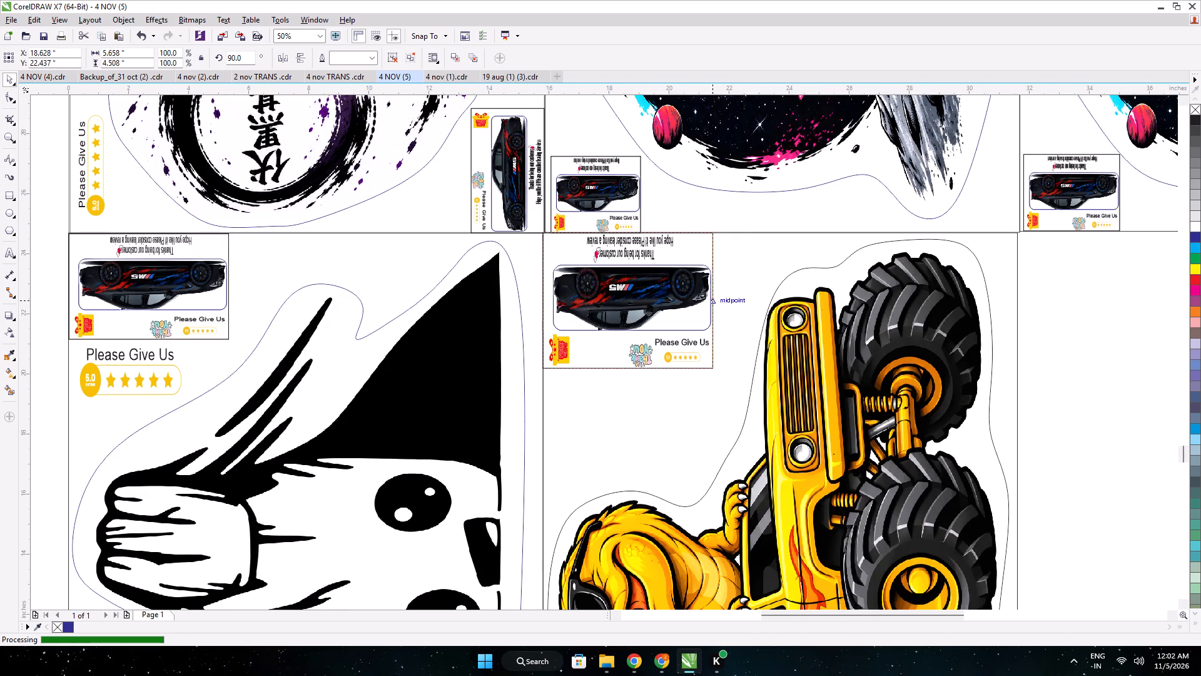
pyautogui.moveTo(723, 299); pyautogui.dragTo(742, 305)
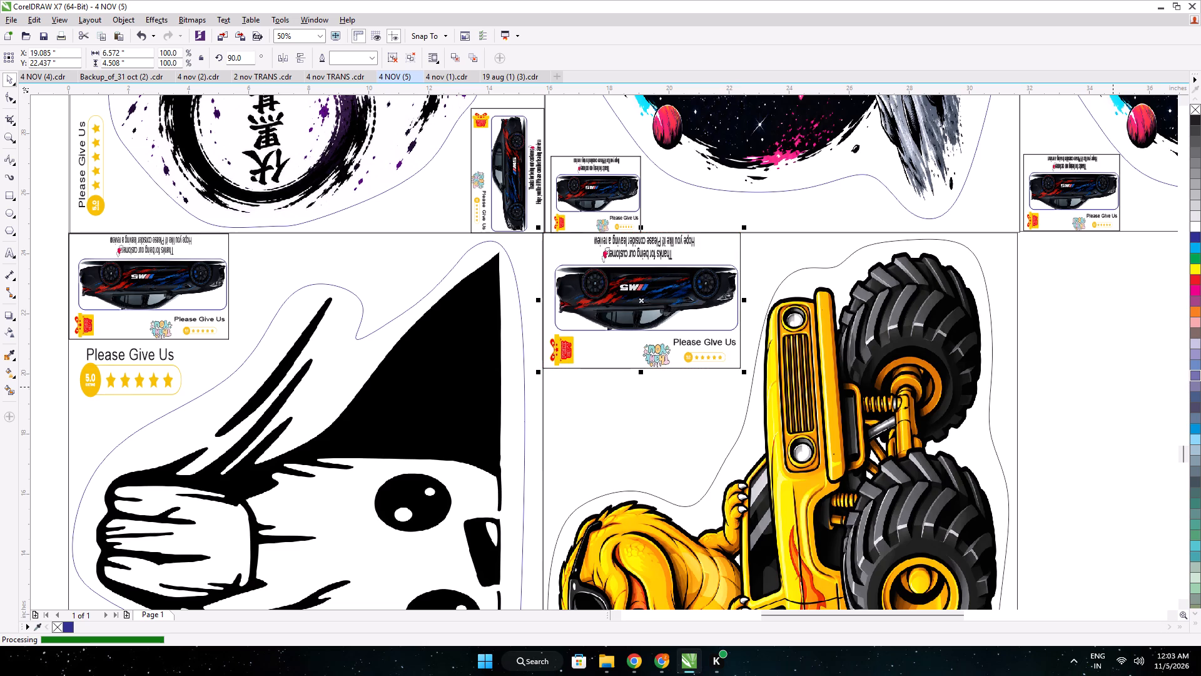
pyautogui.click(1088, 379)
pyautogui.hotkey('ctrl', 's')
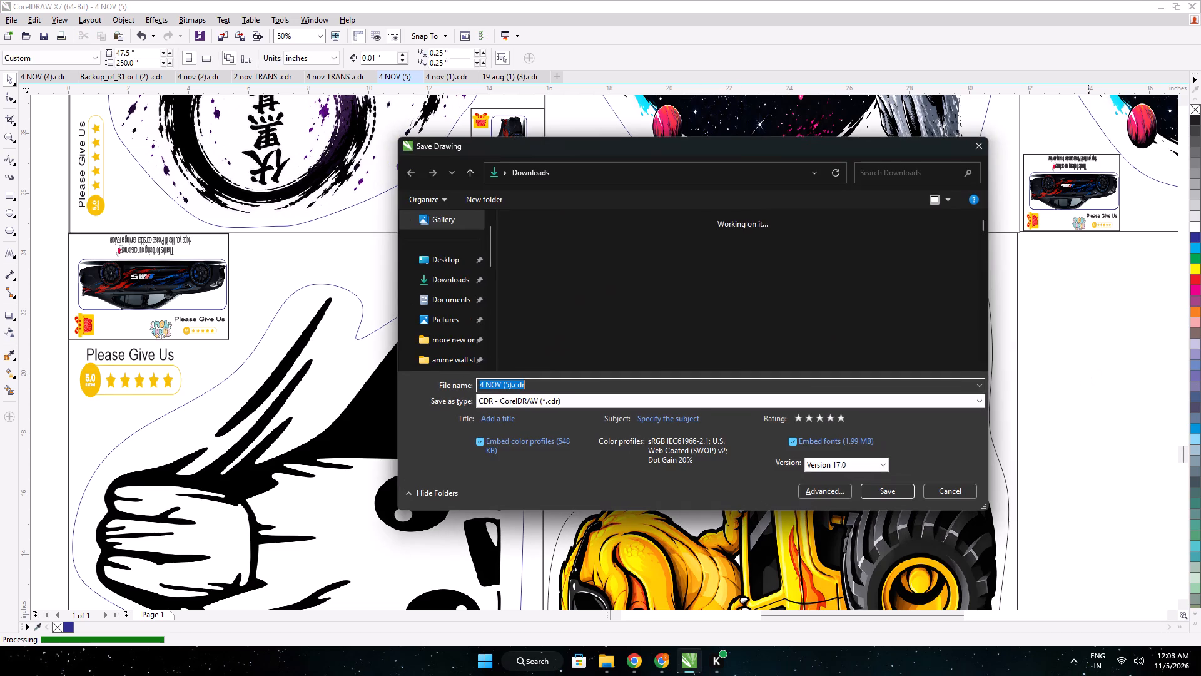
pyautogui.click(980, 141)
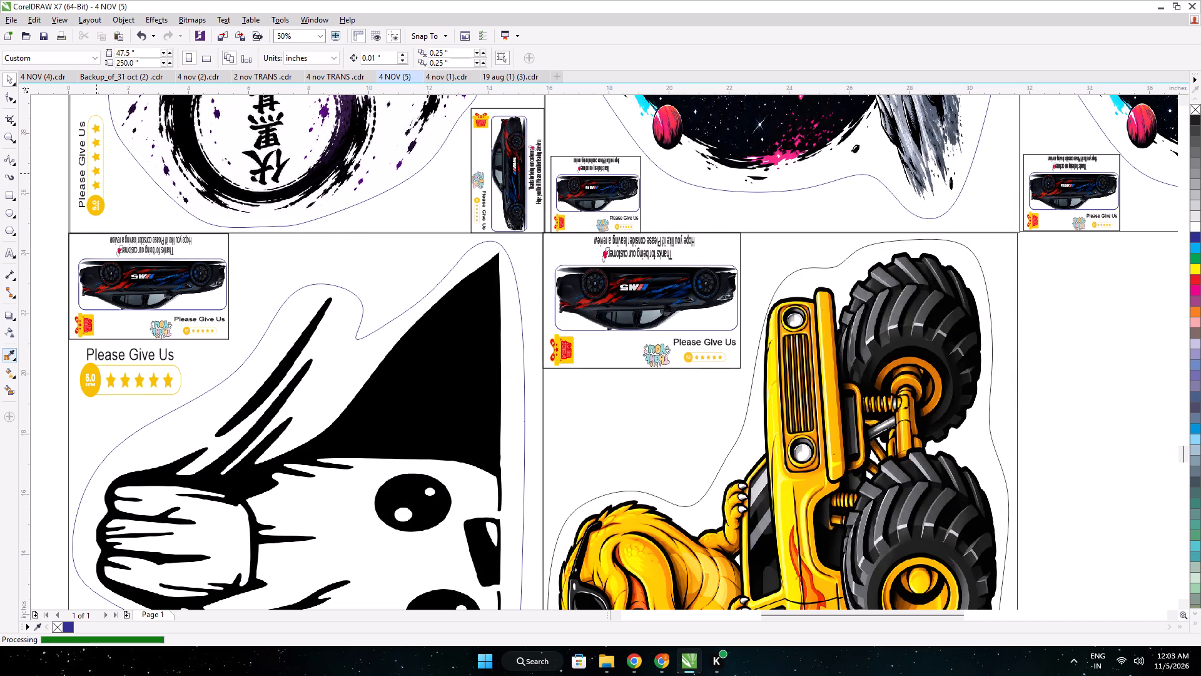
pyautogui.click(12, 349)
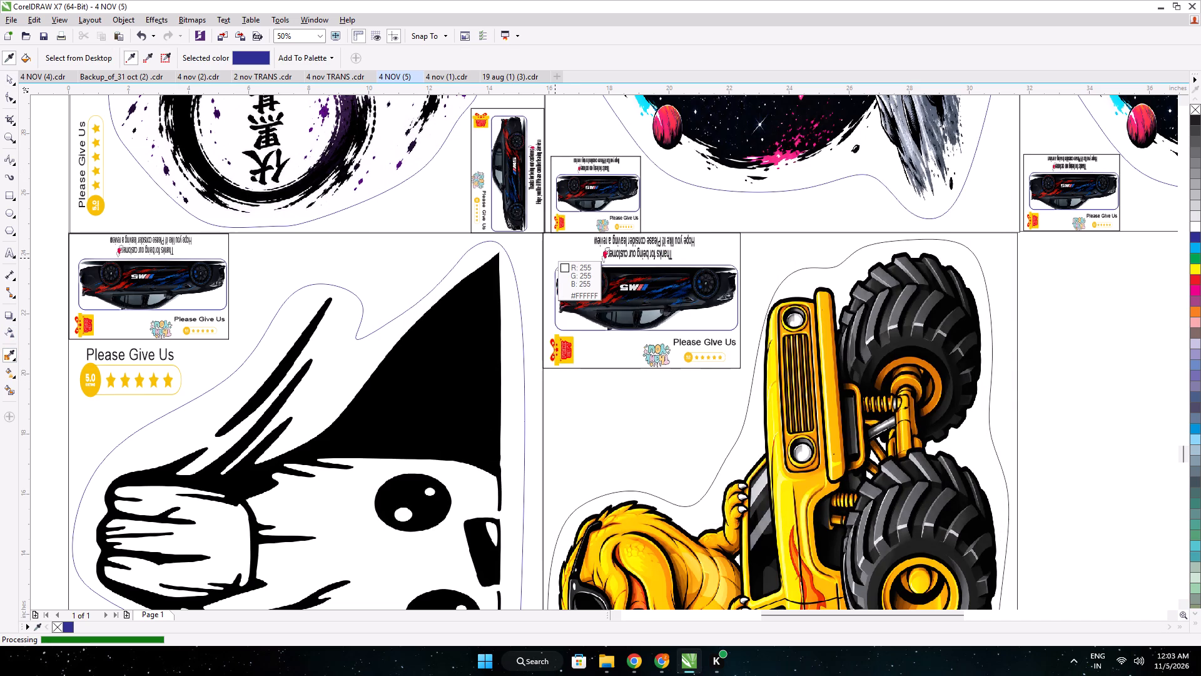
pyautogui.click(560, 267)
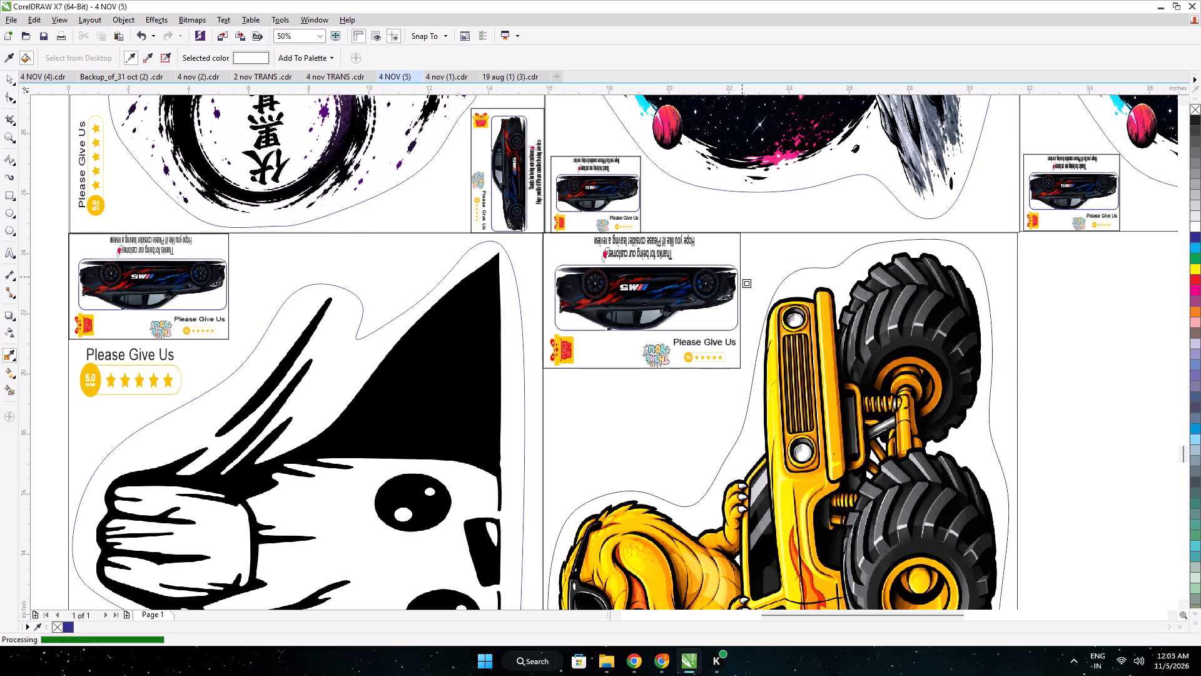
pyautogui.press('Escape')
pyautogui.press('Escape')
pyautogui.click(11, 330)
# Sample the blue of the Groot cut contour with the Color Eyedropper and apply it to the T-Rex truck's contour outline.
pyautogui.click(11, 349)
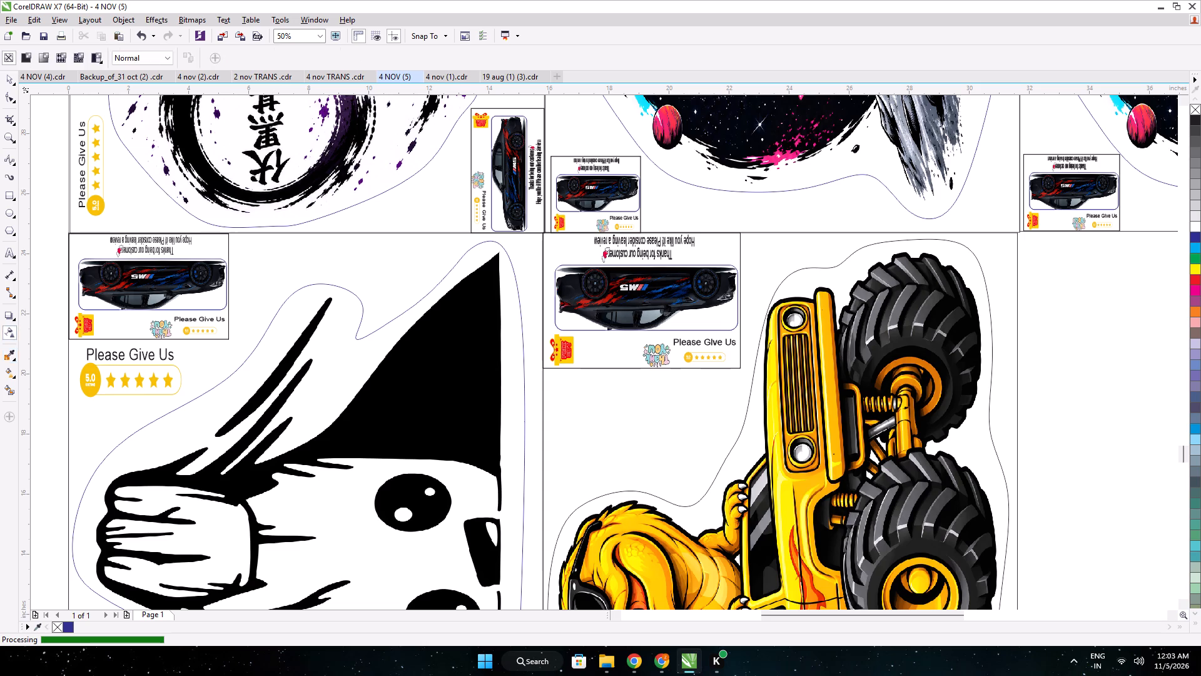
pyautogui.click(402, 313)
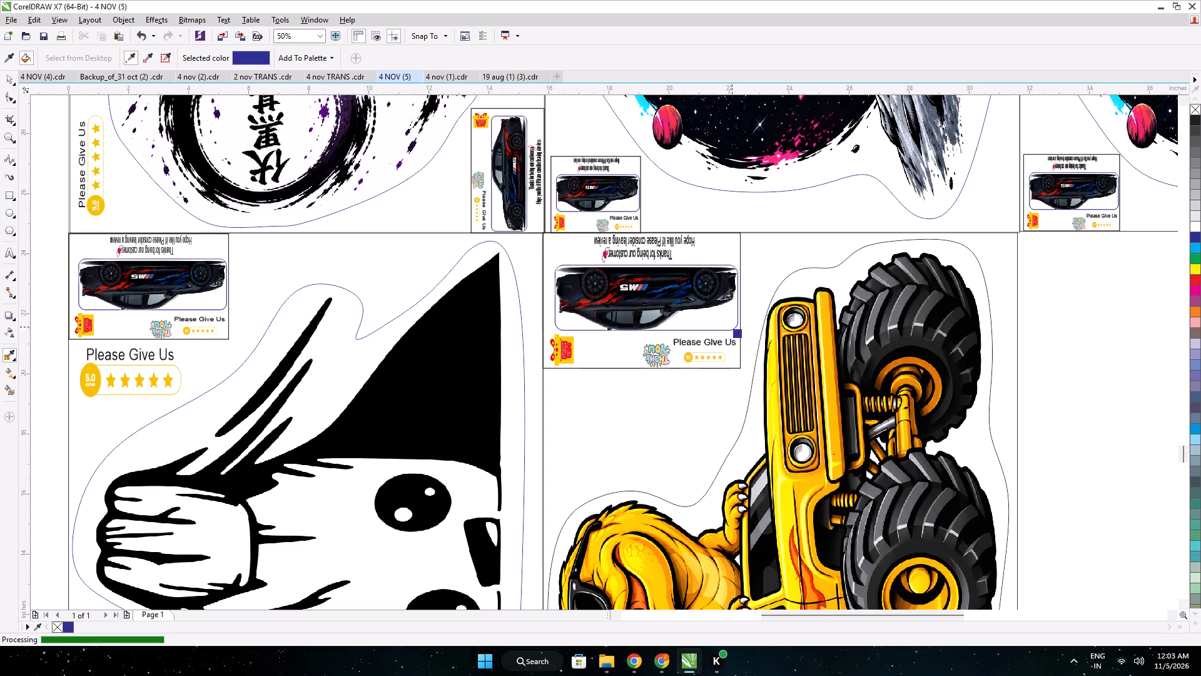
pyautogui.scroll(6, 755, 318)
pyautogui.click(771, 290)
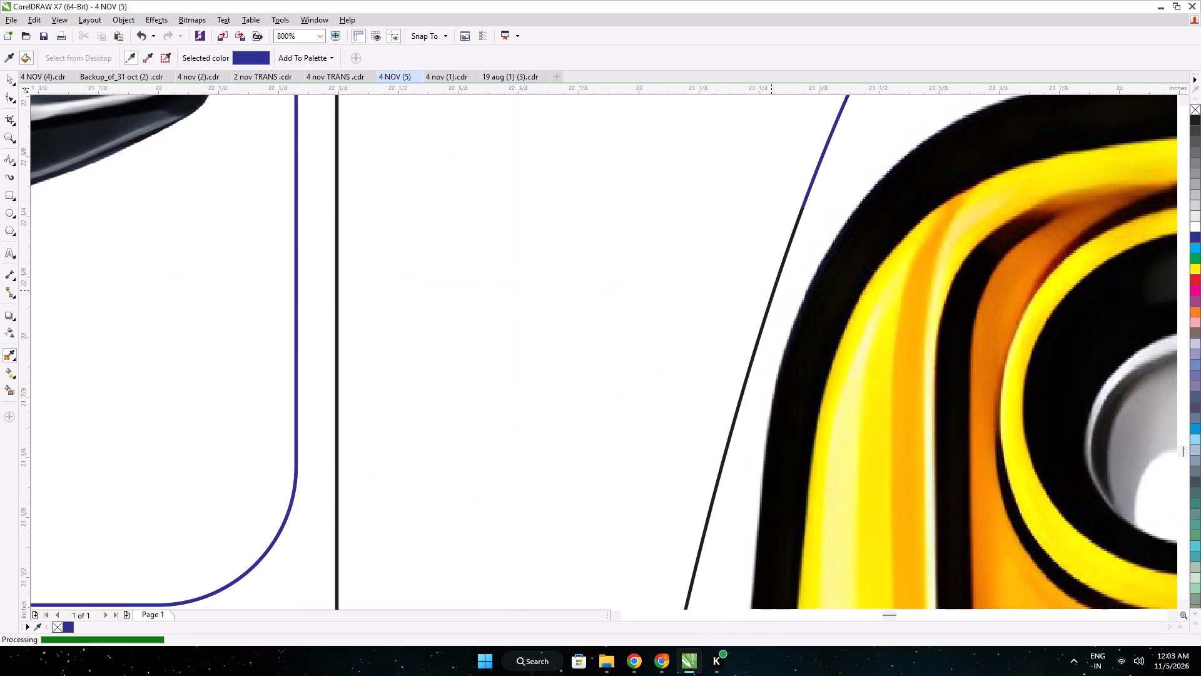
# Save the sheet as 4 NOV (5).cdr and switch back to the Pick tool.
pyautogui.scroll(-13, 771, 290)
pyautogui.hotkey('ctrl', 's')
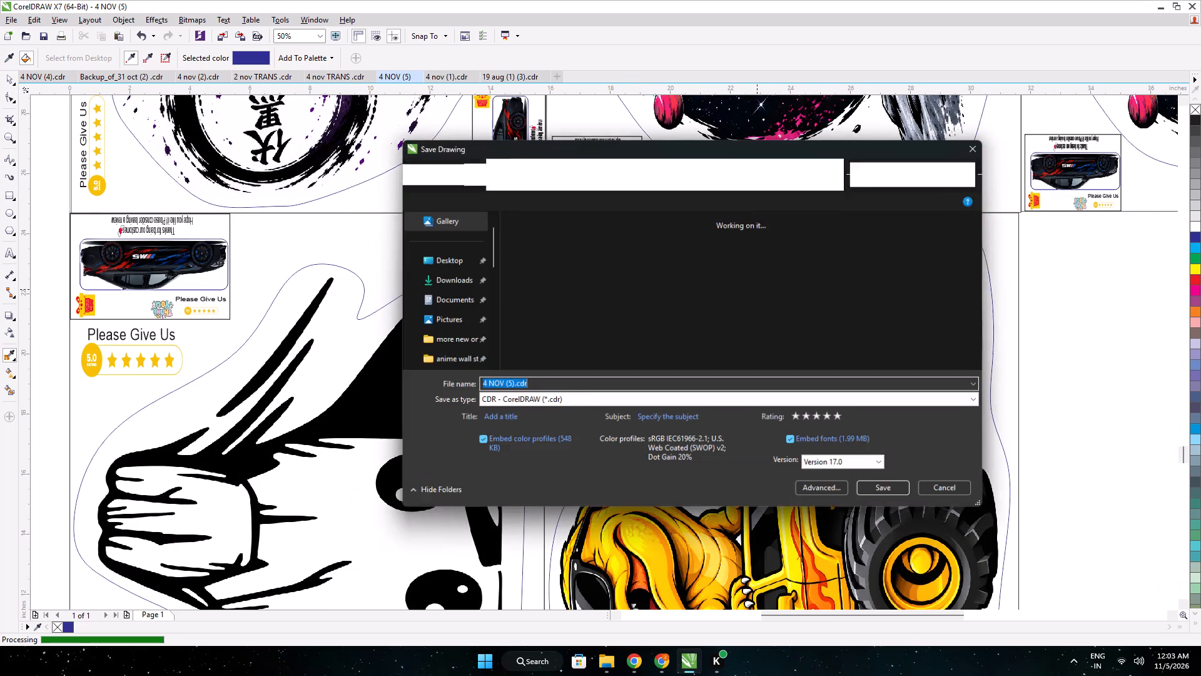
pyautogui.click(872, 494)
pyautogui.scroll(-1, 816, 505)
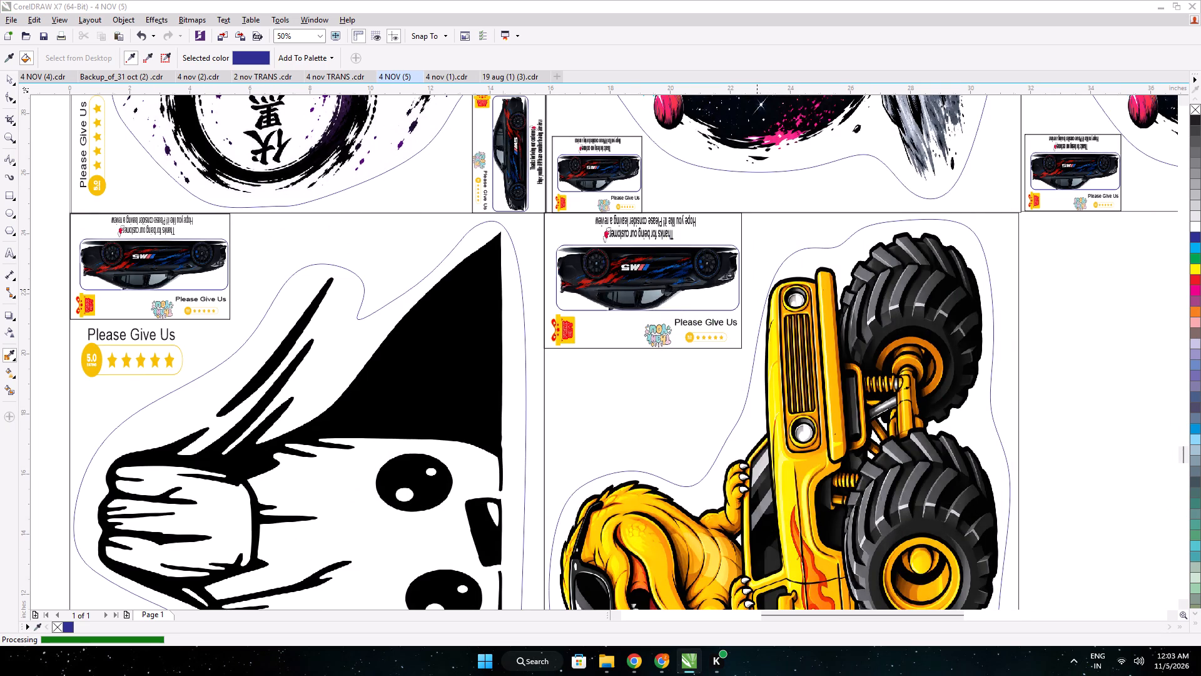
pyautogui.moveTo(818, 489); pyautogui.dragTo(772, 317, button='middle')
pyautogui.scroll(-1, 771, 337)
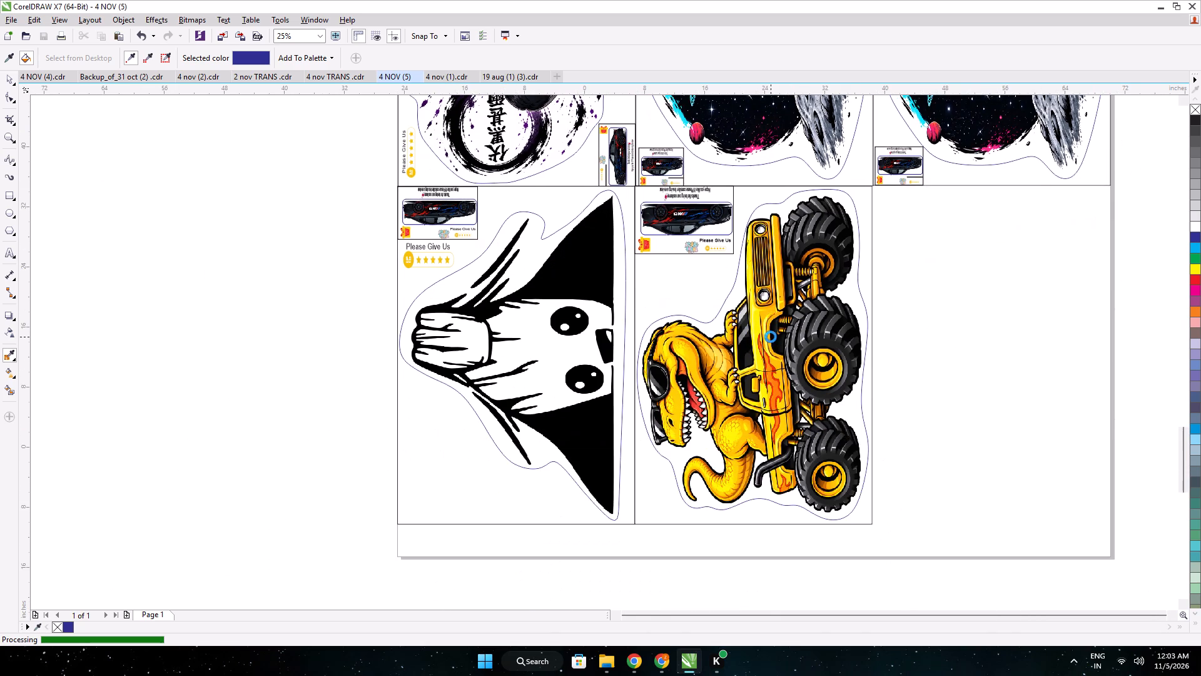
pyautogui.click(9, 80)
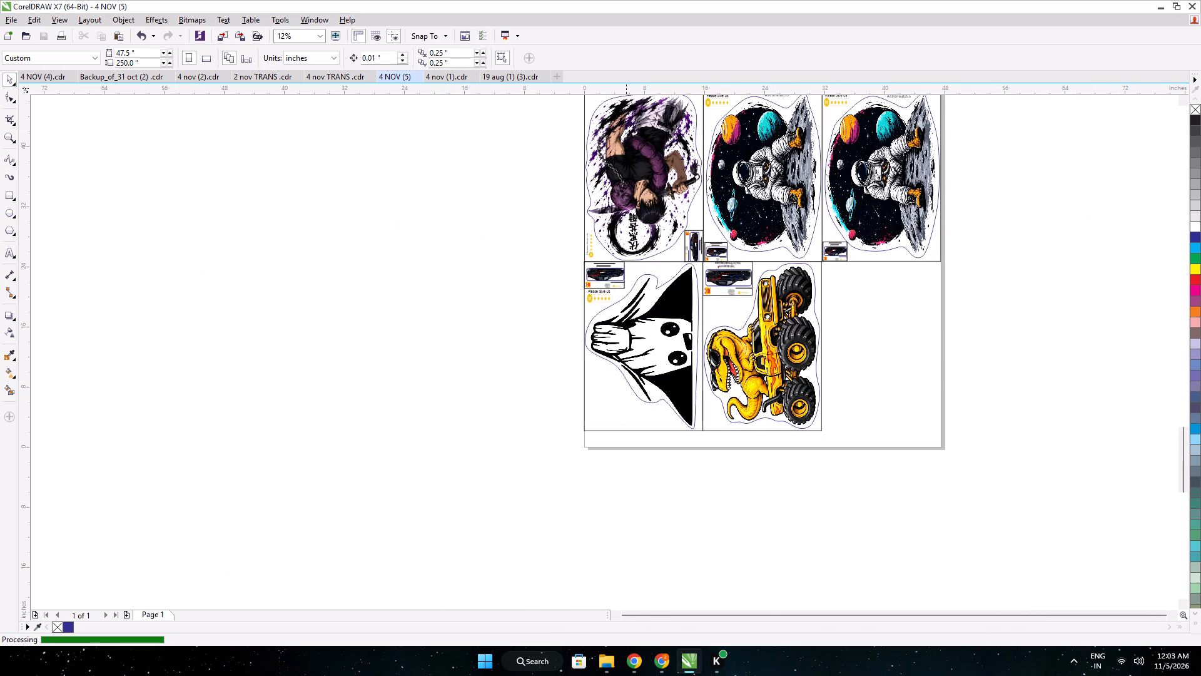
# Switch to Chrome and download the 400% upscaled Cool Dino with Headphones.png from Img.Upscaler.
pyautogui.click(622, 658)
pyautogui.click(719, 282)
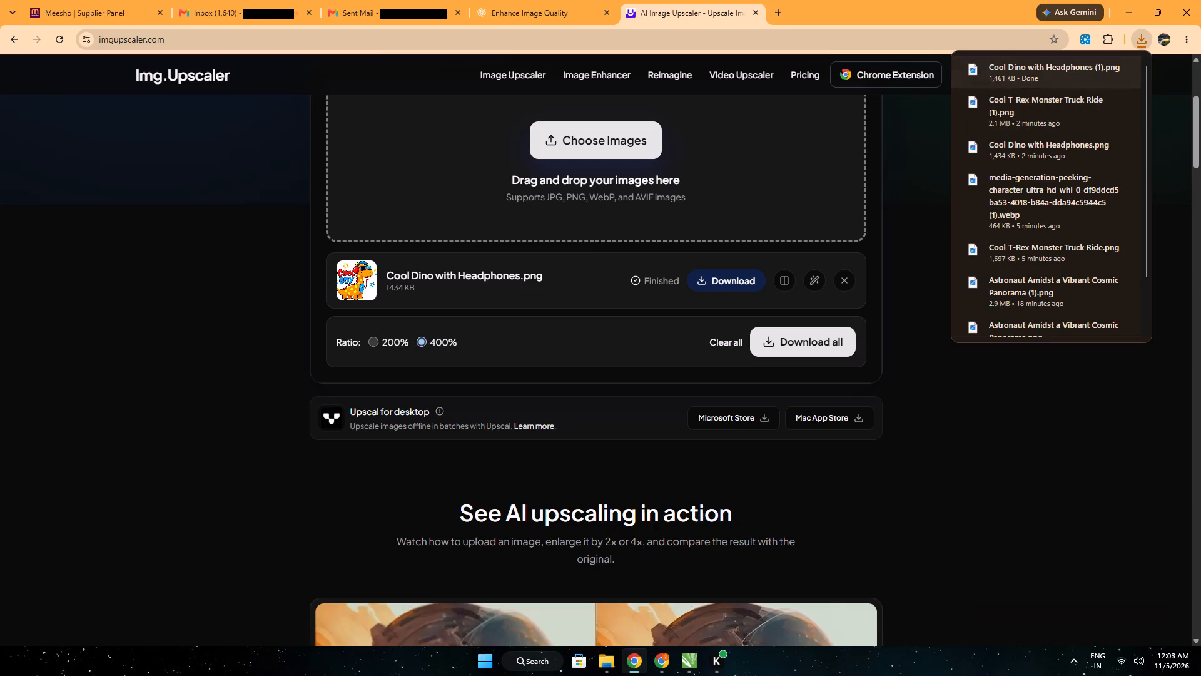
# Switch back to CorelDRAW and import Cool Dino with Headphones (1).png onto the empty area beside the sticker sheet.
pyautogui.click(683, 663)
pyautogui.moveTo(814, 399); pyautogui.dragTo(681, 506, button='middle')
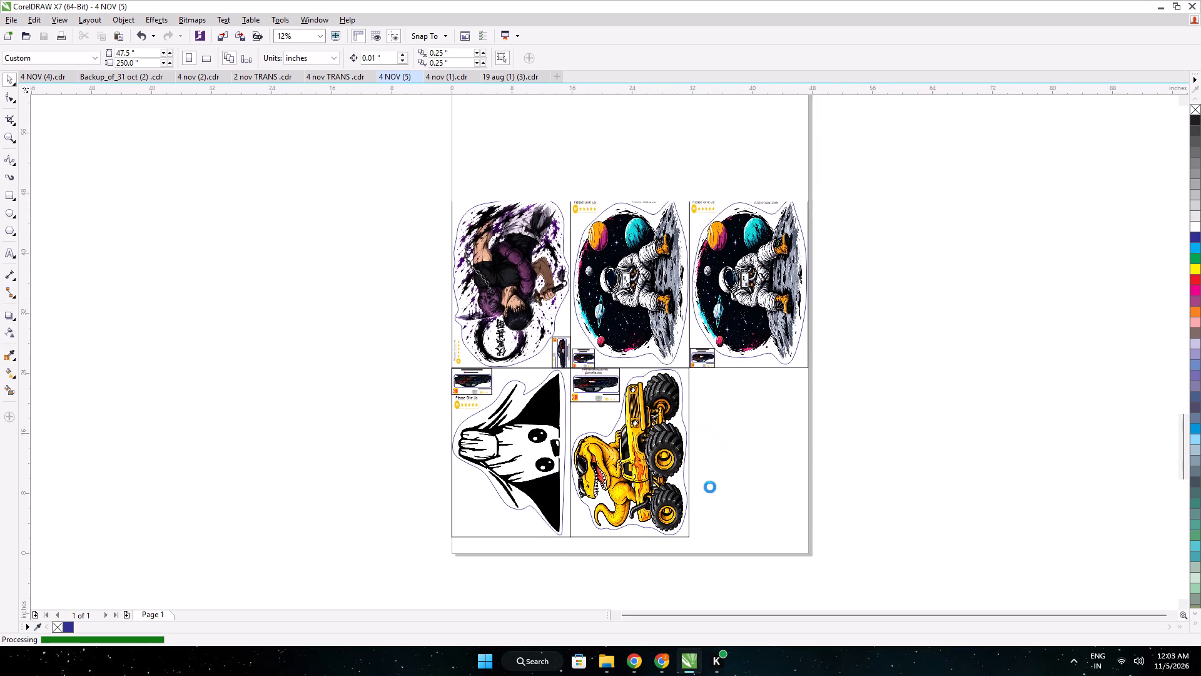
pyautogui.hotkey('ctrl', 'i')
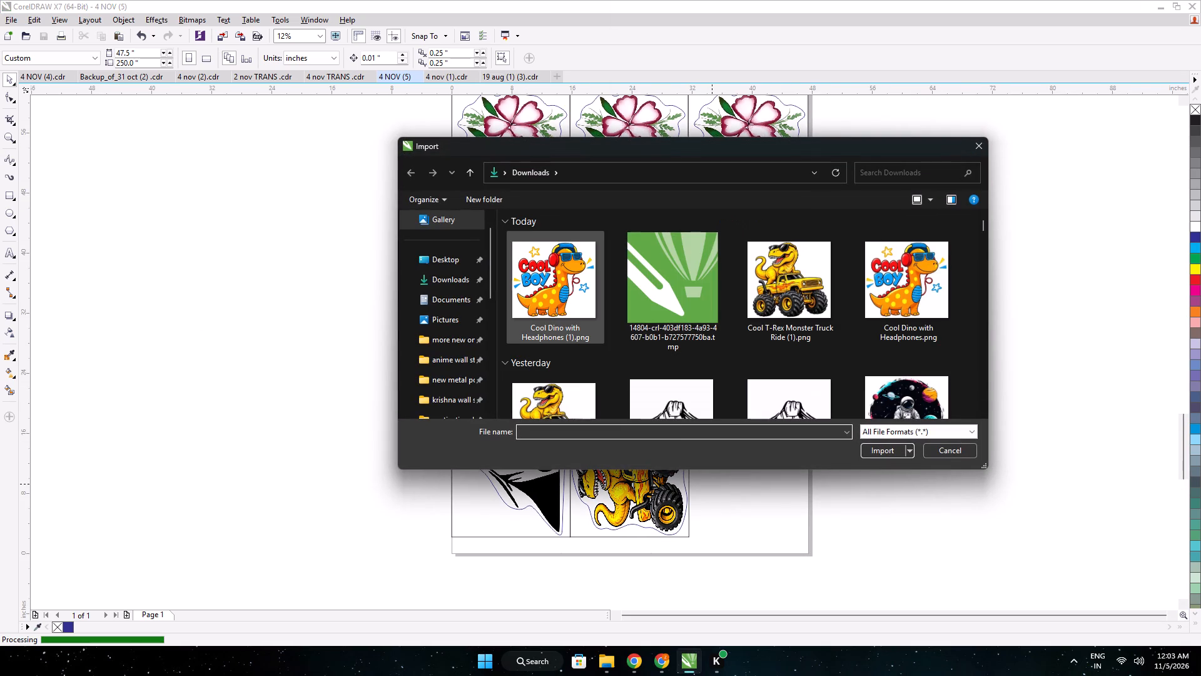
pyautogui.click(559, 288)
pyautogui.click(878, 454)
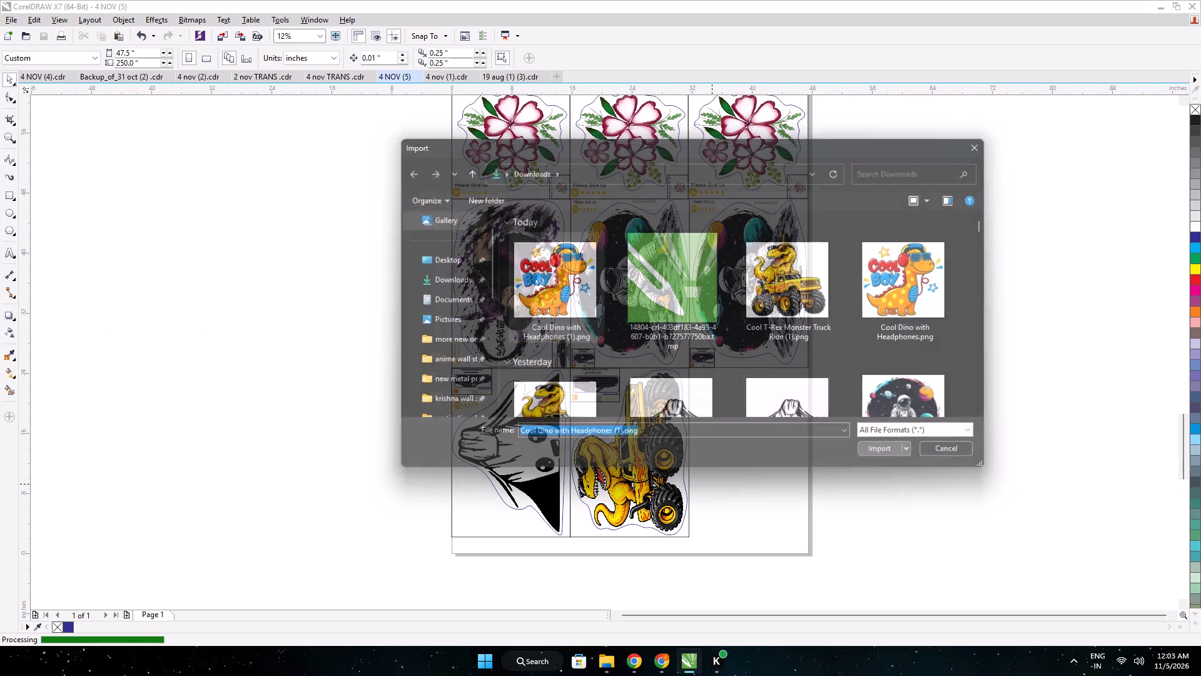
pyautogui.click(878, 358)
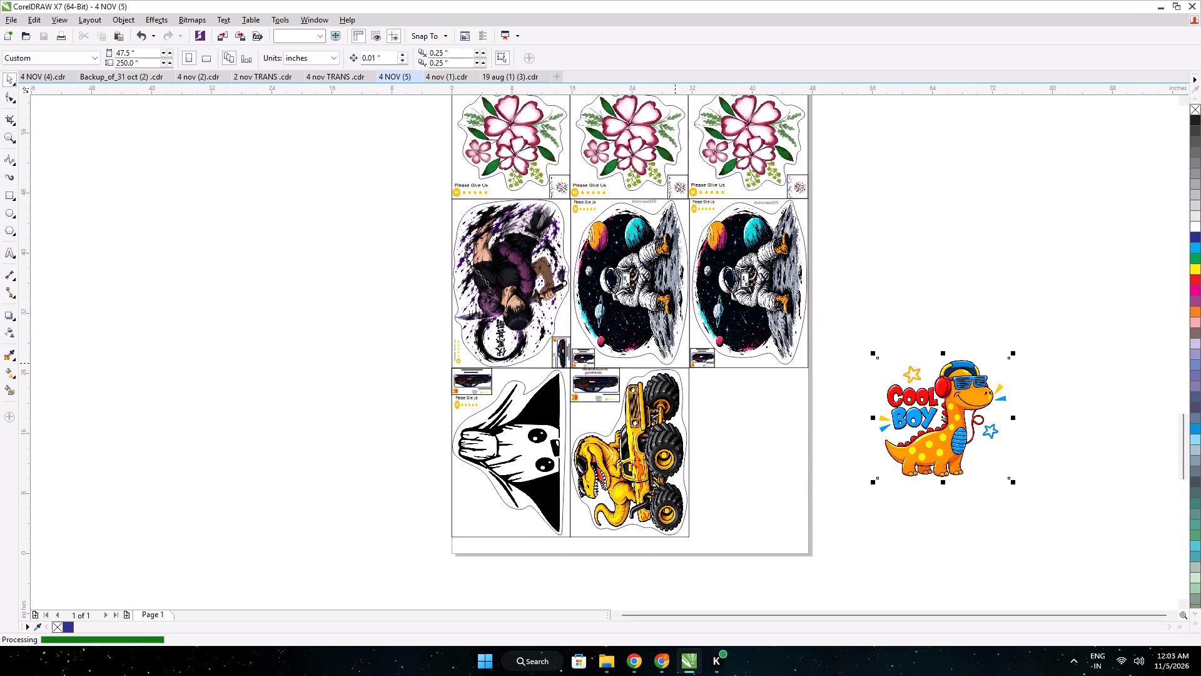
# Rotate the imported dino image by 90 degrees.
pyautogui.doubleClick(236, 60)
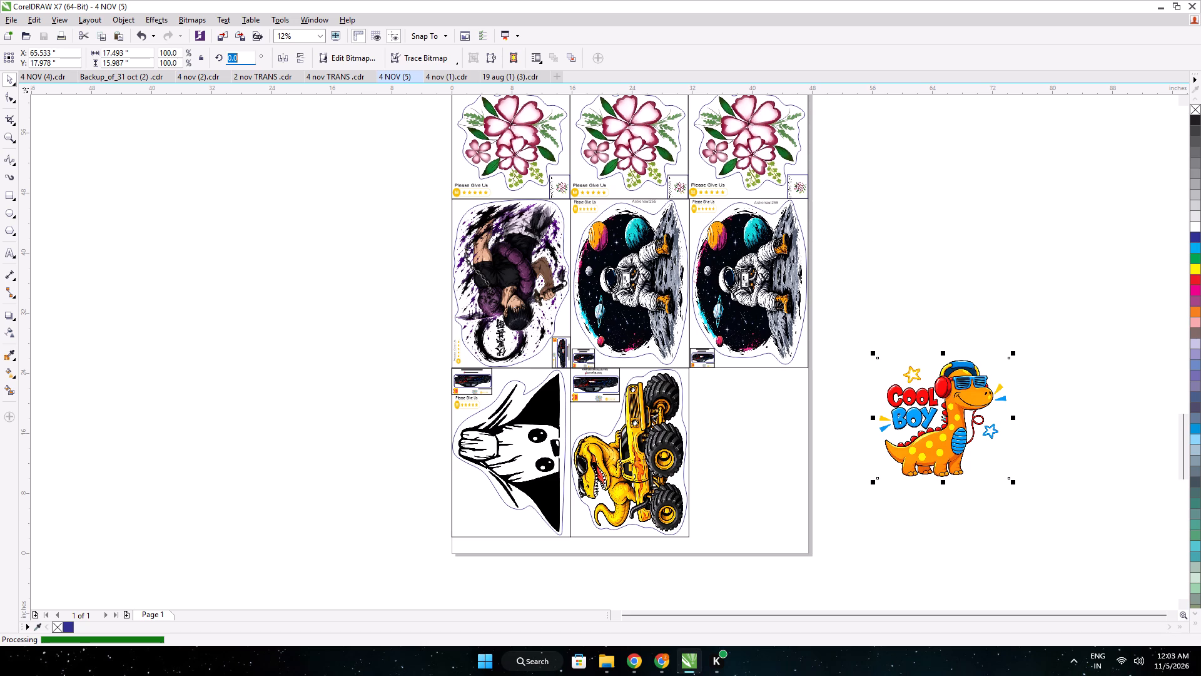
pyautogui.write('90+')
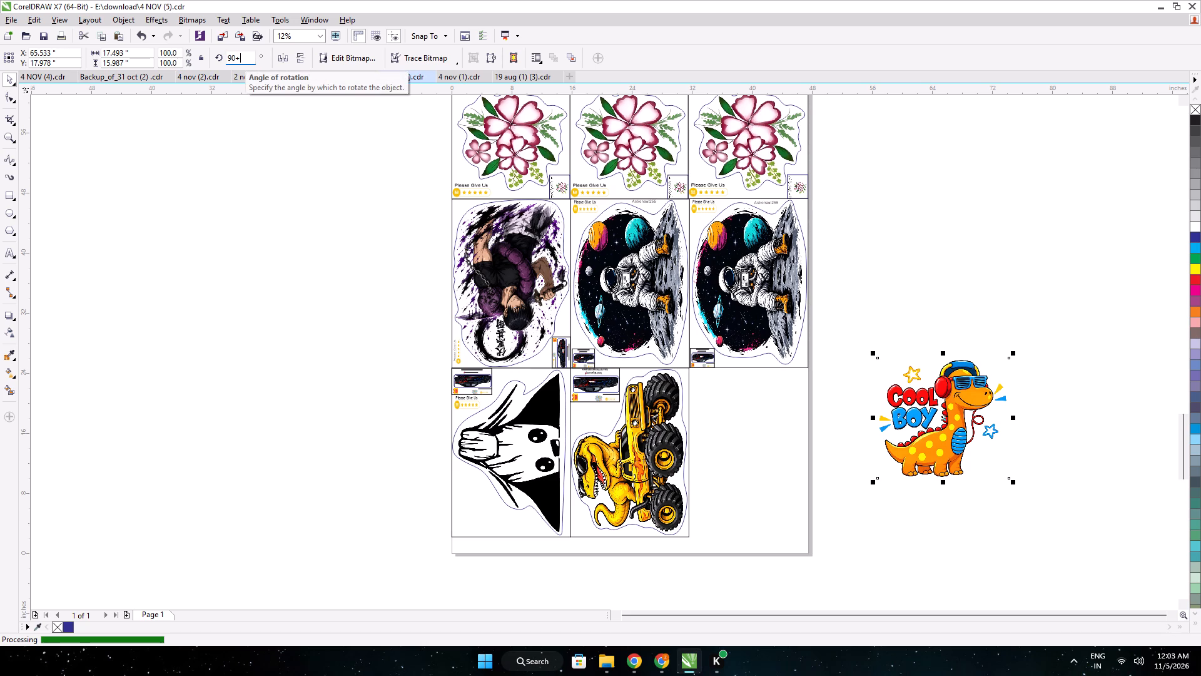
pyautogui.click(240, 59)
pyautogui.press('BackSpace')
pyautogui.press('Return')
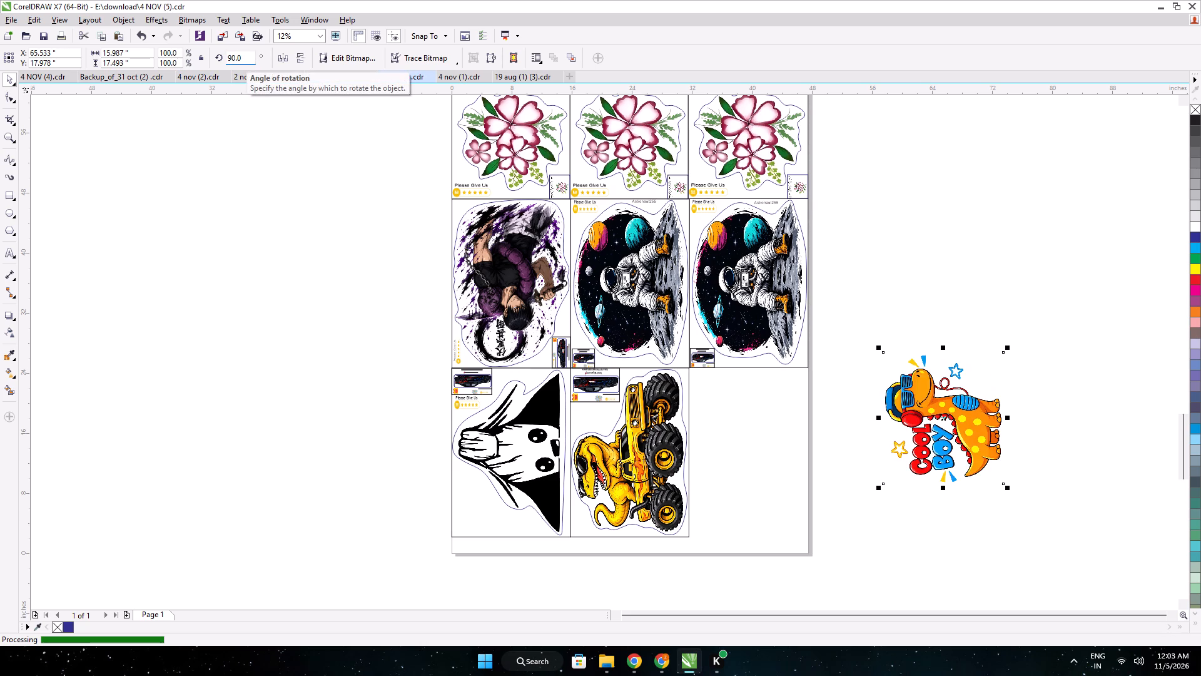
# Start a B-spline cut contour below the dino's tail tip and trace it loosely along the tail and hind feet.
pyautogui.click(9, 150)
pyautogui.click(12, 155)
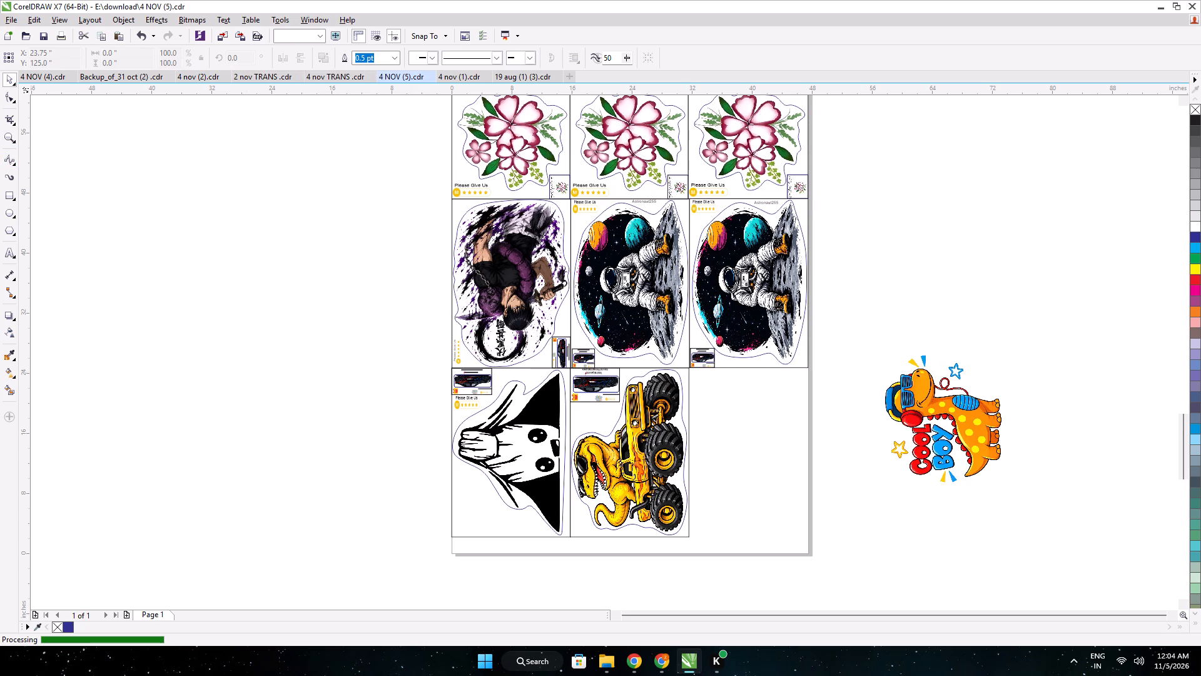
pyautogui.scroll(3, 990, 475)
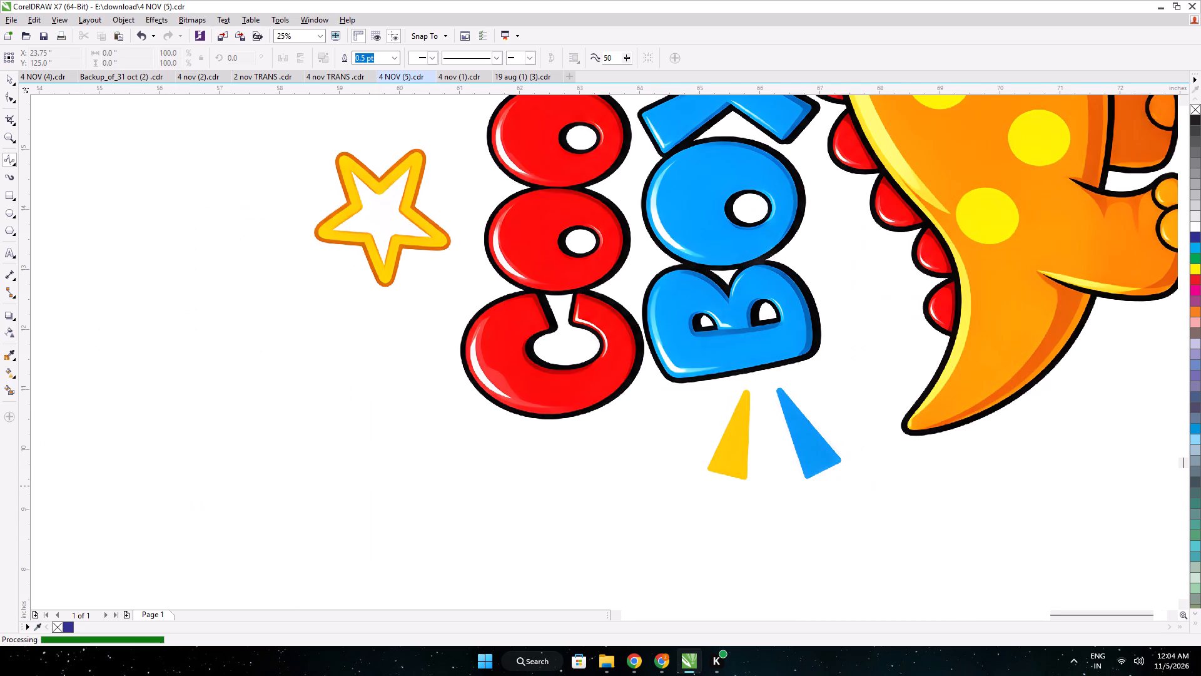
pyautogui.click(889, 470)
pyautogui.click(1037, 409)
pyautogui.click(1103, 329)
pyautogui.moveTo(1103, 321); pyautogui.dragTo(515, 460, button='middle')
pyautogui.click(546, 454)
pyautogui.click(588, 443)
pyautogui.click(632, 386)
pyautogui.click(597, 208)
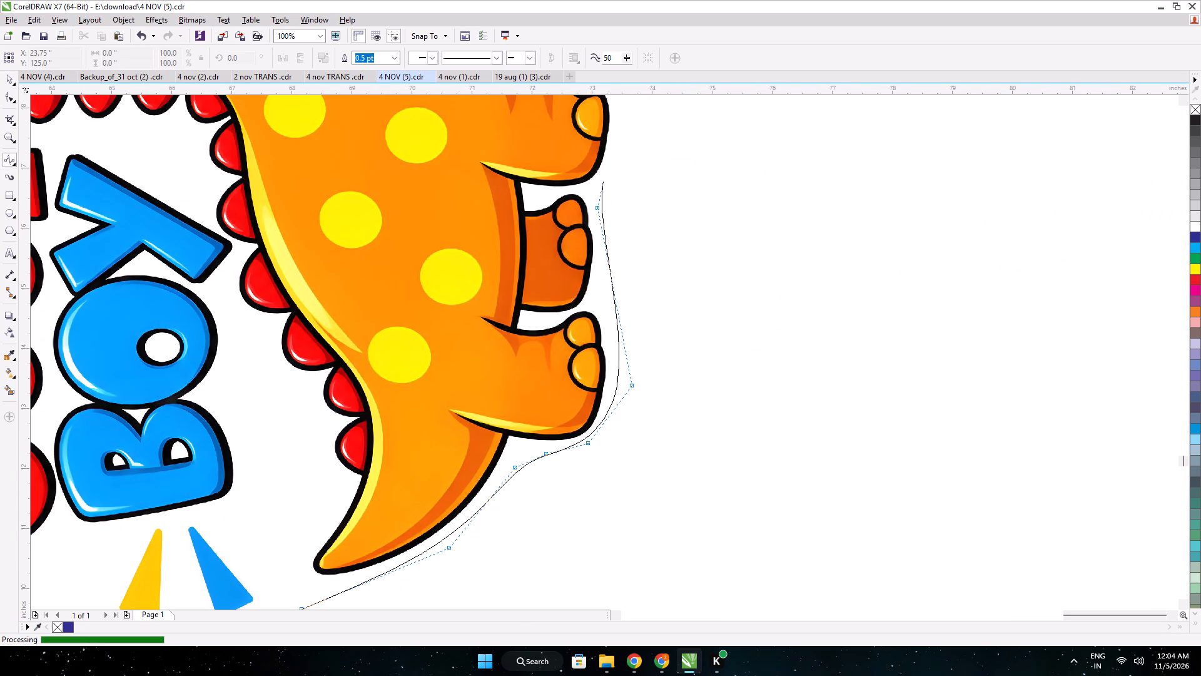
pyautogui.click(614, 138)
# Continue the contour past the remaining feet, around the front foot, and past the belly and headphone cord toward the blue star.
pyautogui.moveTo(614, 143); pyautogui.dragTo(564, 509, button='middle')
pyautogui.click(580, 455)
pyautogui.moveTo(564, 429); pyautogui.dragTo(563, 421)
pyautogui.click(574, 330)
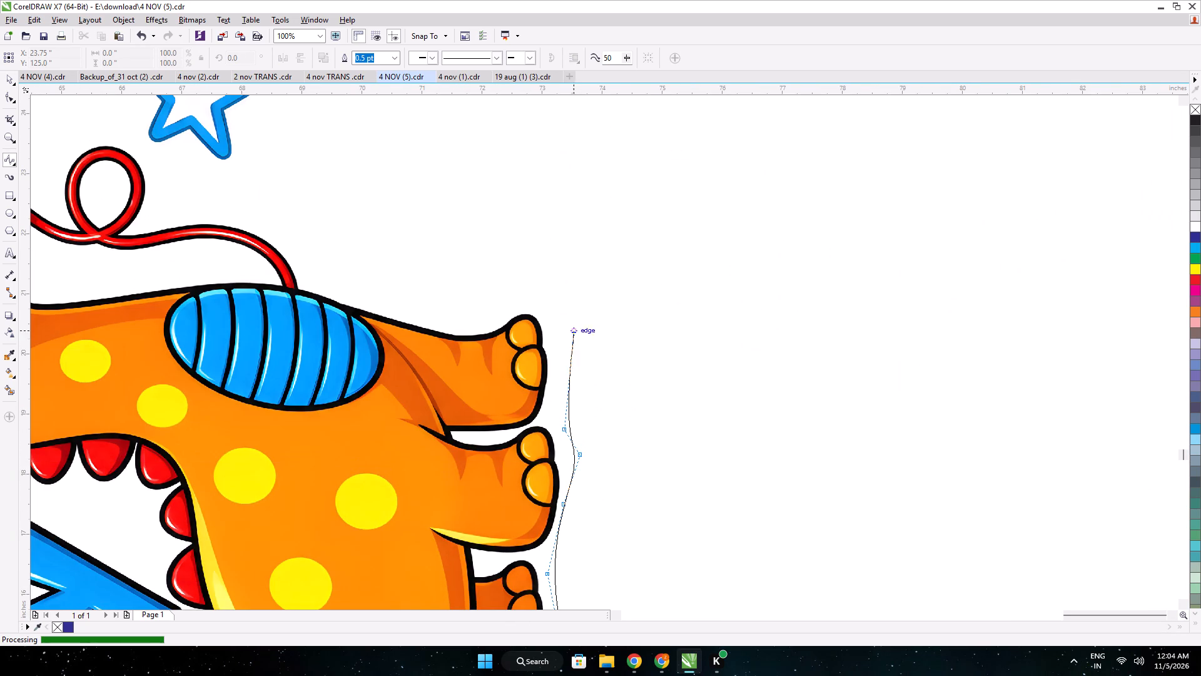
pyautogui.click(552, 293)
pyautogui.moveTo(444, 312); pyautogui.dragTo(438, 312)
pyautogui.moveTo(323, 282); pyautogui.dragTo(315, 277)
pyautogui.click(280, 242)
pyautogui.click(185, 178)
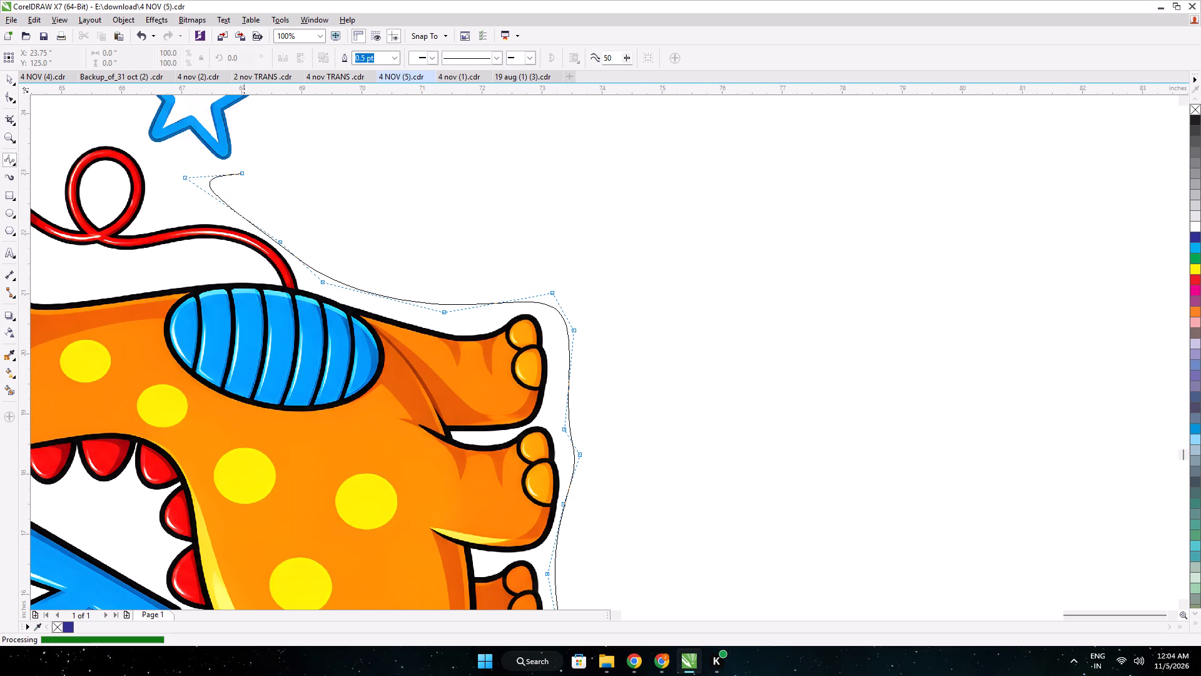
pyautogui.click(276, 149)
# Carry the contour around the blue star and through the gap between the star and the dino's snout.
pyautogui.moveTo(278, 156); pyautogui.dragTo(315, 577, button='middle')
pyautogui.click(316, 531)
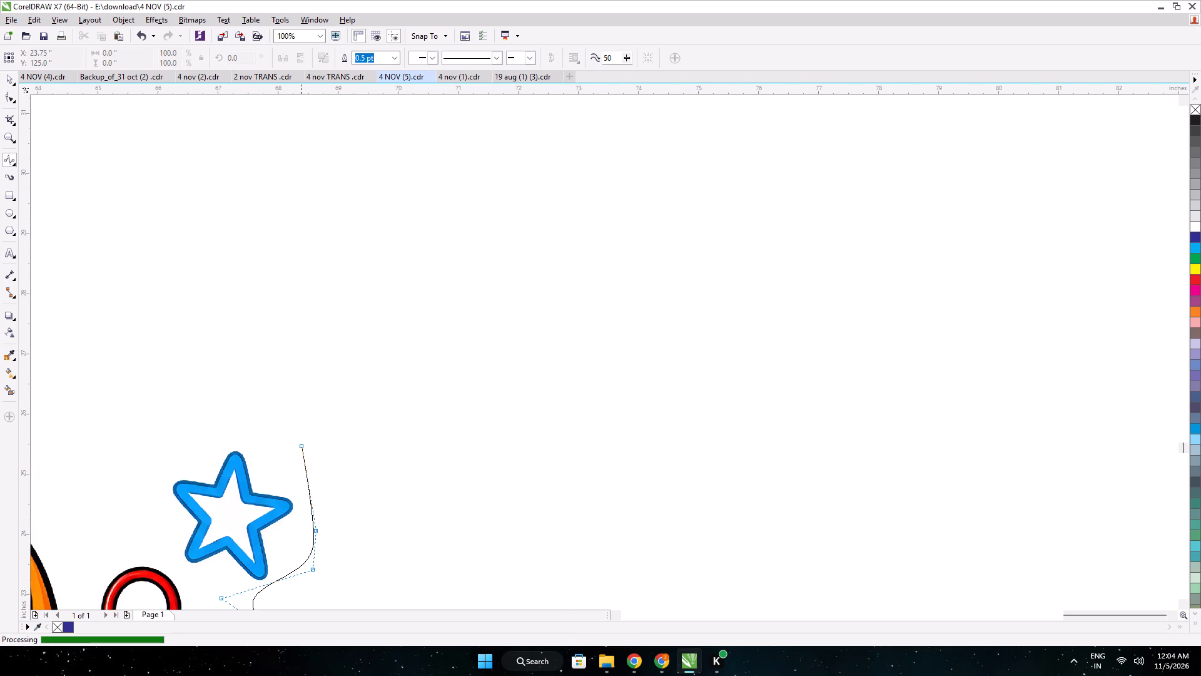
pyautogui.click(300, 445)
pyautogui.moveTo(233, 393); pyautogui.dragTo(223, 402)
pyautogui.click(128, 500)
pyautogui.click(113, 563)
pyautogui.moveTo(112, 563); pyautogui.dragTo(625, 417, button='middle')
pyautogui.scroll(1, 617, 421)
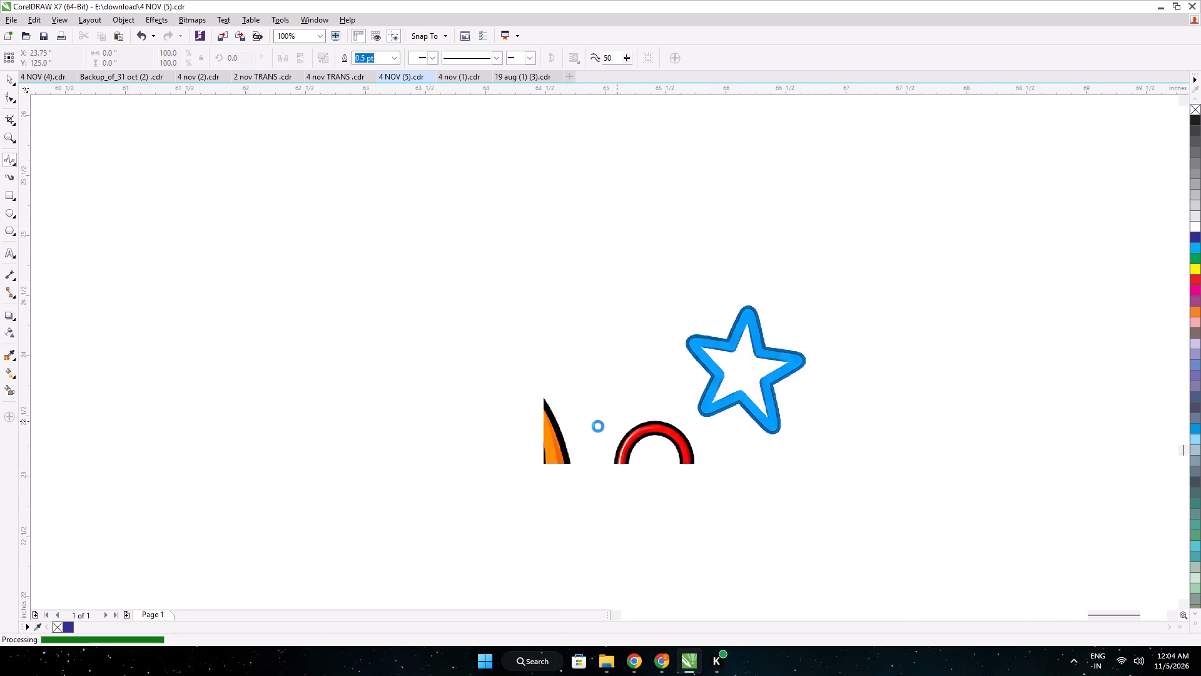
pyautogui.click(534, 456)
pyautogui.moveTo(493, 366); pyautogui.dragTo(487, 361)
pyautogui.click(417, 274)
pyautogui.click(423, 196)
# Trace the contour around the blue and yellow rays beside the dino's snout.
pyautogui.moveTo(427, 194); pyautogui.dragTo(565, 479, button='middle')
pyautogui.click(561, 404)
pyautogui.click(512, 299)
pyautogui.click(372, 386)
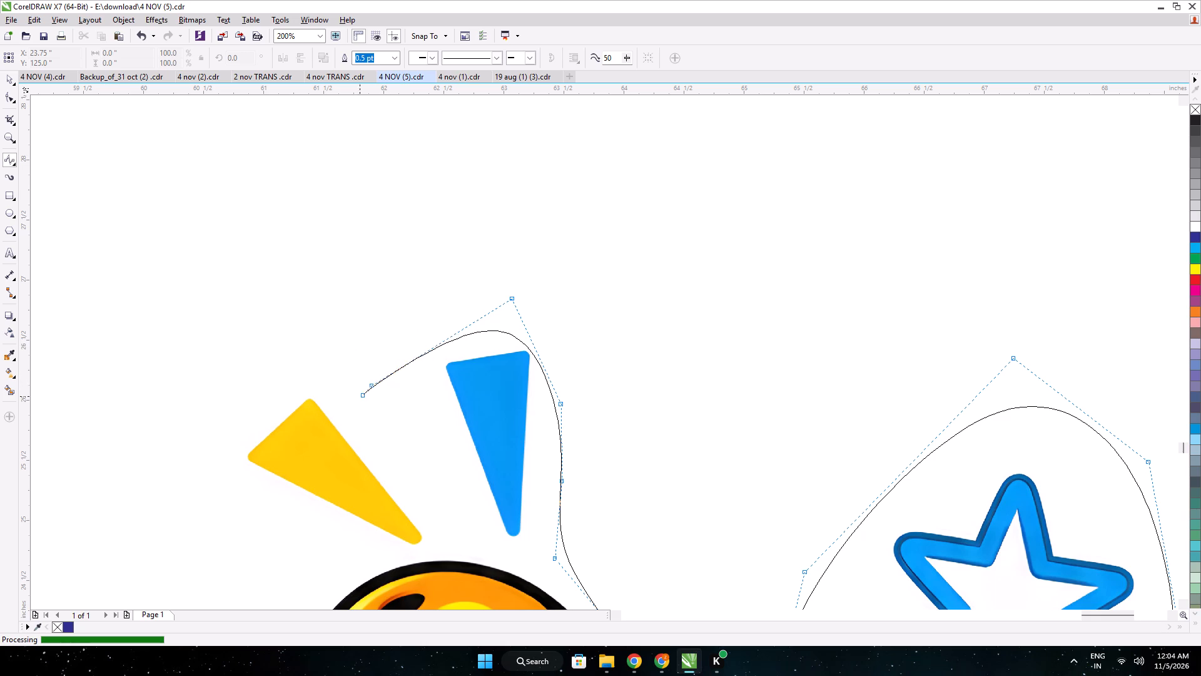
pyautogui.click(271, 386)
pyautogui.click(206, 478)
pyautogui.click(318, 535)
# Continue the contour past the snout, around the sunglasses' corner and along the outer edge of the headphone band.
pyautogui.moveTo(326, 523); pyautogui.dragTo(634, 267, button='middle')
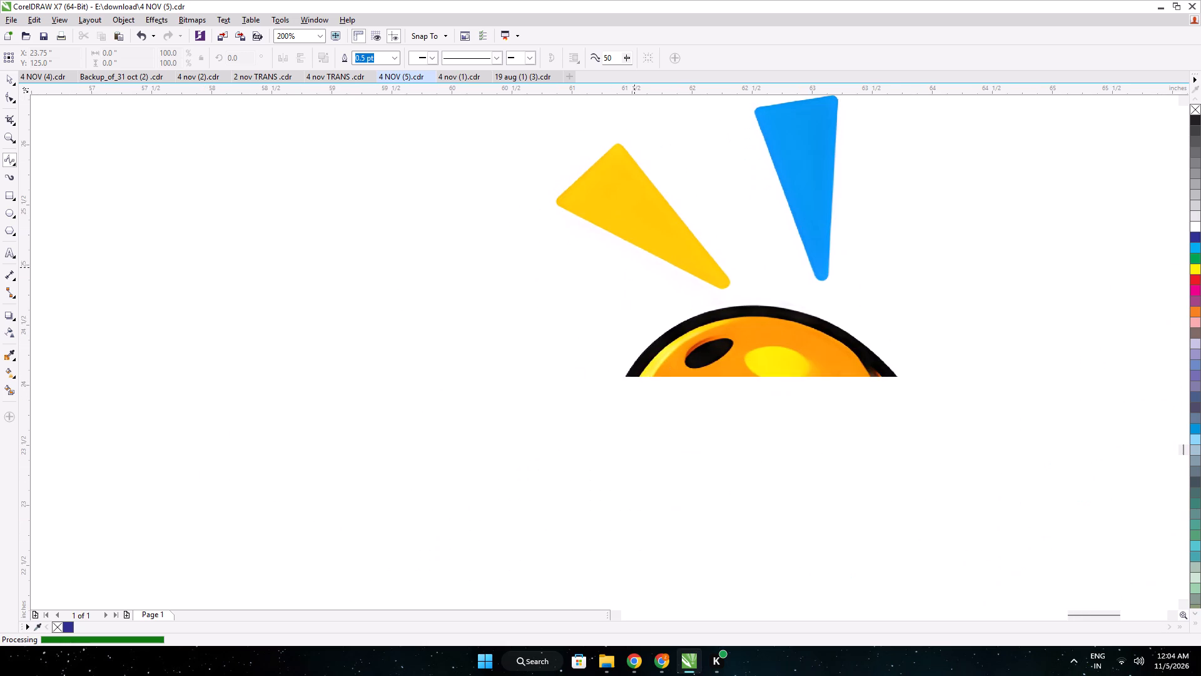
pyautogui.moveTo(634, 336); pyautogui.dragTo(627, 349)
pyautogui.moveTo(552, 386); pyautogui.dragTo(542, 388)
pyautogui.click(497, 387)
pyautogui.moveTo(443, 372); pyautogui.dragTo(425, 381)
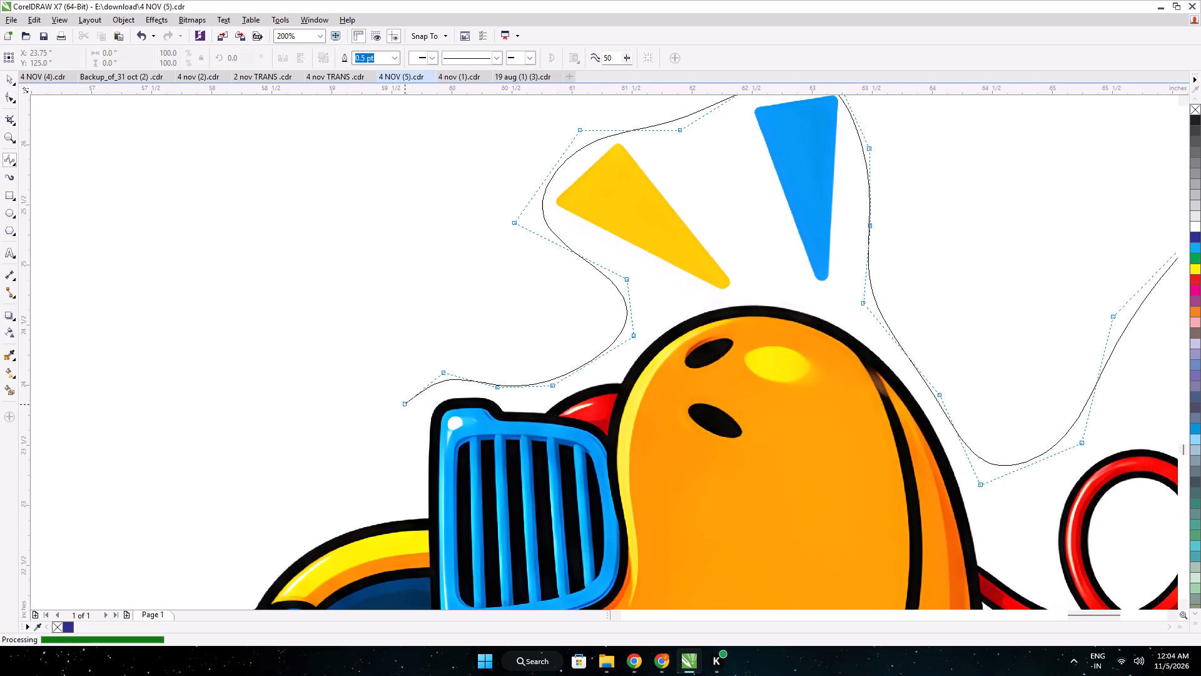
pyautogui.click(397, 417)
pyautogui.click(398, 499)
pyautogui.click(293, 531)
pyautogui.moveTo(320, 541); pyautogui.dragTo(685, 225, button='middle')
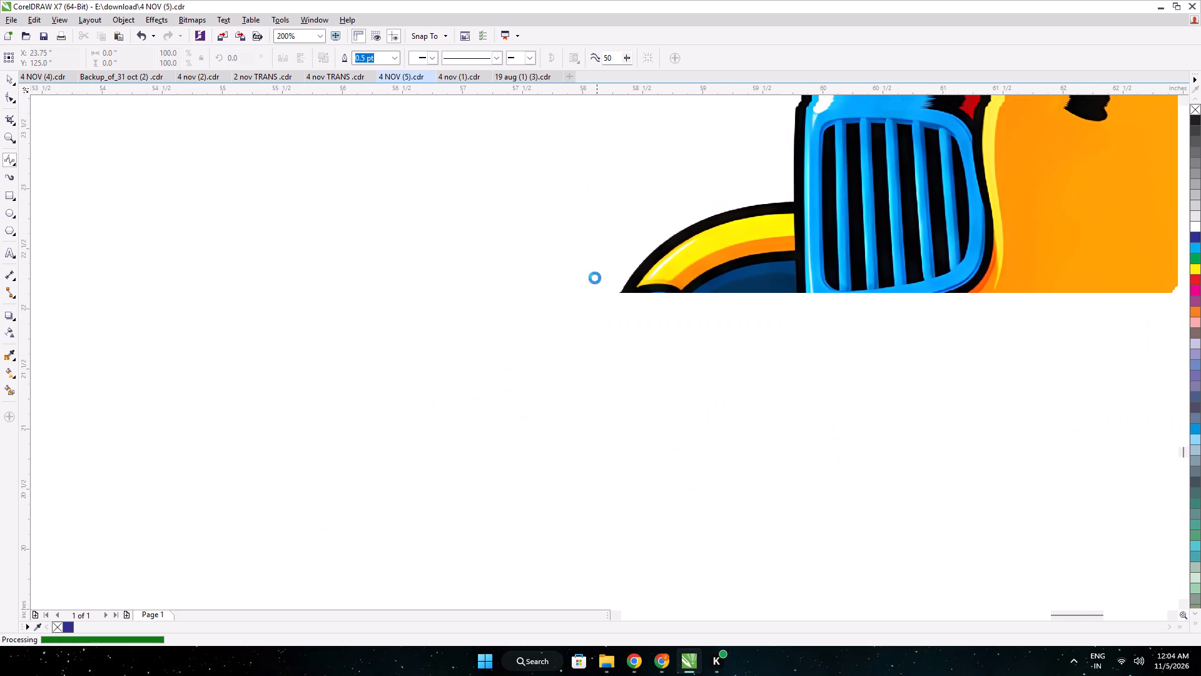
pyautogui.moveTo(571, 301); pyautogui.dragTo(560, 311)
pyautogui.click(502, 380)
pyautogui.click(528, 589)
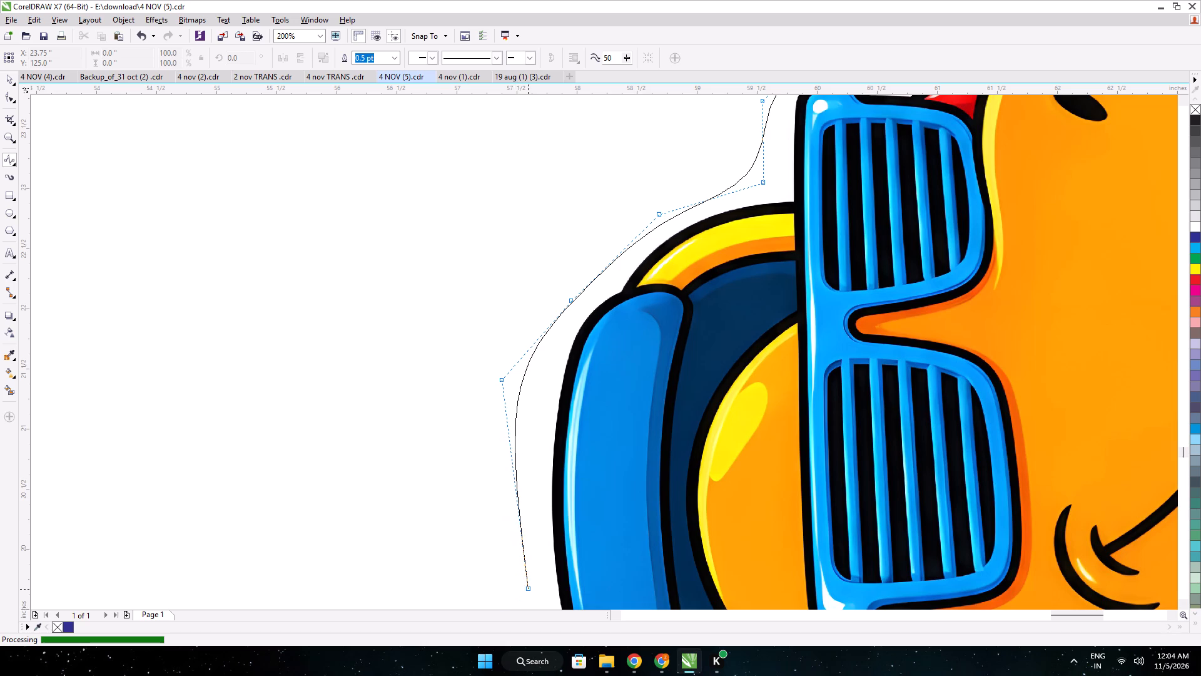
# Trace the contour along the rest of the headphone band, under the red ear cup and beside the COOL lettering.
pyautogui.moveTo(542, 581); pyautogui.dragTo(517, 172, button='middle')
pyautogui.click(556, 295)
pyautogui.click(600, 389)
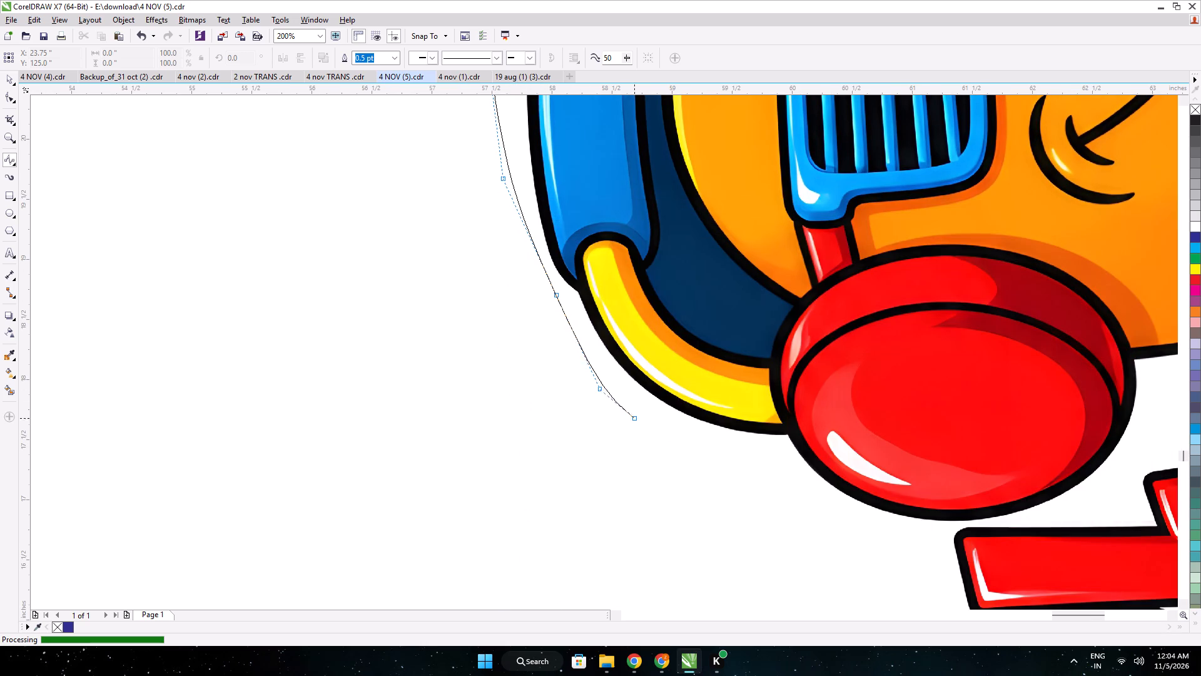
pyautogui.moveTo(693, 450); pyautogui.dragTo(701, 453)
pyautogui.click(770, 460)
pyautogui.click(839, 507)
pyautogui.click(910, 538)
pyautogui.moveTo(938, 542); pyautogui.dragTo(547, 295, button='middle')
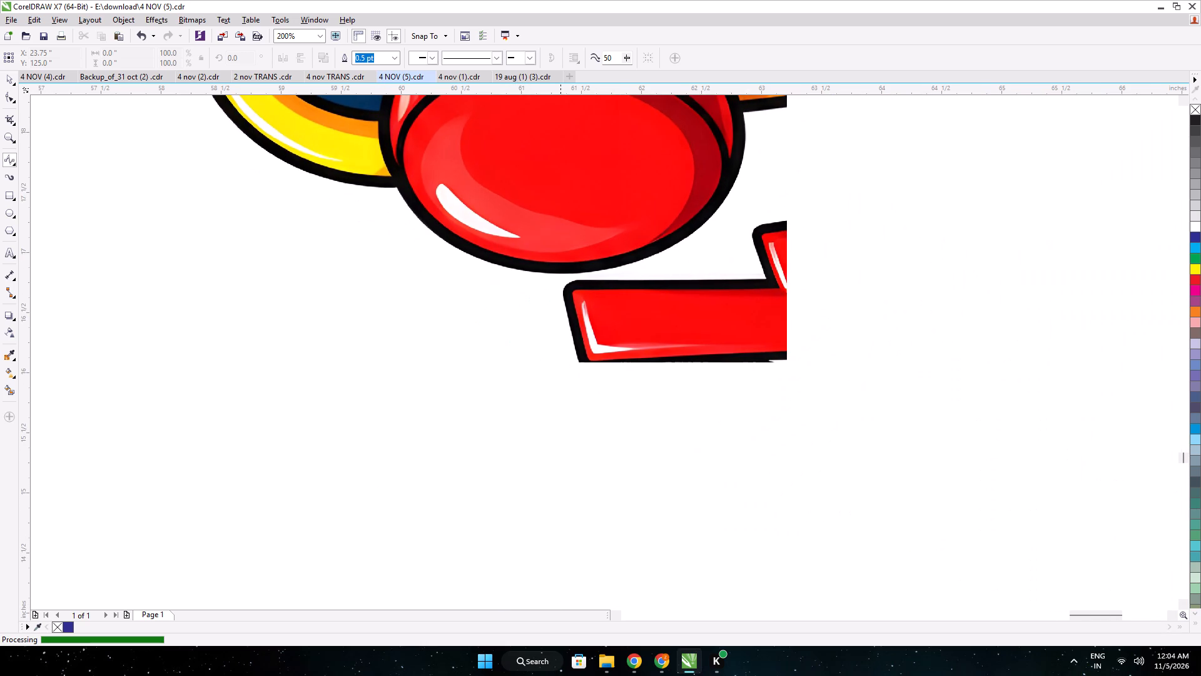
pyautogui.click(566, 351)
pyautogui.click(579, 394)
pyautogui.click(555, 433)
pyautogui.click(540, 508)
pyautogui.click(479, 499)
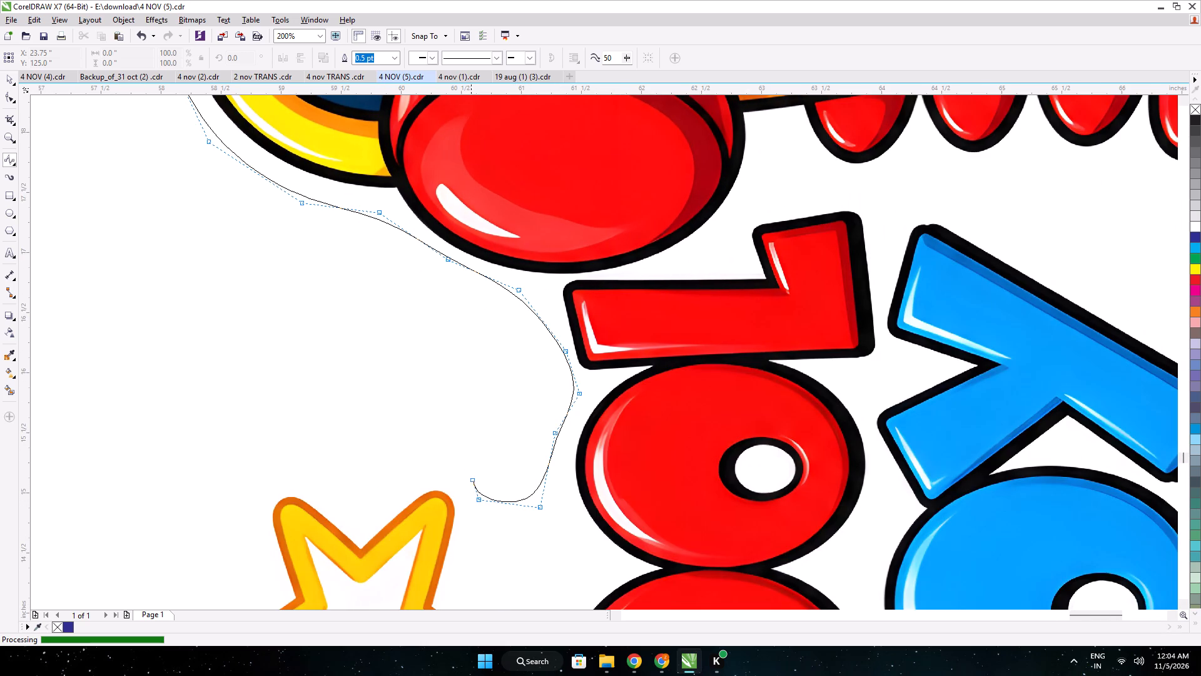
# Carry the contour around the yellow star and back to the letter C of COOL.
pyautogui.moveTo(469, 473); pyautogui.dragTo(461, 473)
pyautogui.click(345, 508)
pyautogui.click(258, 449)
pyautogui.moveTo(266, 464); pyautogui.dragTo(406, 247, button='middle')
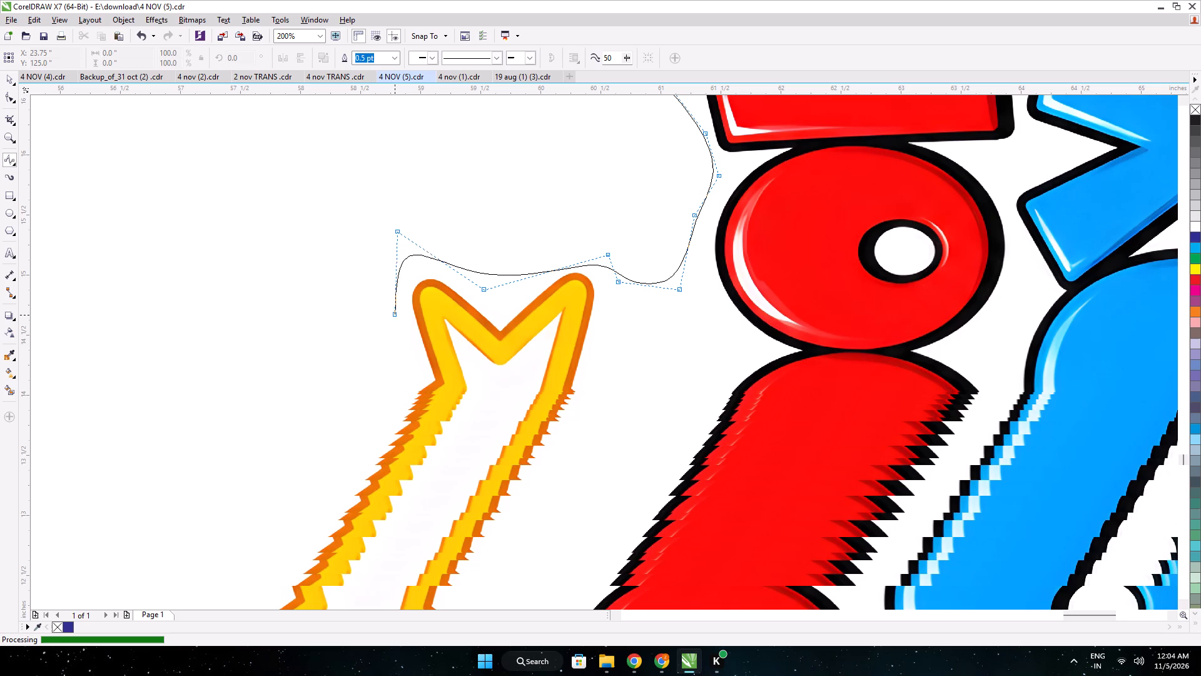
pyautogui.click(352, 439)
pyautogui.click(328, 491)
pyautogui.moveTo(445, 532); pyautogui.dragTo(402, 370, button='middle')
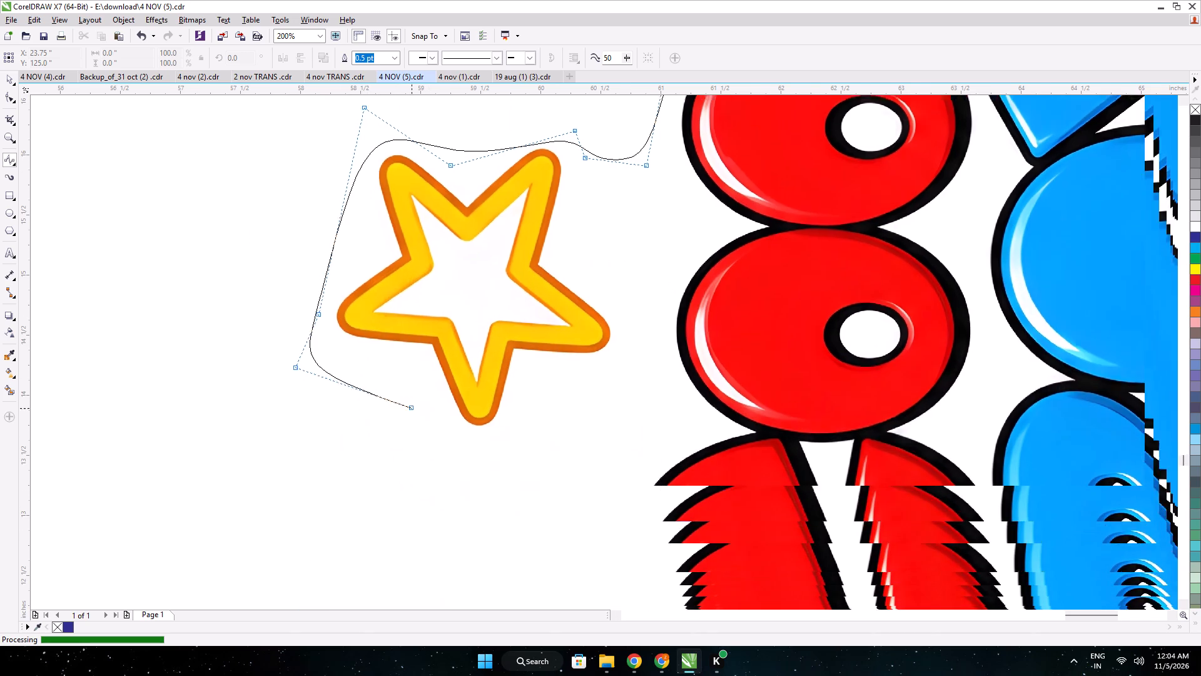
pyautogui.moveTo(402, 370); pyautogui.dragTo(342, 237, button='middle')
pyautogui.click(410, 286)
pyautogui.click(529, 285)
pyautogui.click(534, 424)
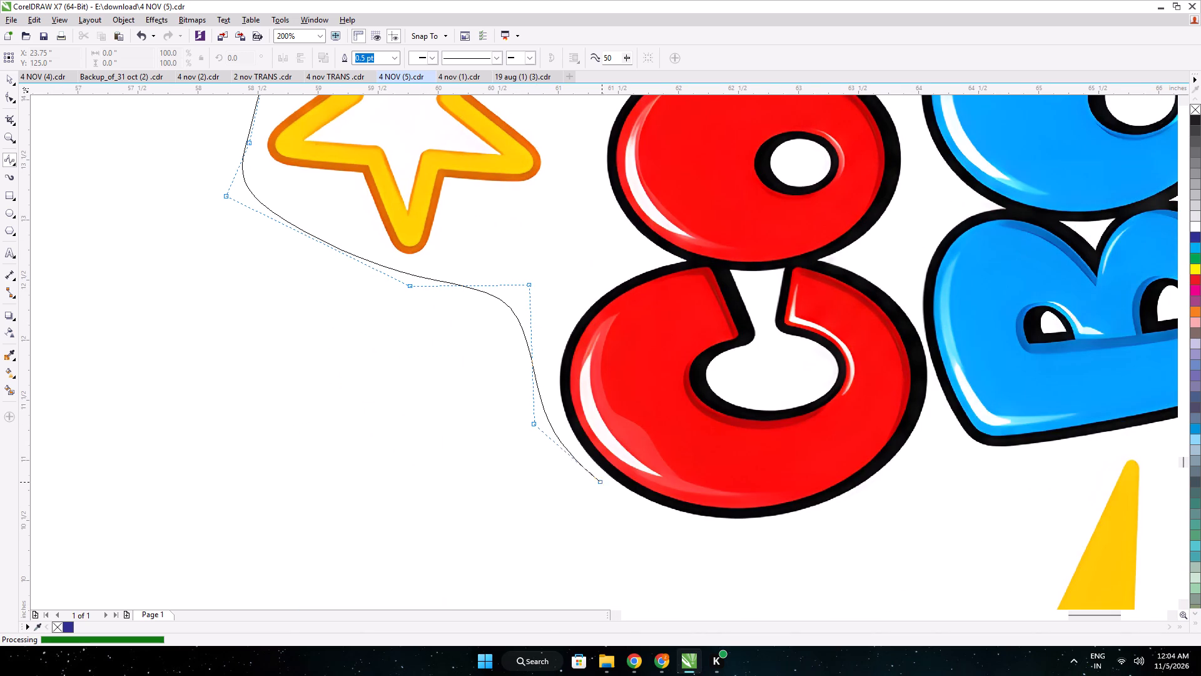
# Trace the contour around the letter C and the yellow and blue rays, and close it at its starting point by the tail.
pyautogui.click(603, 508)
pyautogui.click(747, 554)
pyautogui.moveTo(786, 536); pyautogui.dragTo(285, 310, button='middle')
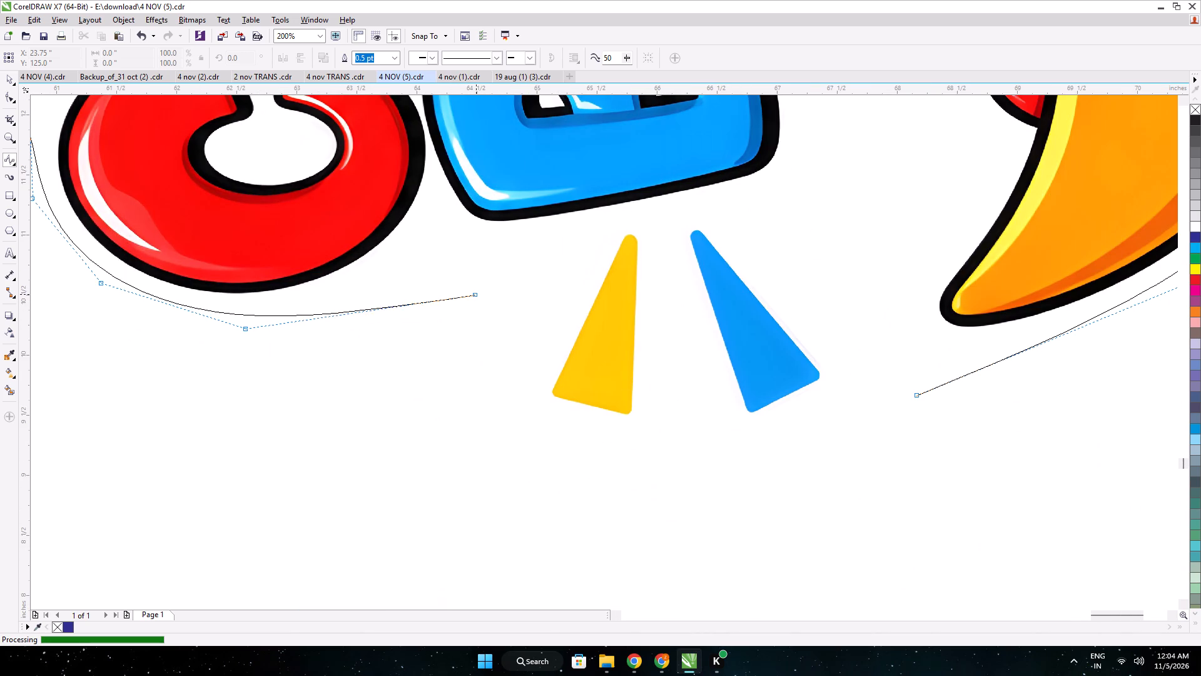
pyautogui.click(477, 294)
pyautogui.click(540, 344)
pyautogui.click(534, 421)
pyautogui.click(638, 449)
pyautogui.click(683, 400)
pyautogui.moveTo(764, 453); pyautogui.dragTo(774, 453)
pyautogui.click(857, 428)
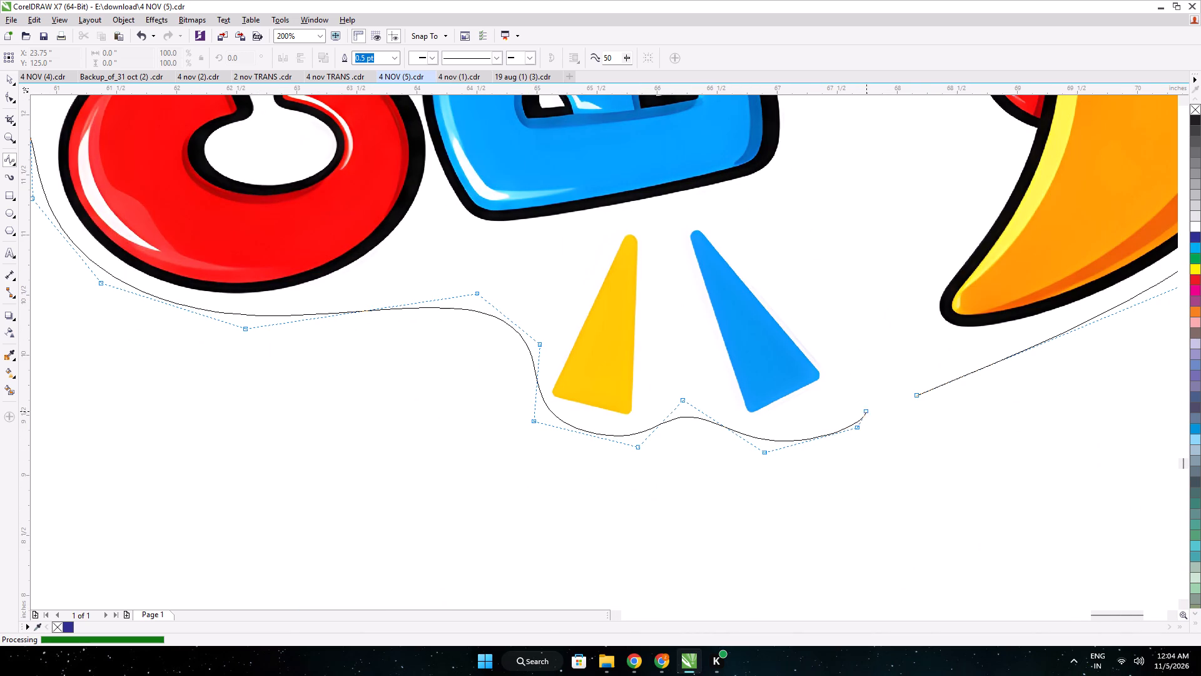
pyautogui.click(918, 395)
# Intersect the dino image with its closed contour and delete the original uncropped image.
pyautogui.scroll(-3, 893, 386)
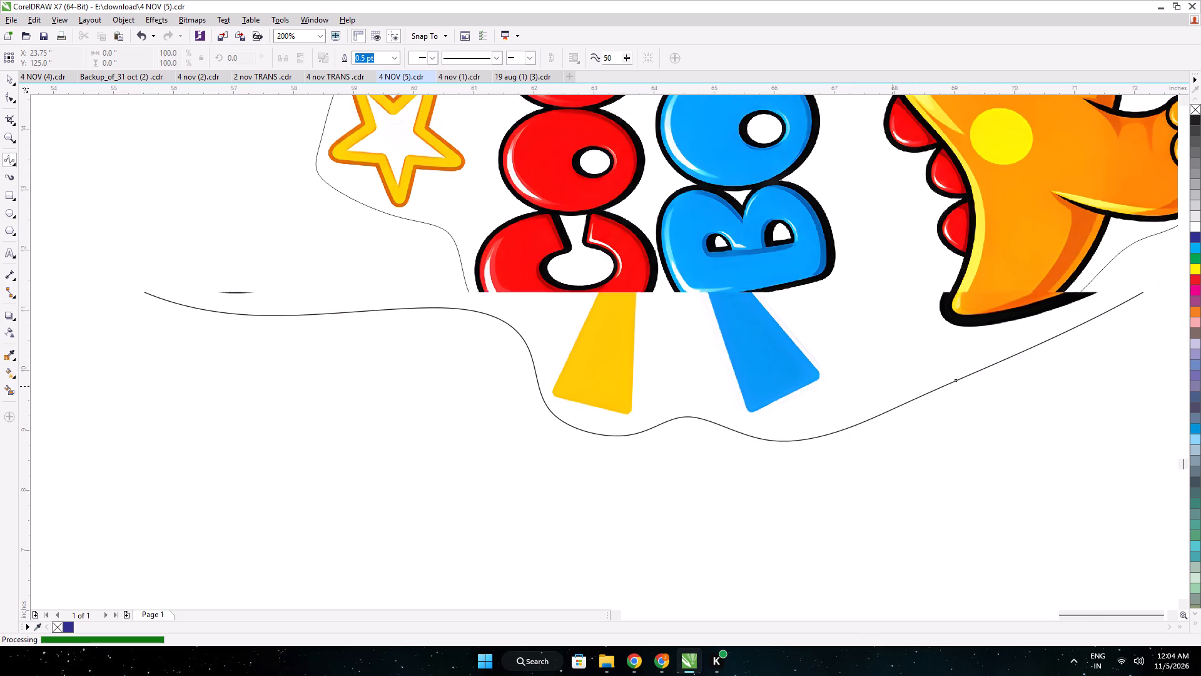
pyautogui.scroll(-1, 891, 386)
pyautogui.click(2, 84)
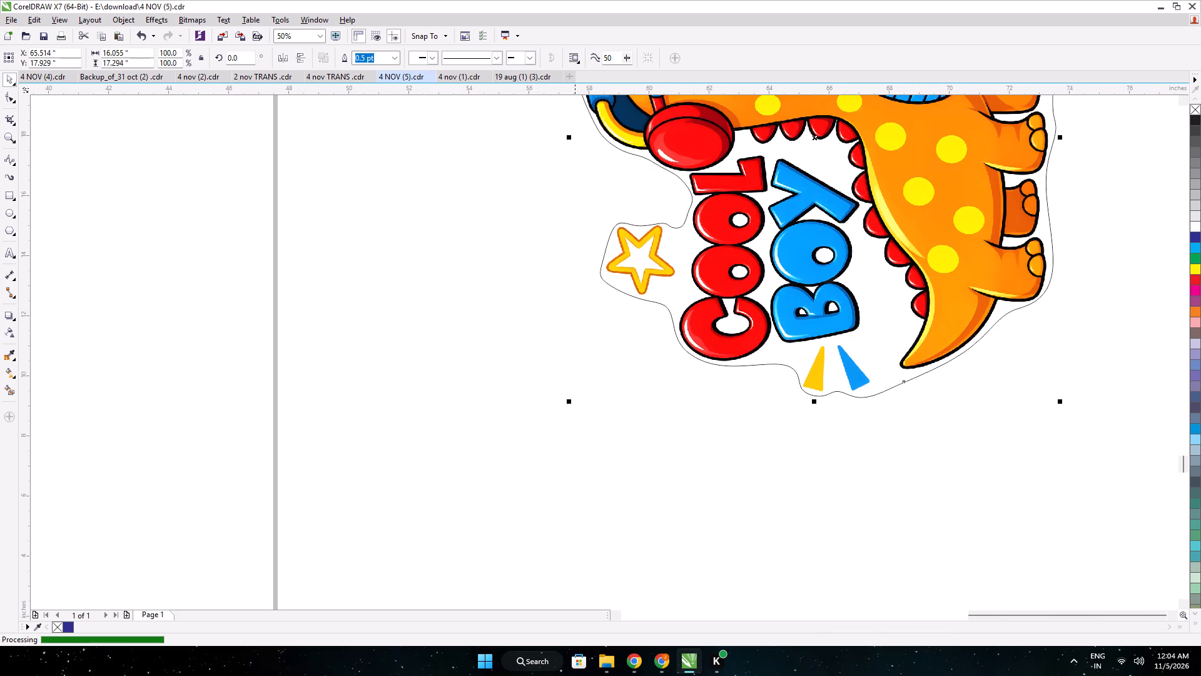
pyautogui.keyDown('shift'); pyautogui.click(655, 185); pyautogui.keyUp('shift')
pyautogui.click(376, 61)
pyautogui.click(366, 178)
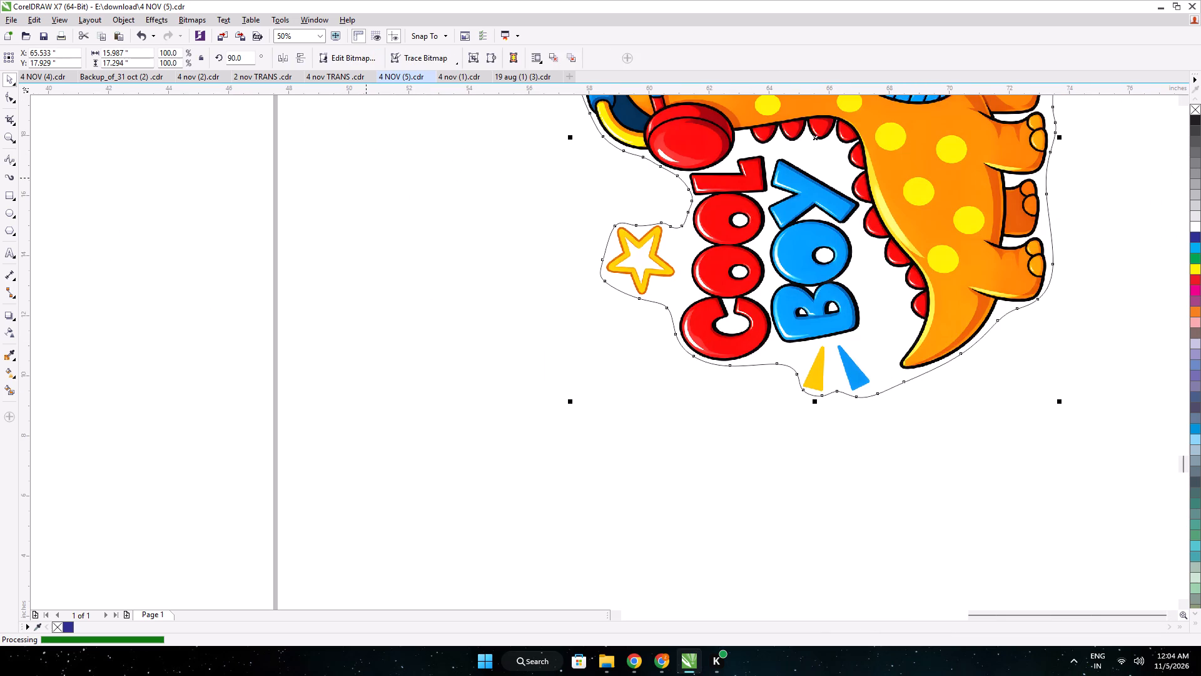
pyautogui.click(622, 183)
pyautogui.press('Delete')
# Draw a rectangular frame around the whole Cool Boy dino artwork and its contour.
pyautogui.moveTo(612, 190); pyautogui.dragTo(564, 394, button='middle')
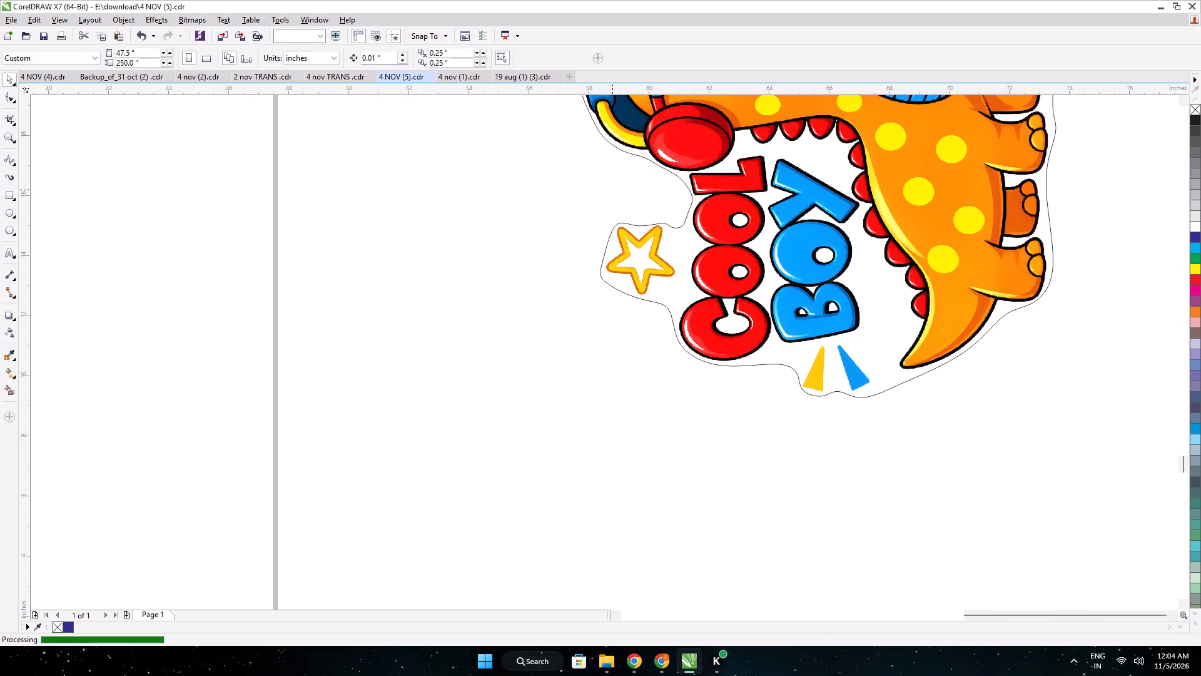
pyautogui.moveTo(564, 394); pyautogui.dragTo(509, 498, button='middle')
pyautogui.scroll(-1, 510, 498)
pyautogui.click(13, 196)
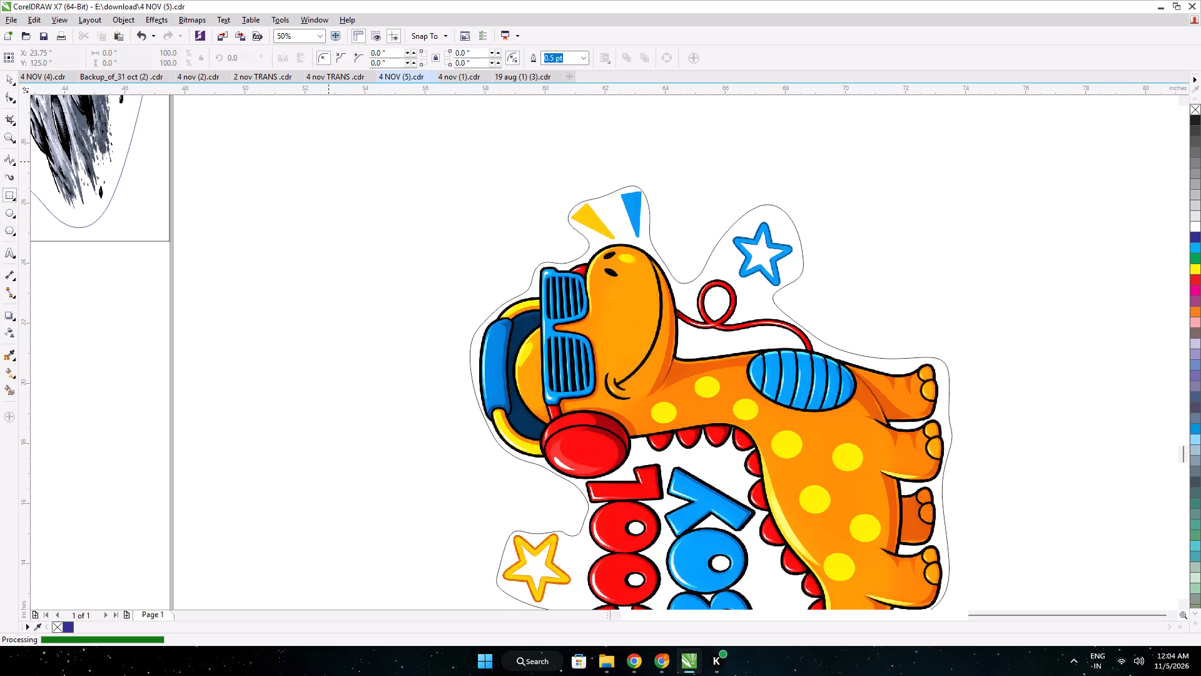
pyautogui.moveTo(337, 155); pyautogui.dragTo(968, 597)
pyautogui.moveTo(969, 578); pyautogui.dragTo(969, 575)
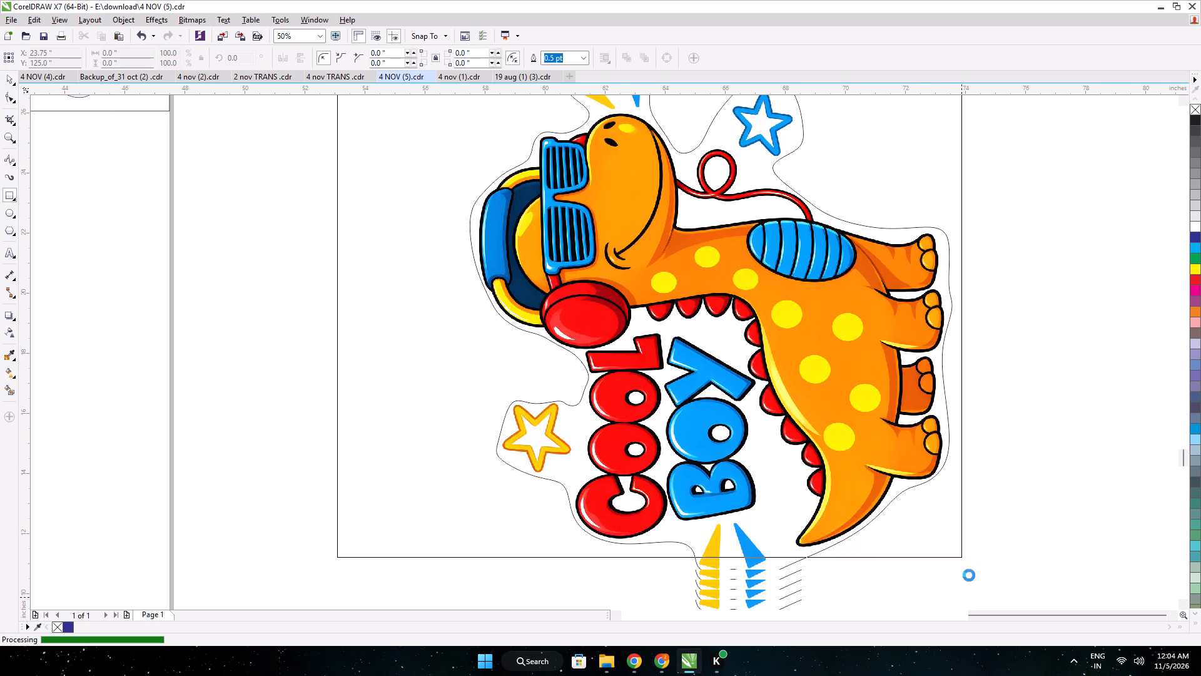
pyautogui.moveTo(969, 575); pyautogui.dragTo(965, 567)
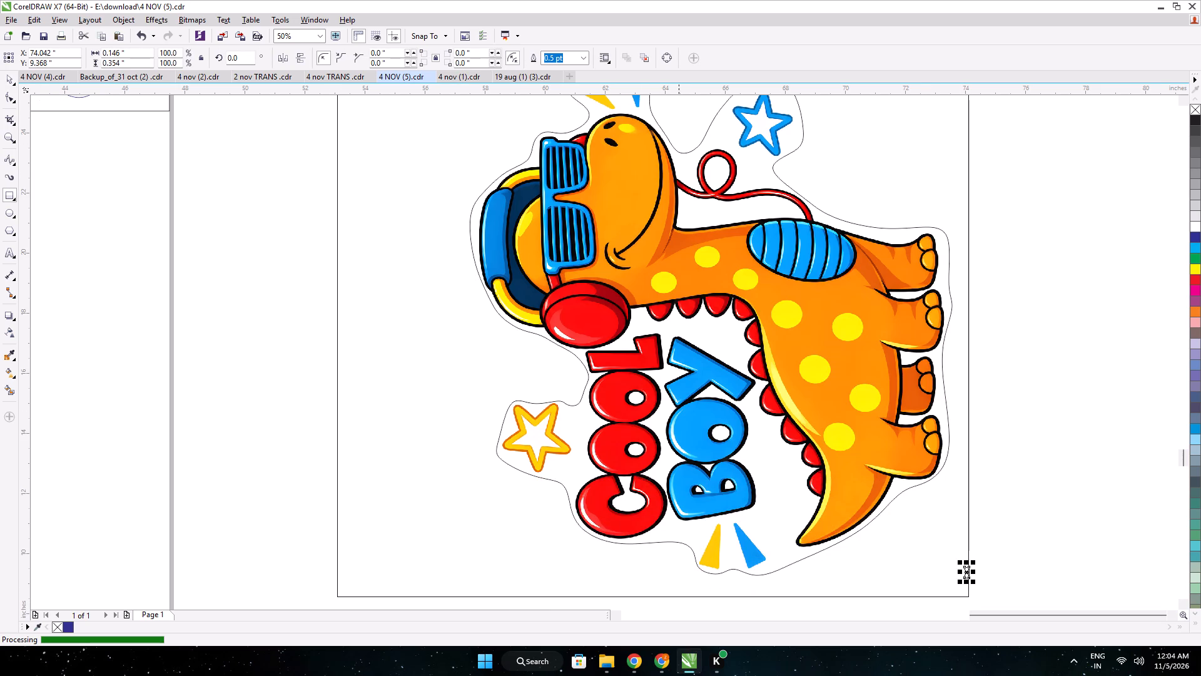
# Delete the small stray rectangle at the lower corner of the dino frame.
pyautogui.press('Delete')
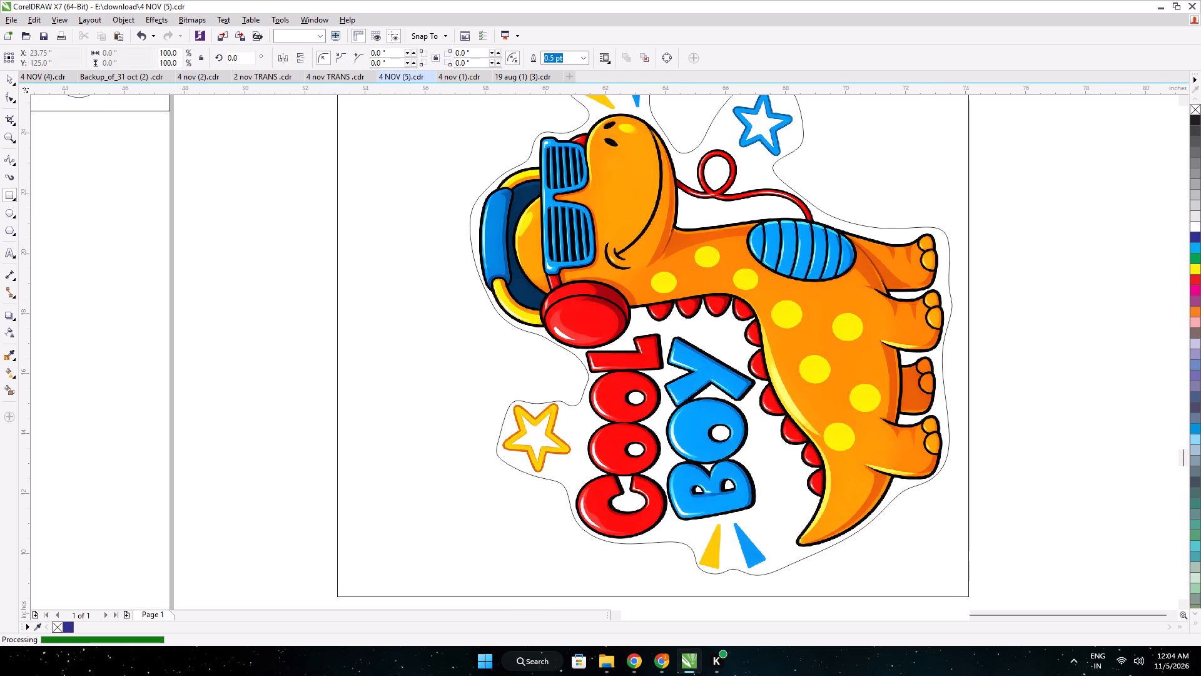
# Tighten the frame's left and top edges around the dino artwork, making it about 16.77 by 18.15 inches.
pyautogui.click(11, 78)
pyautogui.click(388, 270)
pyautogui.moveTo(335, 310); pyautogui.dragTo(463, 313)
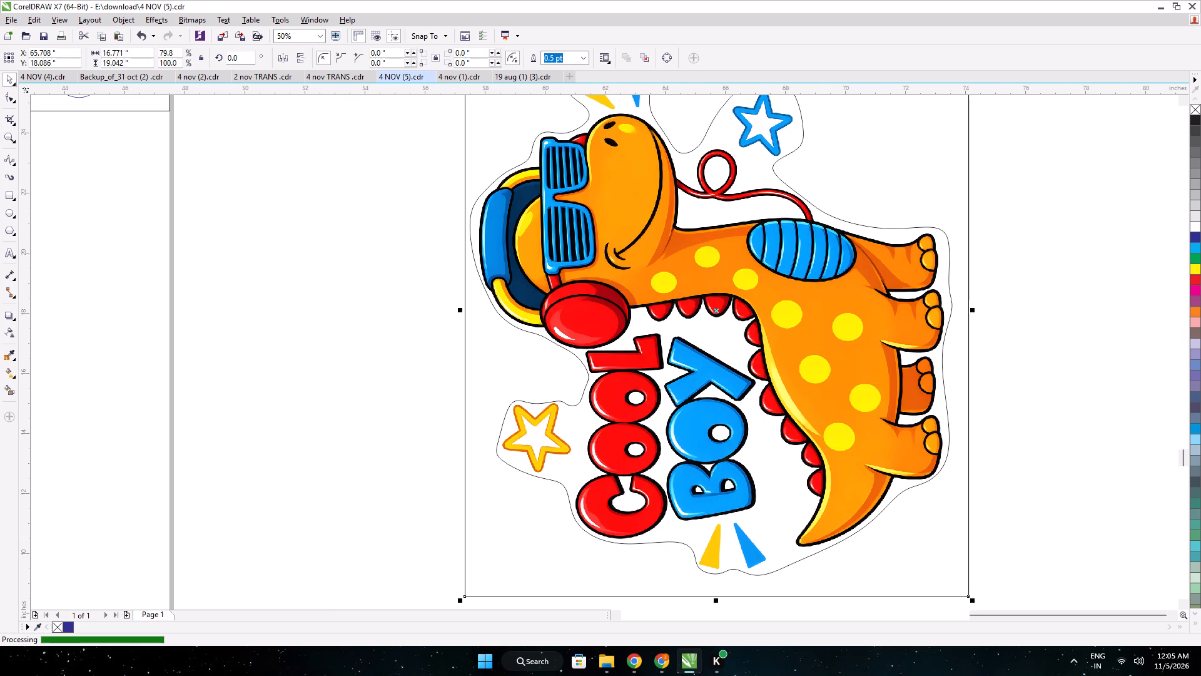
pyautogui.moveTo(933, 208); pyautogui.dragTo(909, 413, button='middle')
pyautogui.moveTo(693, 223); pyautogui.dragTo(693, 250)
# Resize the dino artwork, contour and frame together to 15.8 inches wide by 22.5 inches high.
pyautogui.scroll(-2, 784, 401)
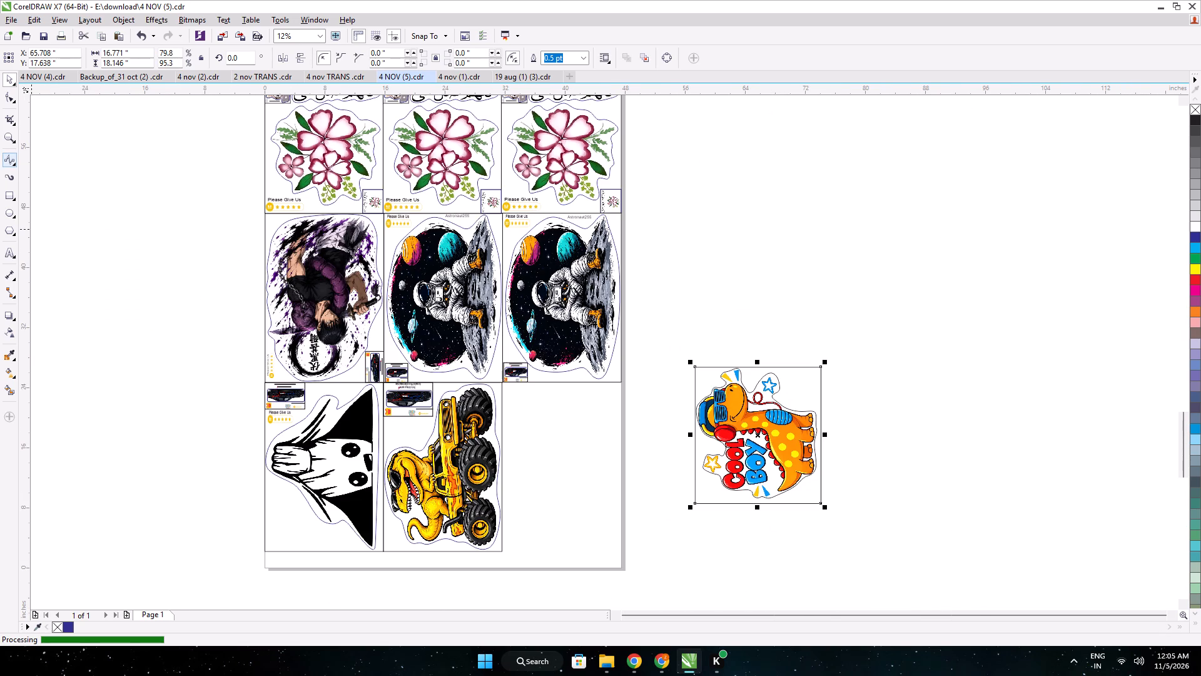
pyautogui.click(675, 293)
pyautogui.moveTo(656, 326); pyautogui.dragTo(844, 551)
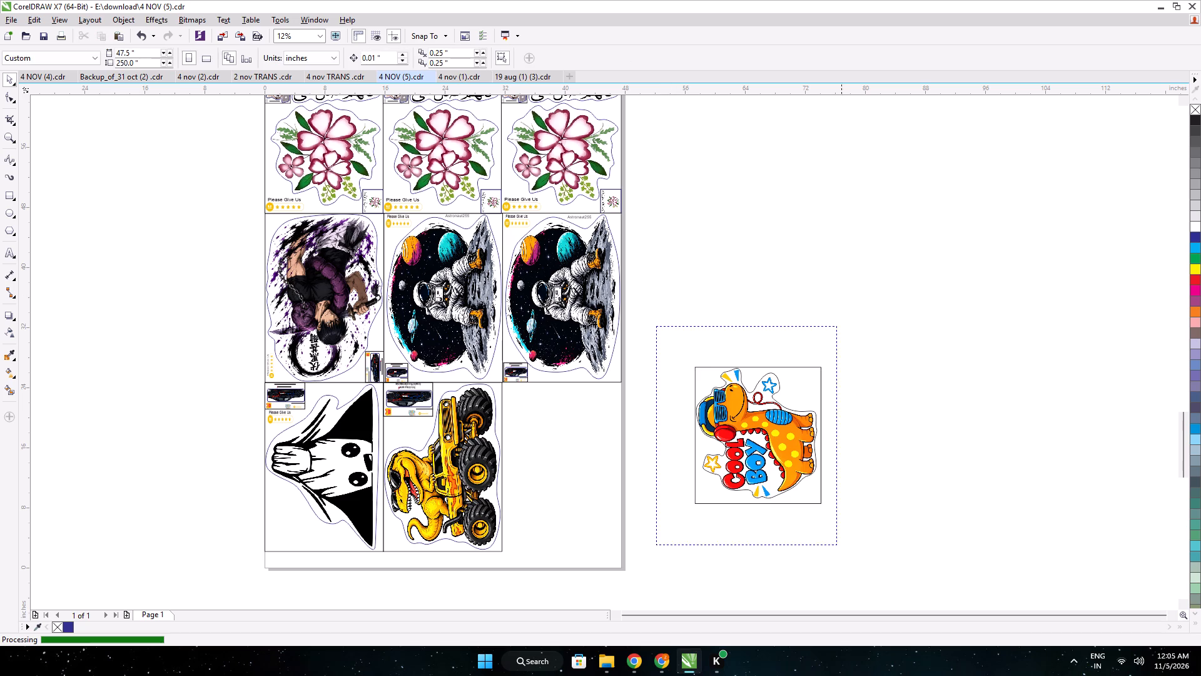
pyautogui.moveTo(844, 551); pyautogui.dragTo(855, 562)
pyautogui.doubleClick(111, 59)
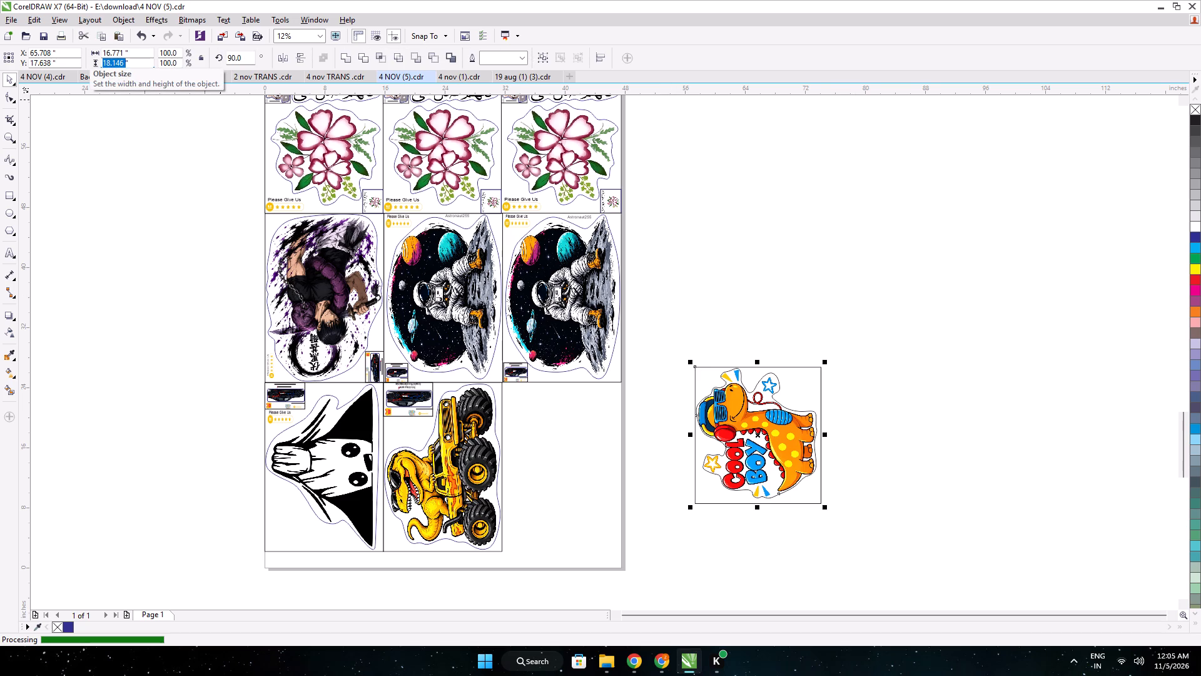
pyautogui.write('22.5')
pyautogui.doubleClick(109, 49)
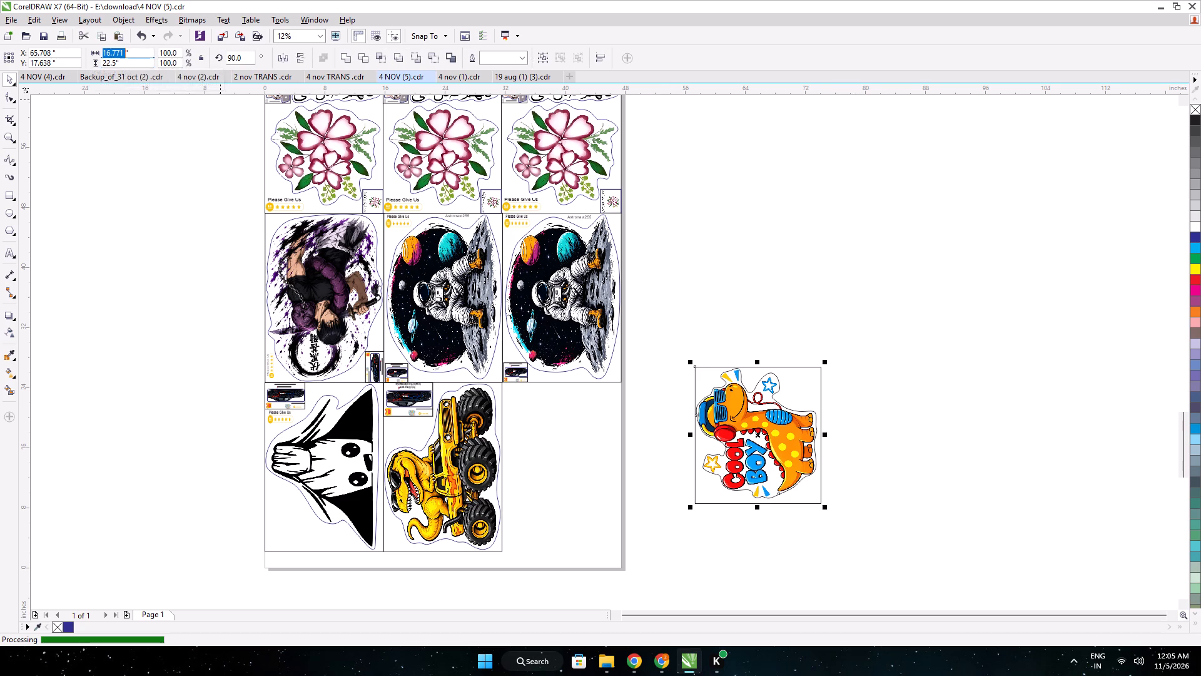
pyautogui.write('15')
pyautogui.write('.8')
pyautogui.press('Return')
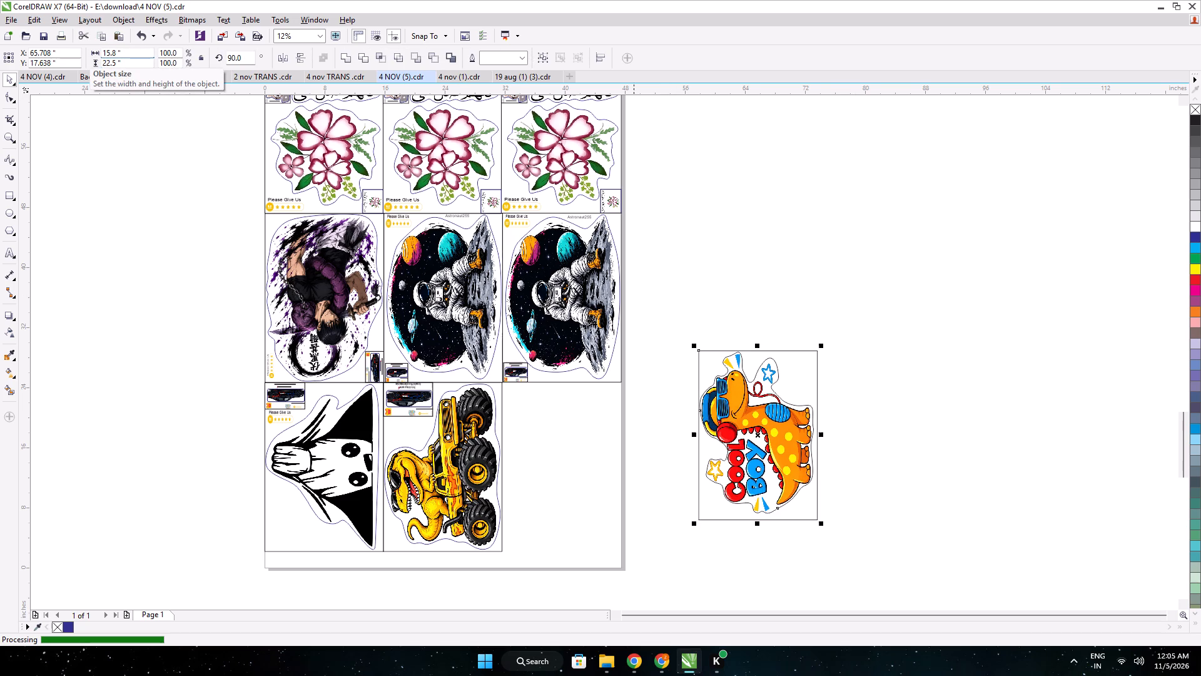
# Move the framed dino sticker into the empty slot beside the monster truck sticker and align it with the neighbouring frames.
pyautogui.moveTo(749, 434); pyautogui.dragTo(552, 469)
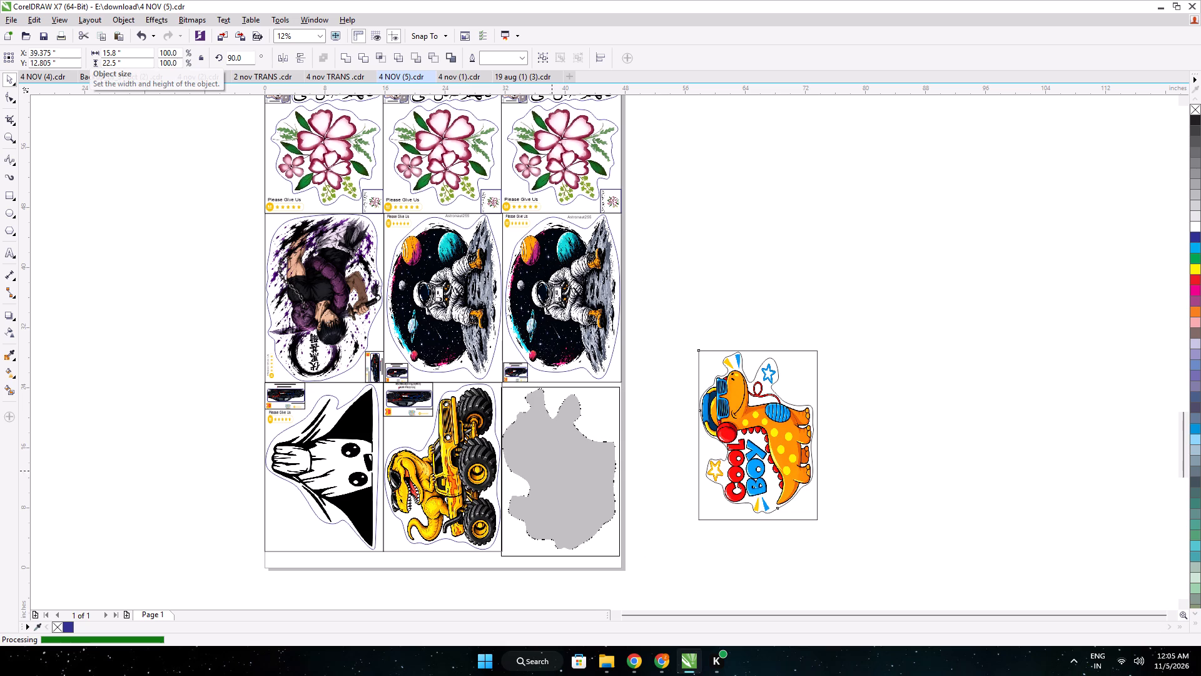
pyautogui.moveTo(552, 469); pyautogui.dragTo(552, 468)
pyautogui.scroll(2, 507, 389)
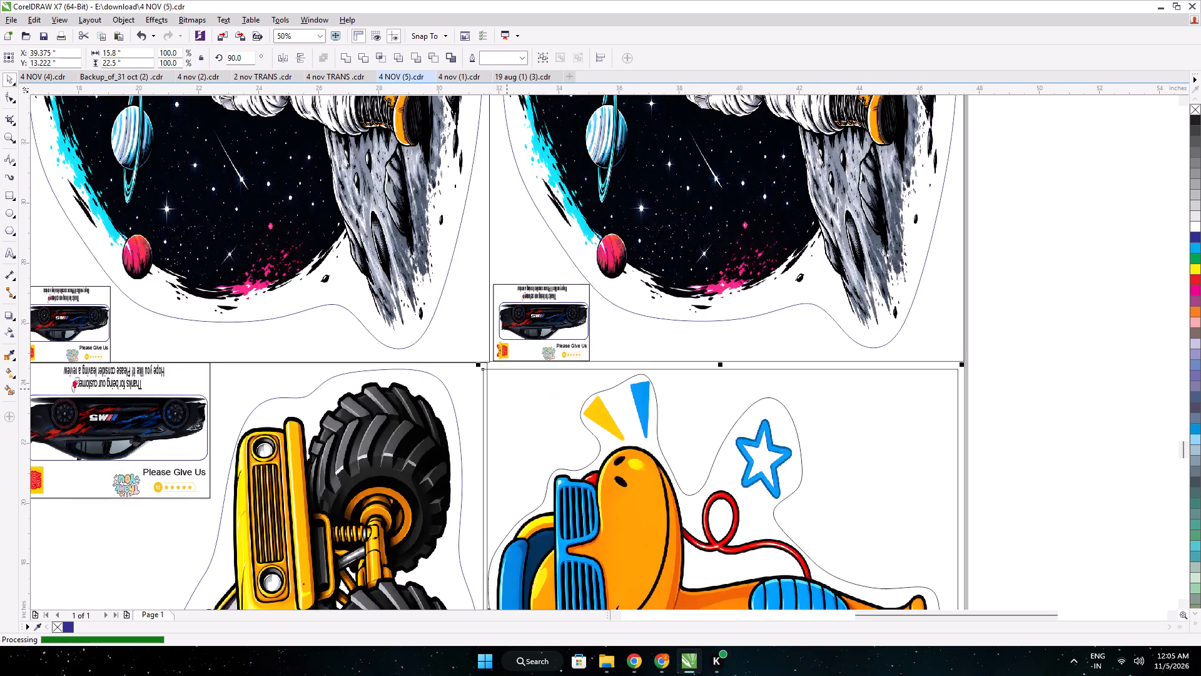
pyautogui.scroll(2, 500, 383)
pyautogui.moveTo(505, 412); pyautogui.dragTo(518, 384)
pyautogui.press('Right')
pyautogui.press('Right')
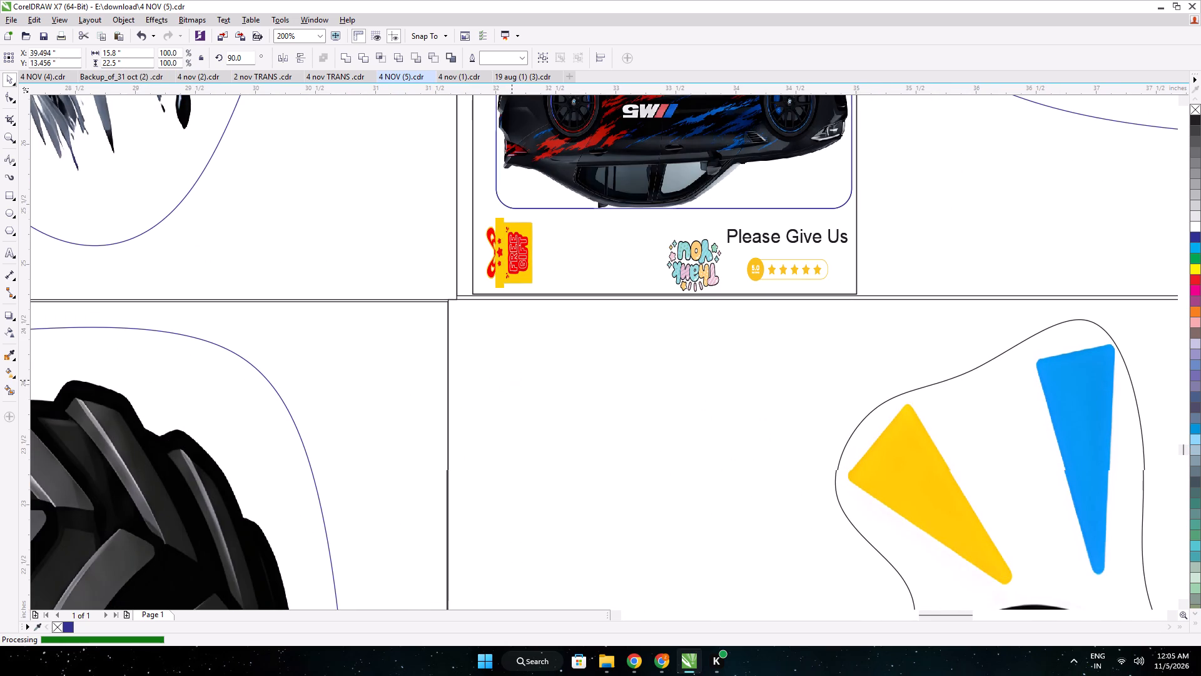
# Duplicate the car thank-you card from the rightmost astronaut sticker and place the copy near the dino frame's upper right corner.
pyautogui.scroll(-4, 512, 380)
pyautogui.click(860, 369)
pyautogui.moveTo(838, 396); pyautogui.dragTo(803, 361)
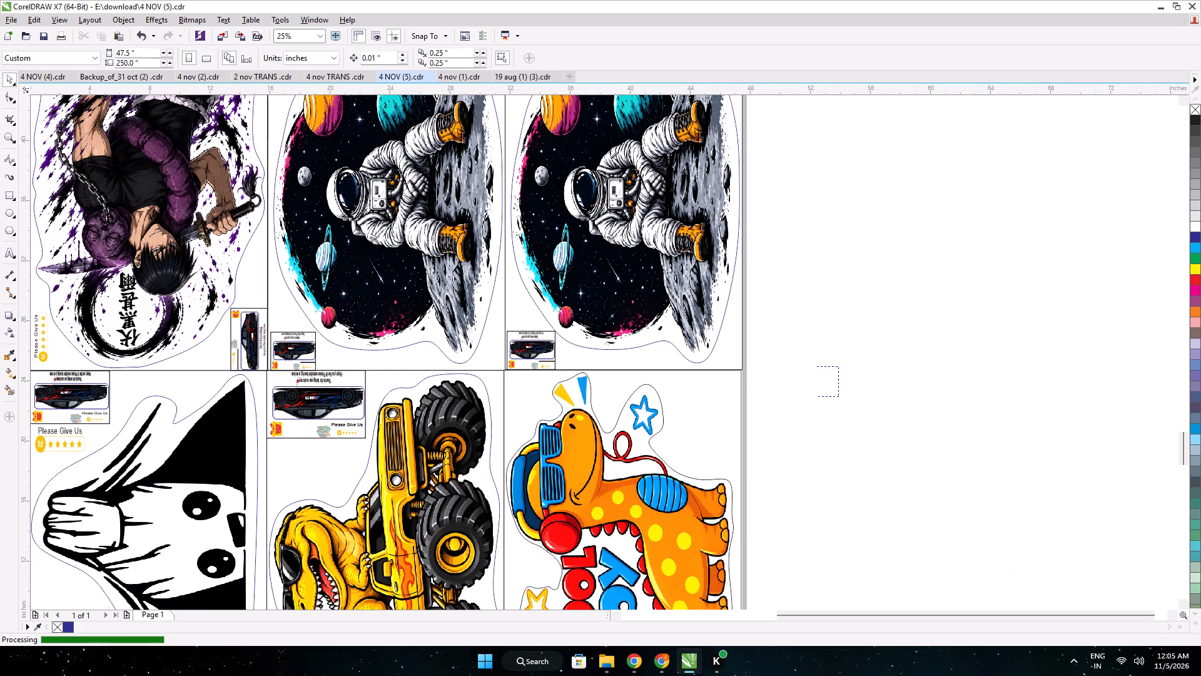
pyautogui.moveTo(803, 361); pyautogui.dragTo(499, 314)
pyautogui.moveTo(774, 330); pyautogui.dragTo(499, 314, button='right')
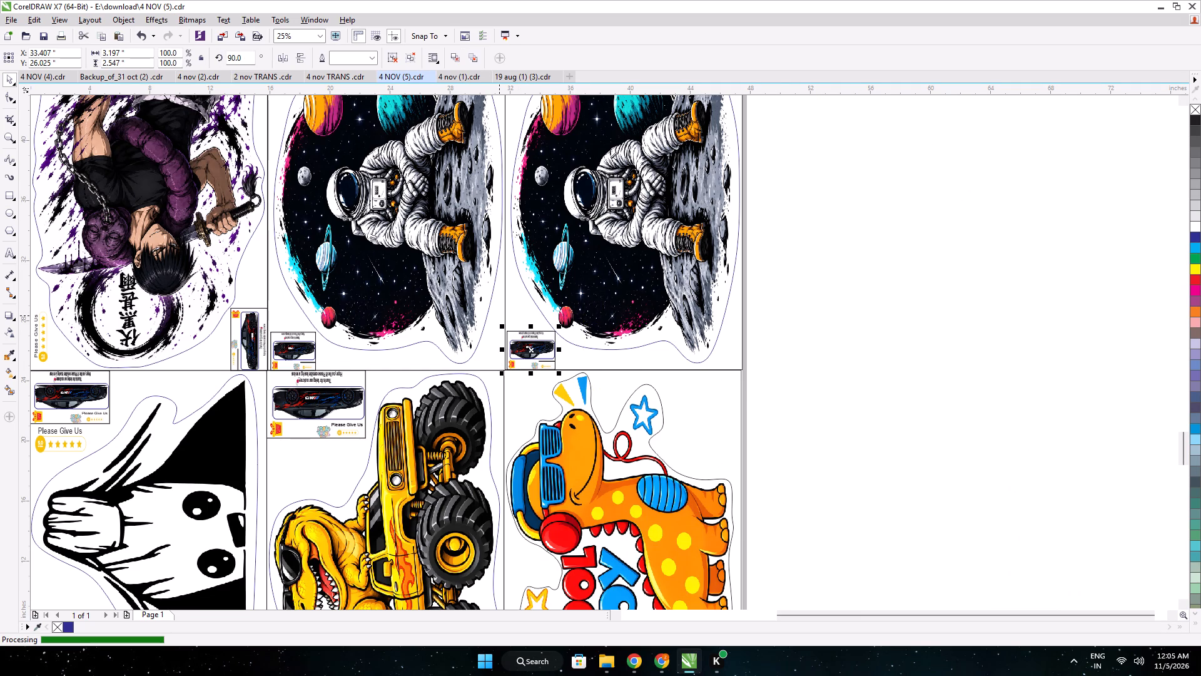
pyautogui.hotkey('ctrl', 'd')
pyautogui.moveTo(531, 339); pyautogui.dragTo(706, 382)
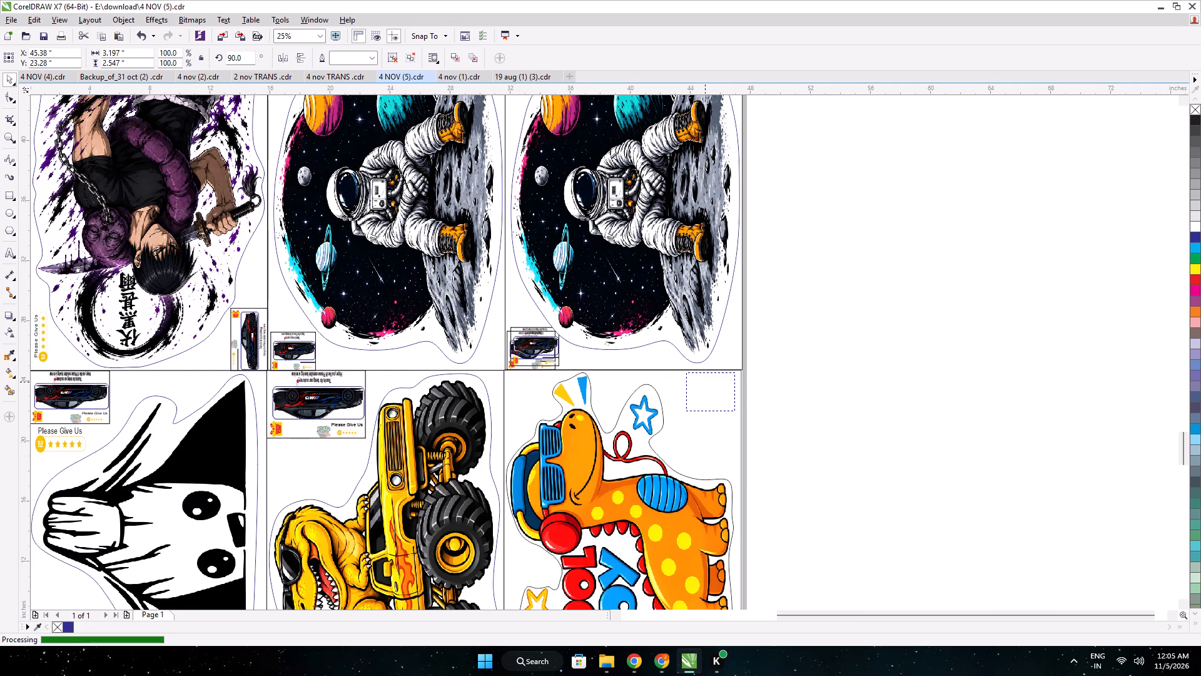
pyautogui.moveTo(706, 382); pyautogui.dragTo(710, 377)
# Nudge the copied thank-you card down and right until it fits inside the dino frame's upper right corner.
pyautogui.scroll(2, 710, 377)
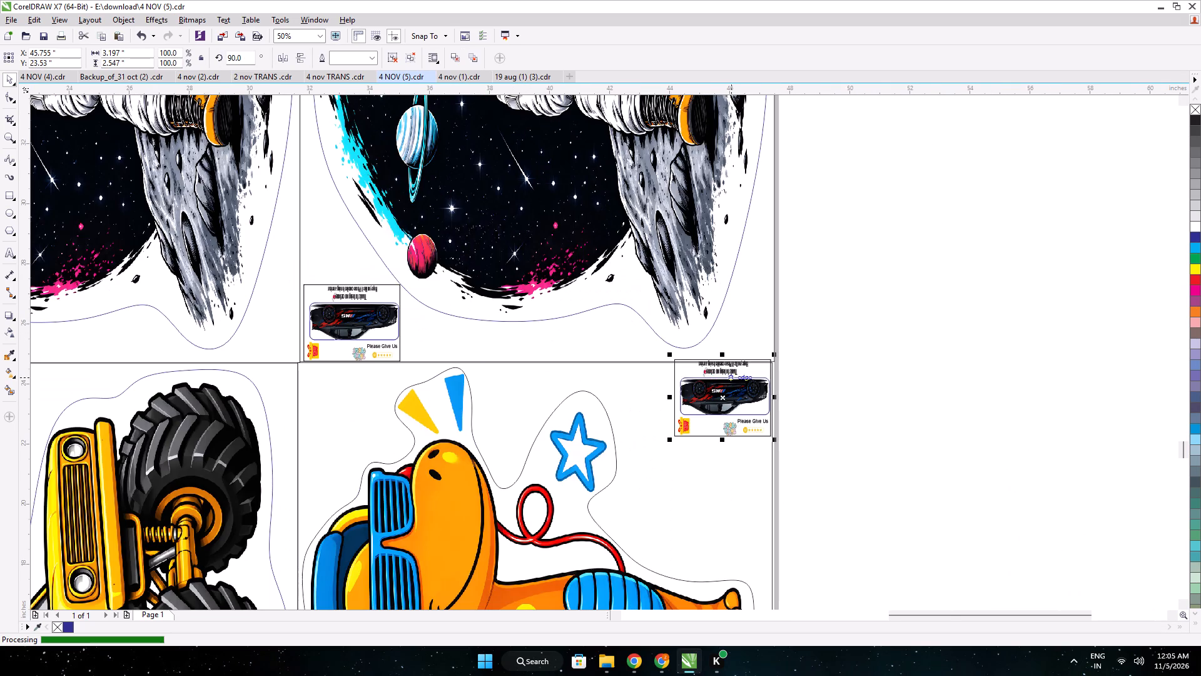
pyautogui.scroll(1, 731, 381)
pyautogui.press('Down')
pyautogui.press('Right')
pyautogui.press('Down')
pyautogui.press('Right')
pyautogui.press('Down')
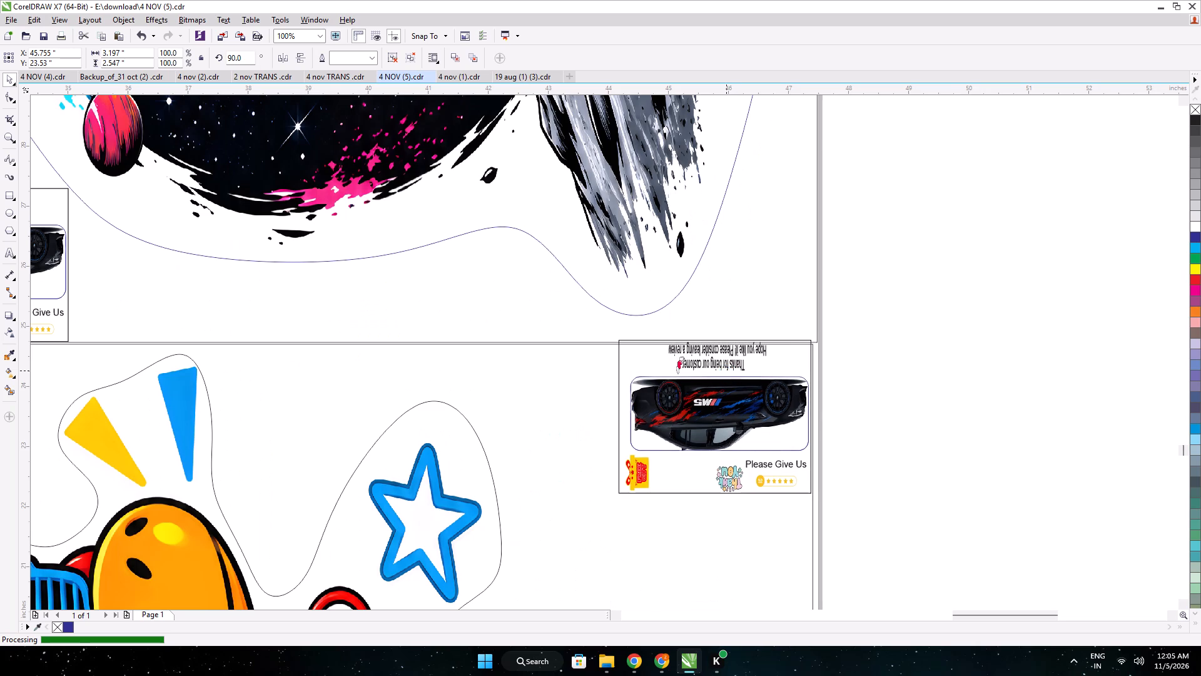
pyautogui.press('Down')
pyautogui.press('Down')
pyautogui.press('Down')
pyautogui.press('Down')
pyautogui.press('Right')
pyautogui.press('Down')
pyautogui.press('Right')
pyautogui.press('Down')
pyautogui.press('Right')
pyautogui.press('Down')
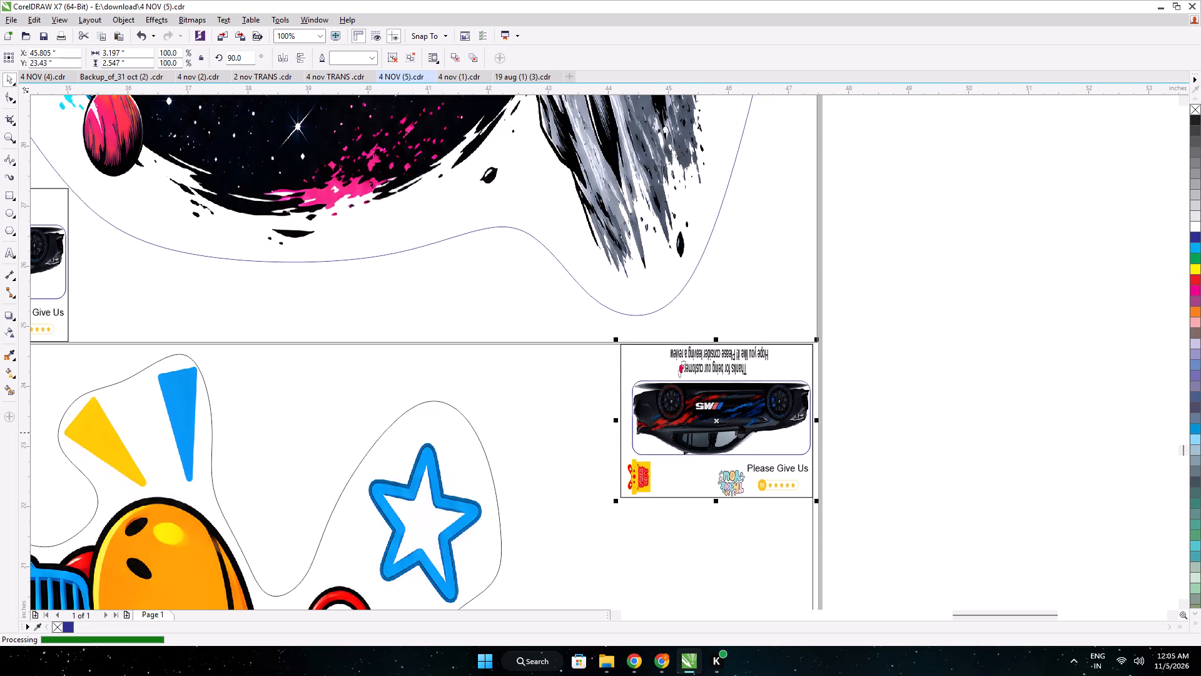
# Enlarge the copied thank-you card to about 4.23 by 2.96 inches, extending it leftward and downward.
pyautogui.moveTo(616, 419); pyautogui.dragTo(554, 427)
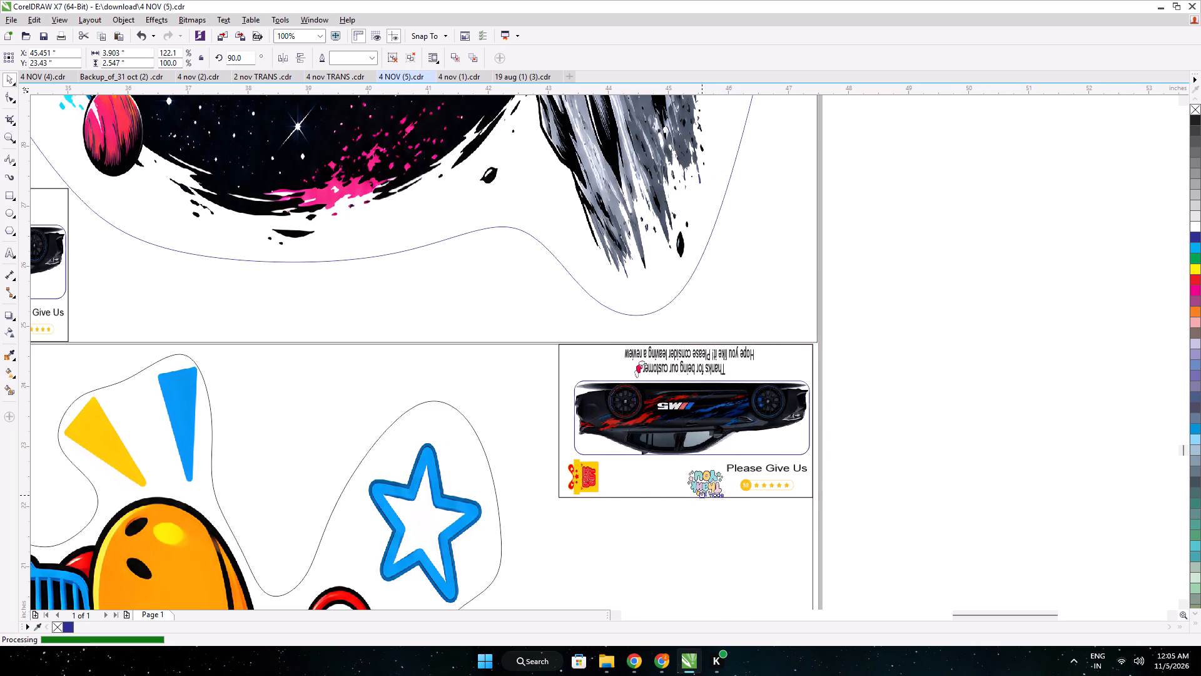
pyautogui.moveTo(686, 503); pyautogui.dragTo(684, 528)
# Sample the navy blue of the astronaut sticker's cut line and apply it to the dino contour's outline.
pyautogui.scroll(-2, 657, 501)
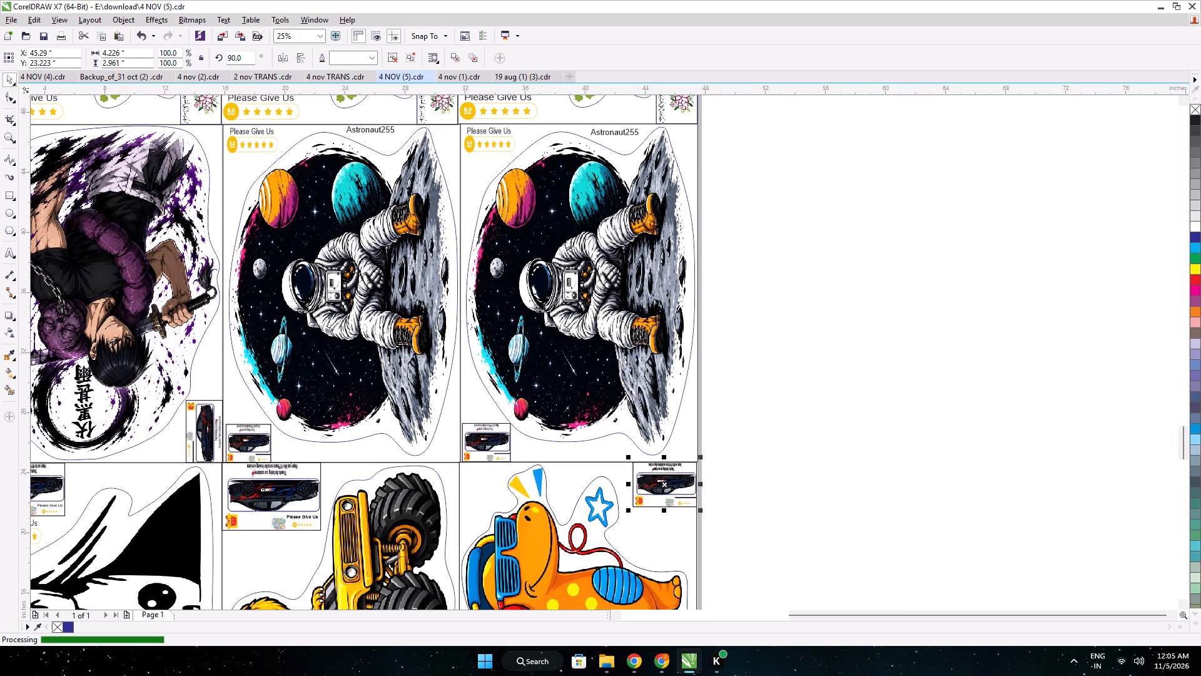
pyautogui.click(12, 357)
pyautogui.click(562, 441)
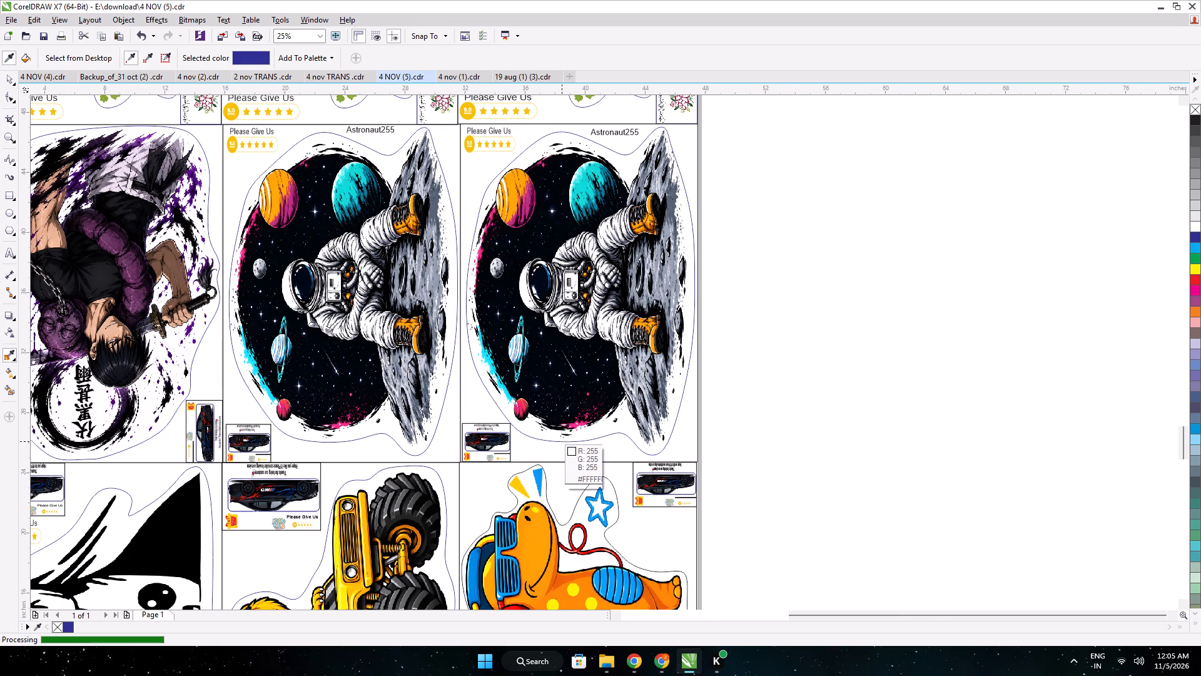
pyautogui.scroll(10, 577, 503)
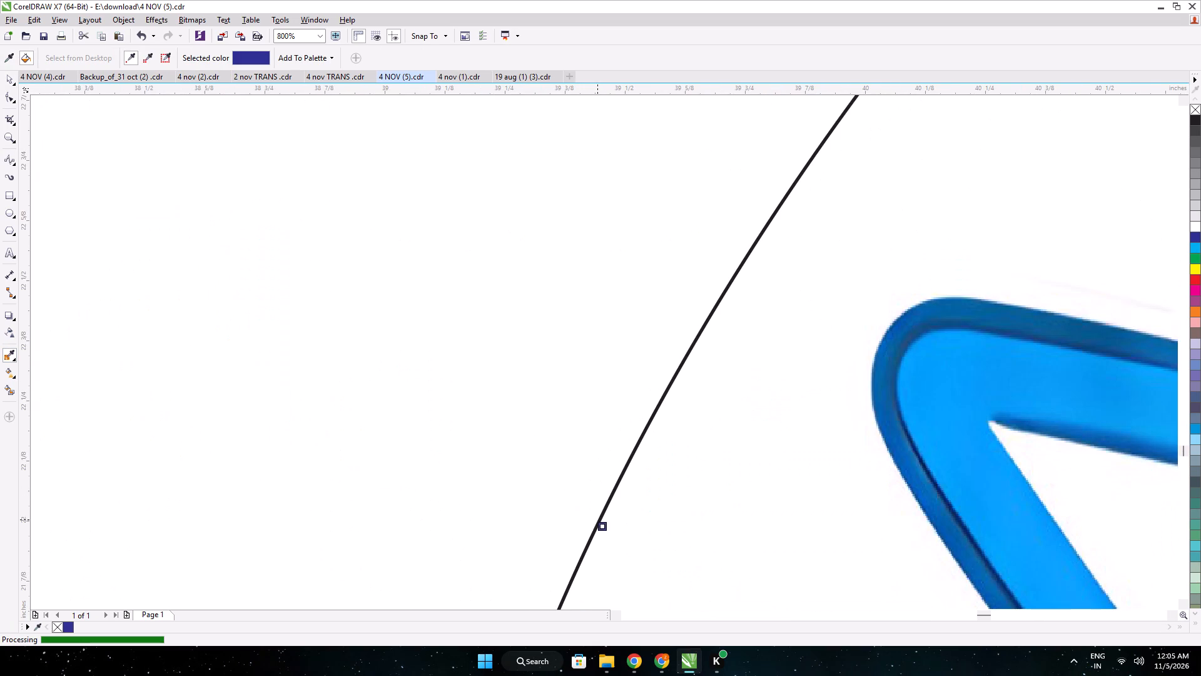
pyautogui.click(598, 520)
pyautogui.scroll(-19, 592, 519)
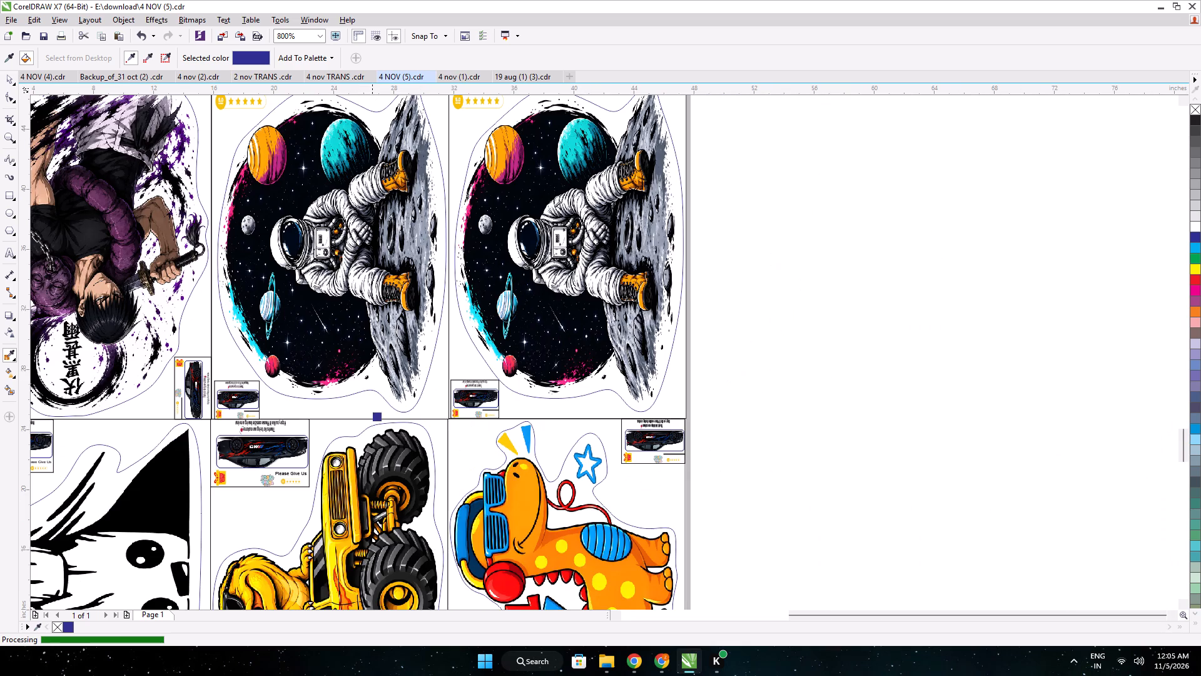
pyautogui.click(11, 77)
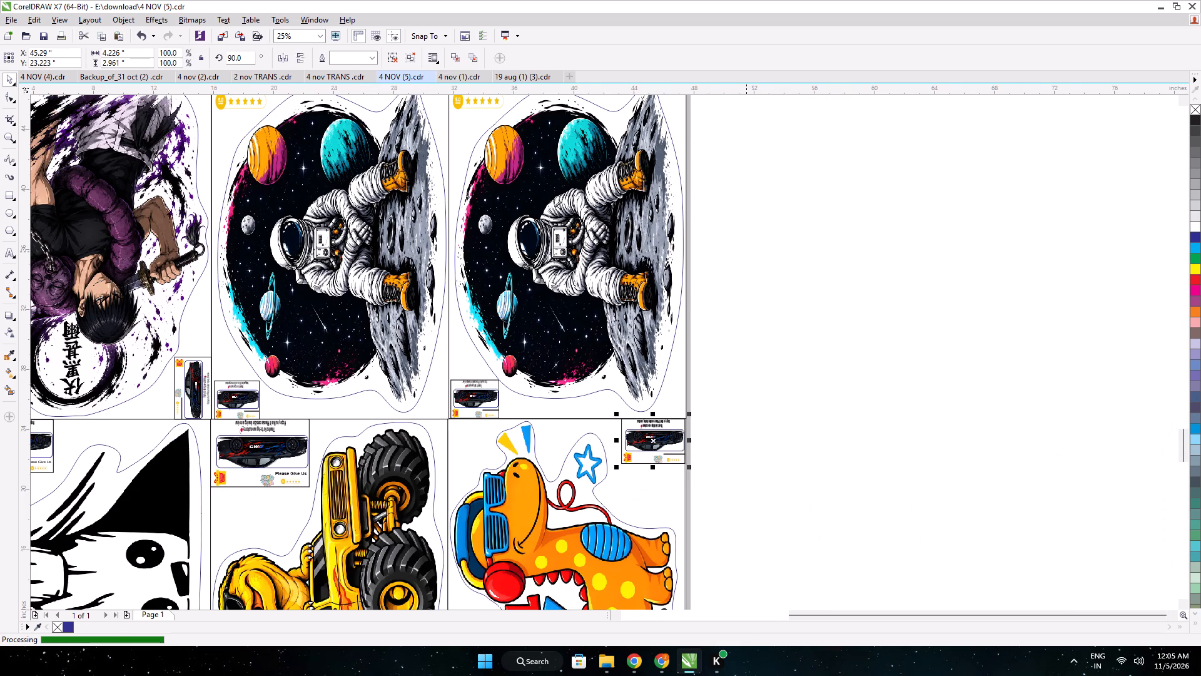
# Duplicate the "Please Give Us" star rating from the rightmost astronaut sticker and place it in the dino frame's upper left corner.
pyautogui.moveTo(746, 252); pyautogui.dragTo(763, 315, button='middle')
pyautogui.moveTo(774, 315); pyautogui.dragTo(448, 145)
pyautogui.moveTo(497, 152); pyautogui.dragTo(448, 145, button='right')
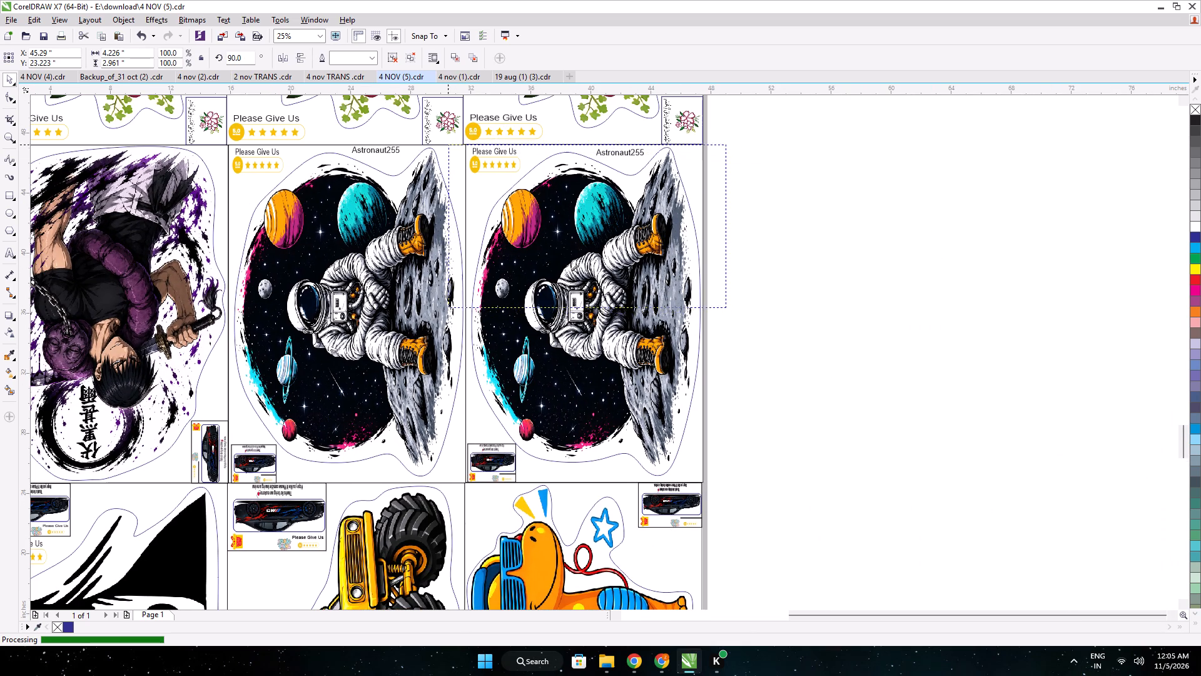
pyautogui.moveTo(448, 145); pyautogui.dragTo(308, 158)
pyautogui.moveTo(448, 145); pyautogui.dragTo(308, 158, button='right')
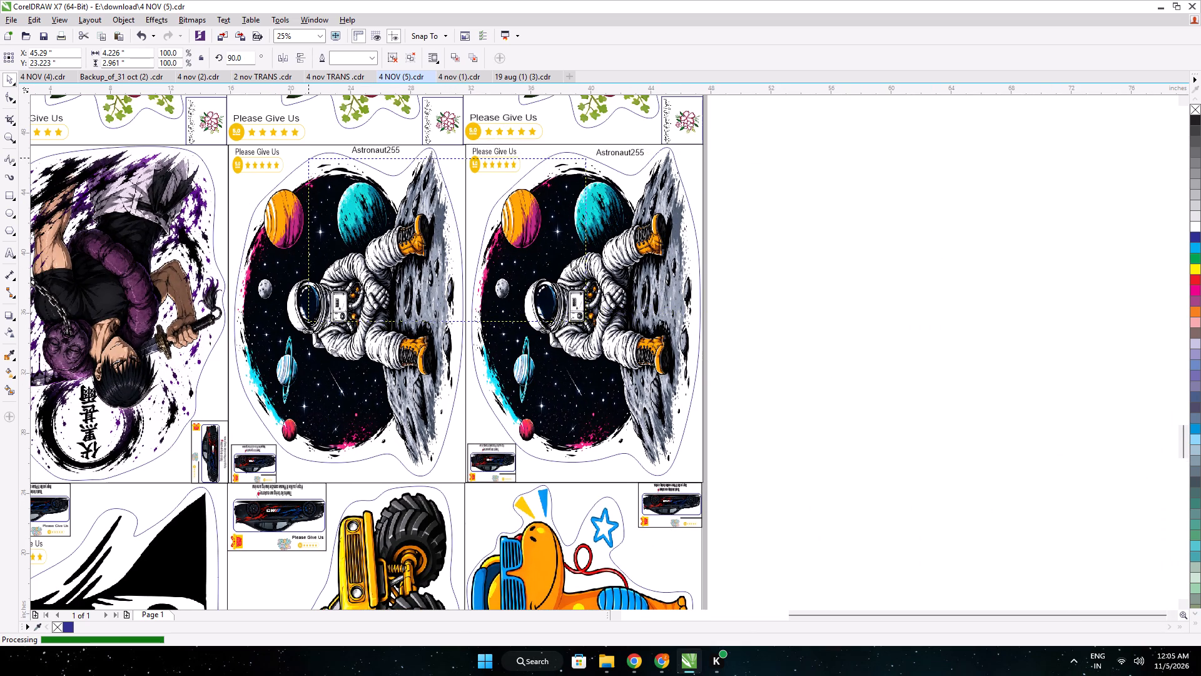
pyautogui.moveTo(308, 158); pyautogui.dragTo(452, 276, button='right')
pyautogui.moveTo(308, 158); pyautogui.dragTo(451, 122)
pyautogui.moveTo(641, 318); pyautogui.dragTo(451, 122, button='right')
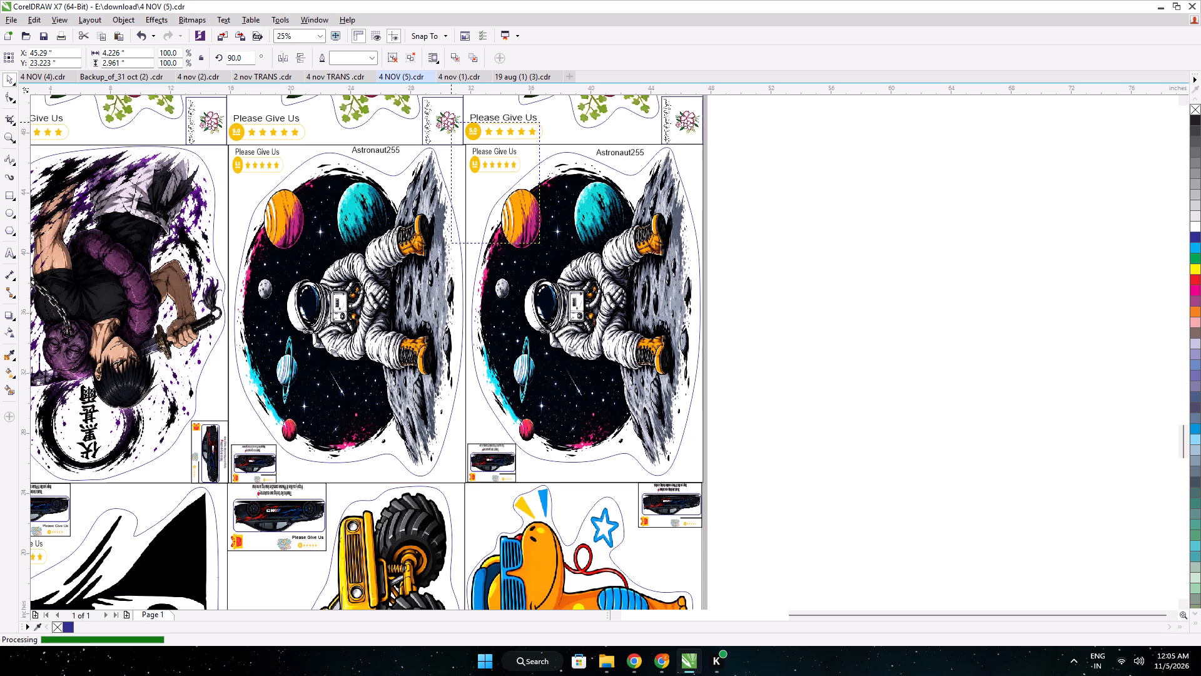
pyautogui.moveTo(451, 122); pyautogui.dragTo(459, 141, button='right')
pyautogui.moveTo(451, 122); pyautogui.dragTo(459, 141)
pyautogui.hotkey('ctrl', 'd')
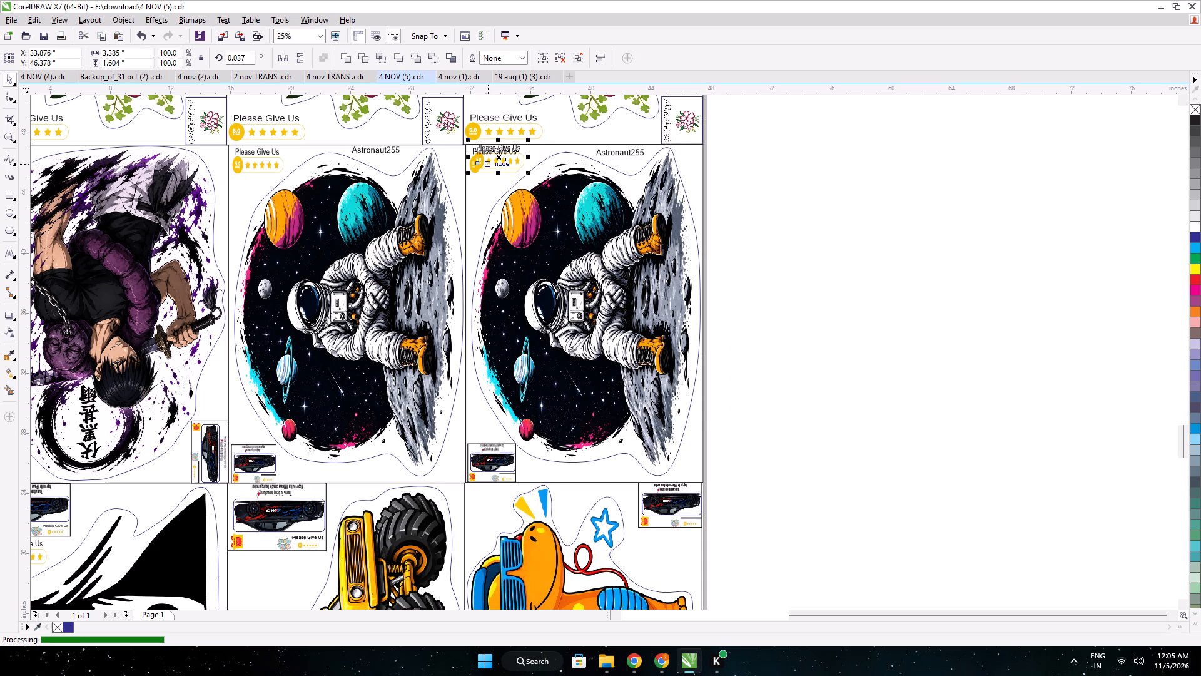
pyautogui.moveTo(500, 156); pyautogui.dragTo(492, 506)
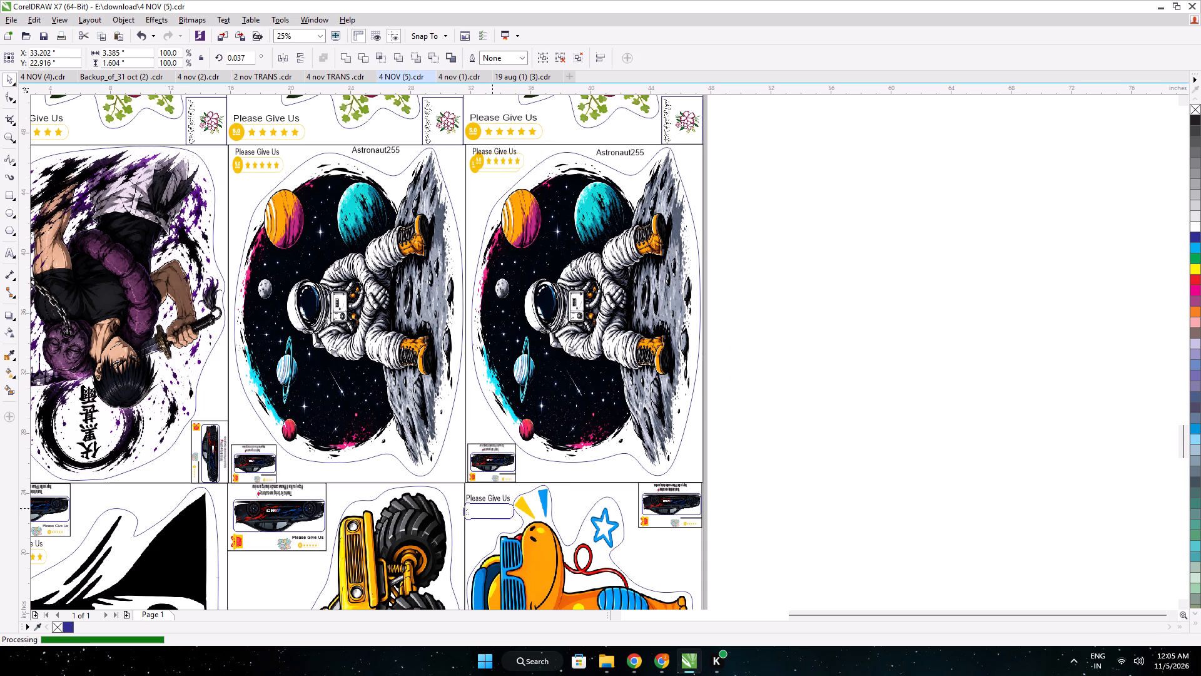
pyautogui.moveTo(492, 506); pyautogui.dragTo(495, 499)
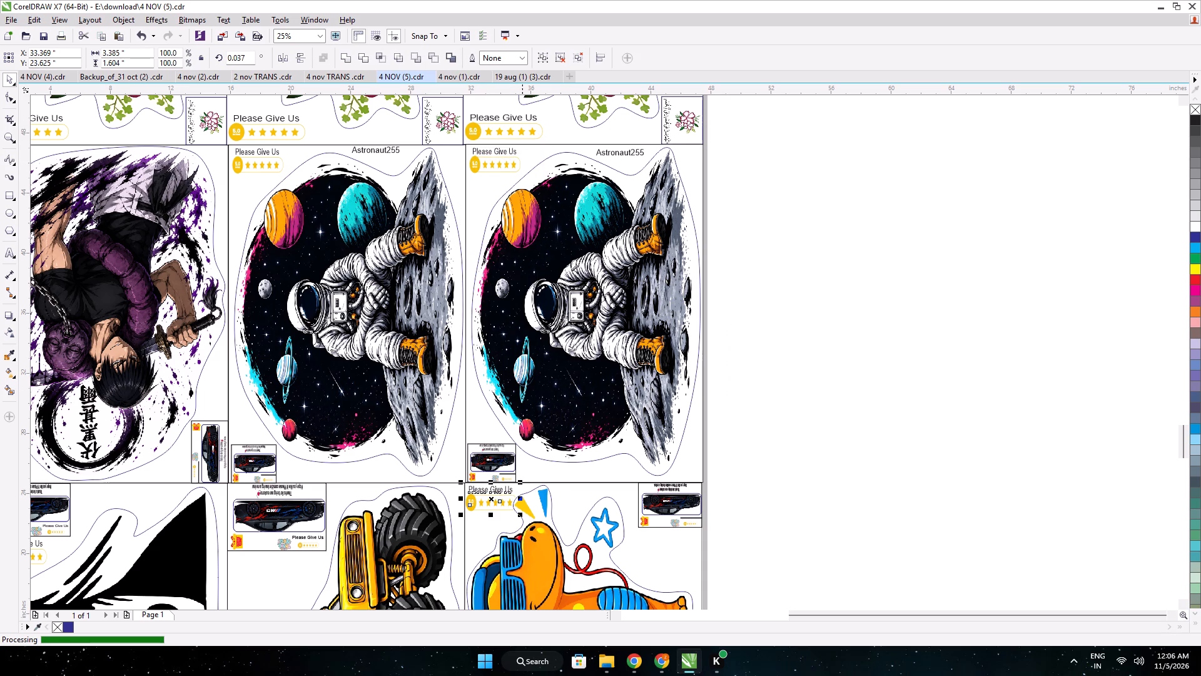
# Narrow the copied star rating slightly so it clears the dino contour.
pyautogui.moveTo(522, 498); pyautogui.dragTo(513, 498)
pyautogui.click(745, 528)
# Select all artwork on the sheet and open its overall height for editing.
pyautogui.scroll(-2, 714, 521)
pyautogui.moveTo(722, 512); pyautogui.dragTo(712, 394, button='middle')
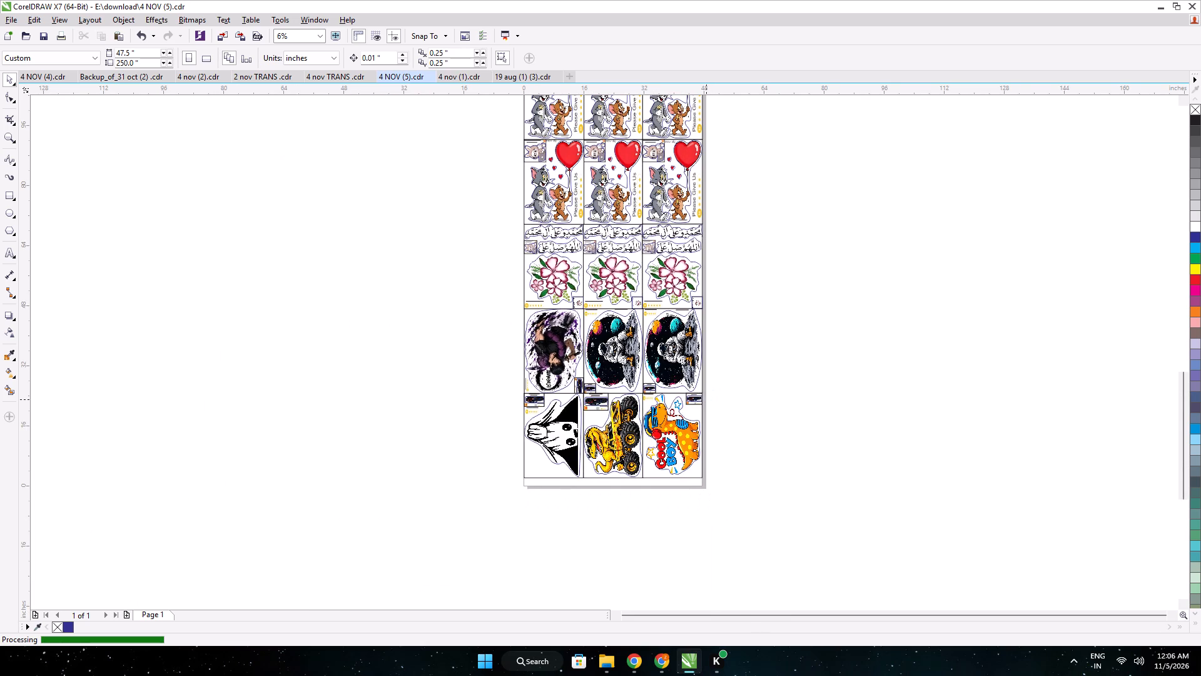
pyautogui.hotkey('ctrl', 'a')
pyautogui.doubleClick(121, 63)
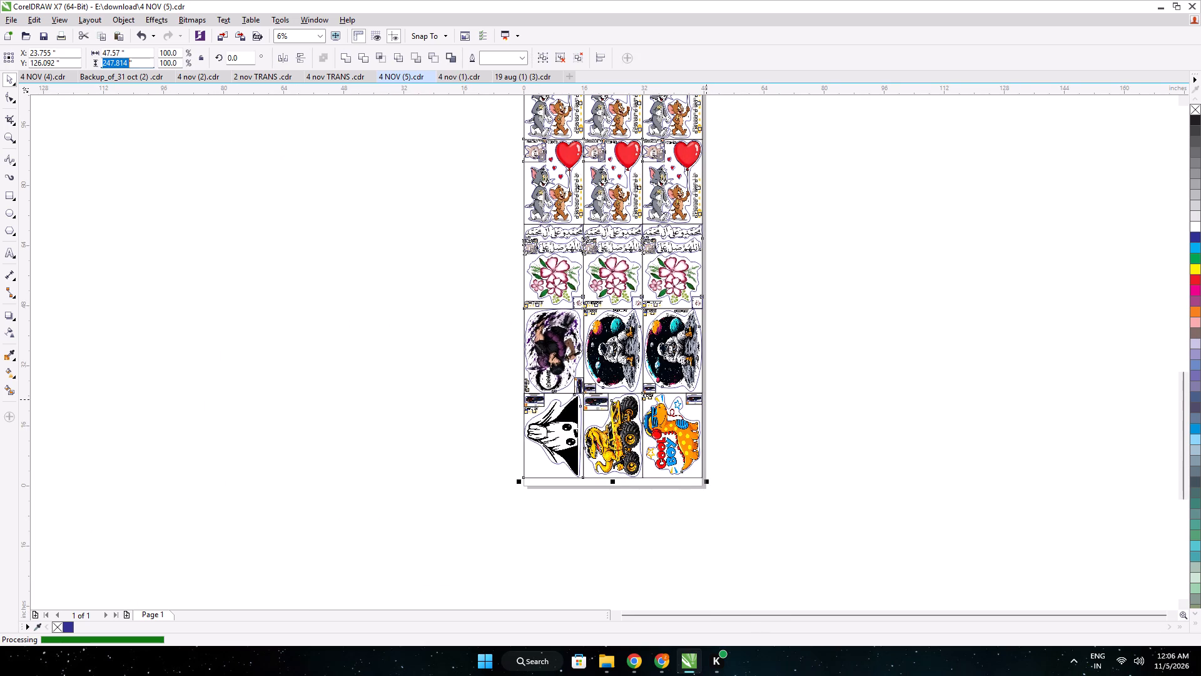
# Set the overall height of the selected sheet artwork to 247 inches and deselect it.
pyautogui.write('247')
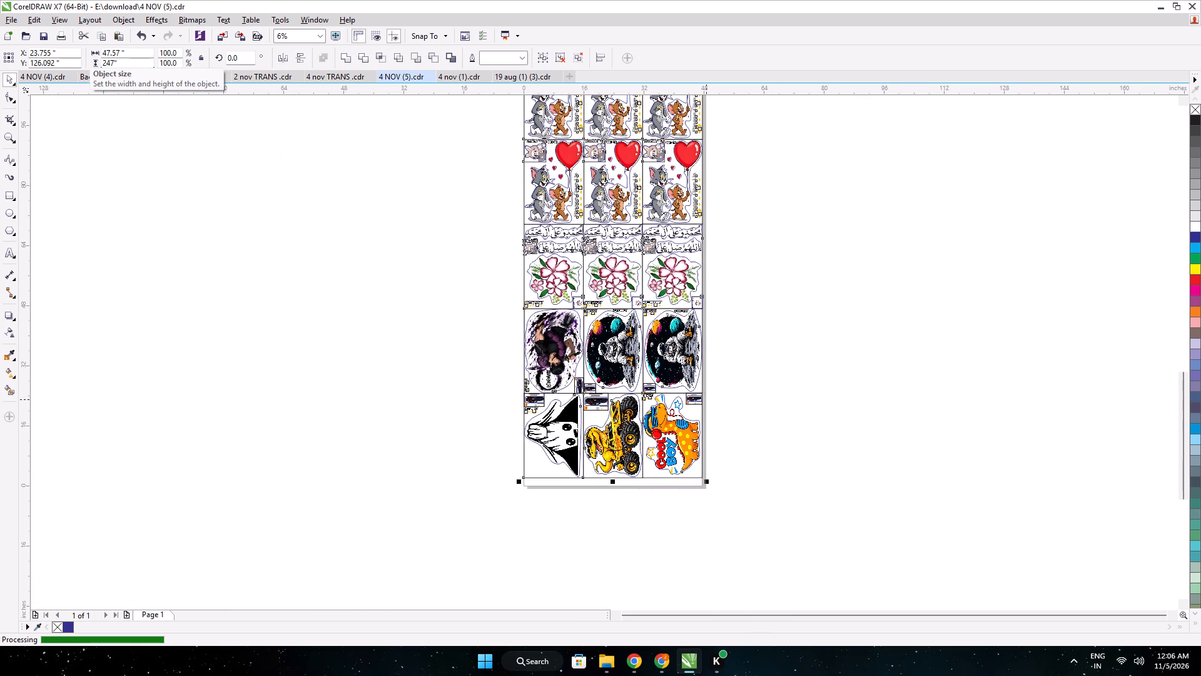
pyautogui.click(217, 182)
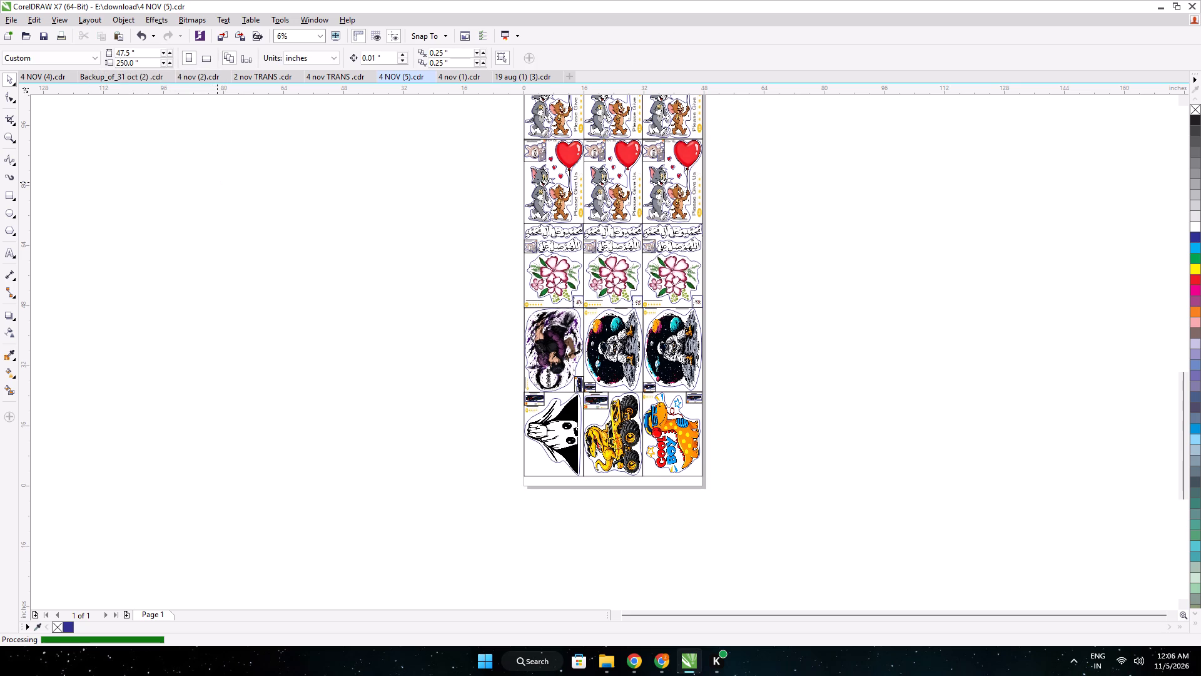
# Save the 4 NOV (5) sticker sheet document.
pyautogui.hotkey('ctrl', 's')
pyautogui.hotkey('ctrl', 's')
pyautogui.hotkey('ctrl', 's')
# Switch to the Chrome window showing the Img.Upscaler page.
pyautogui.click(639, 658)
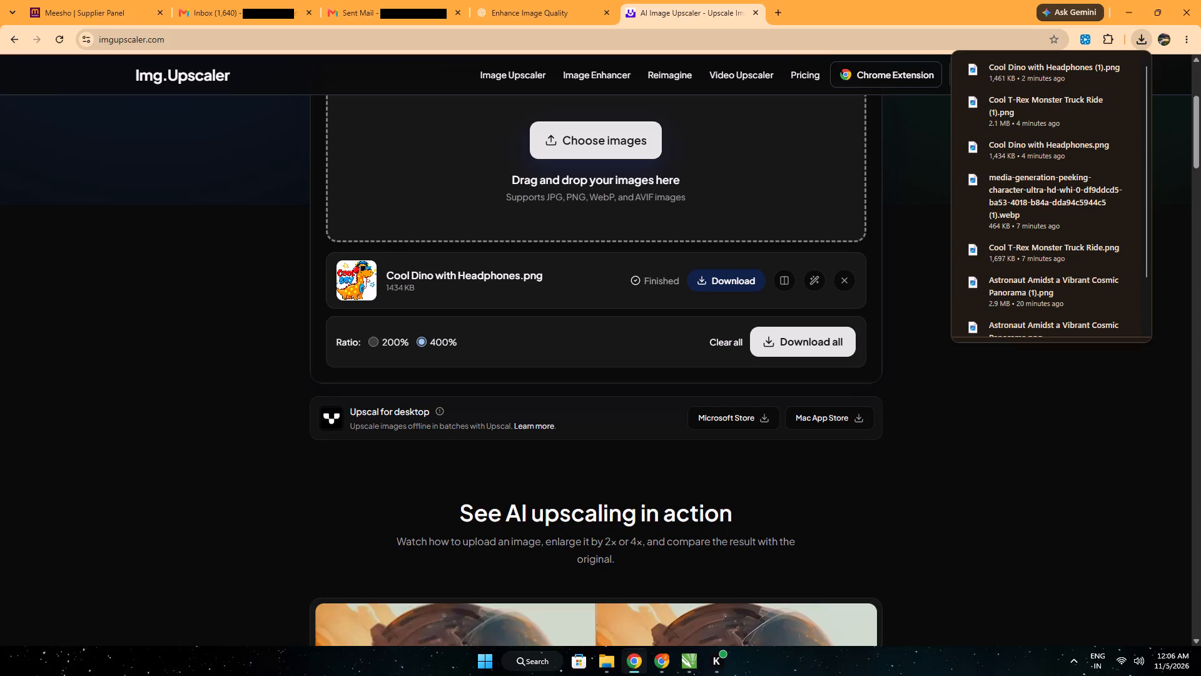
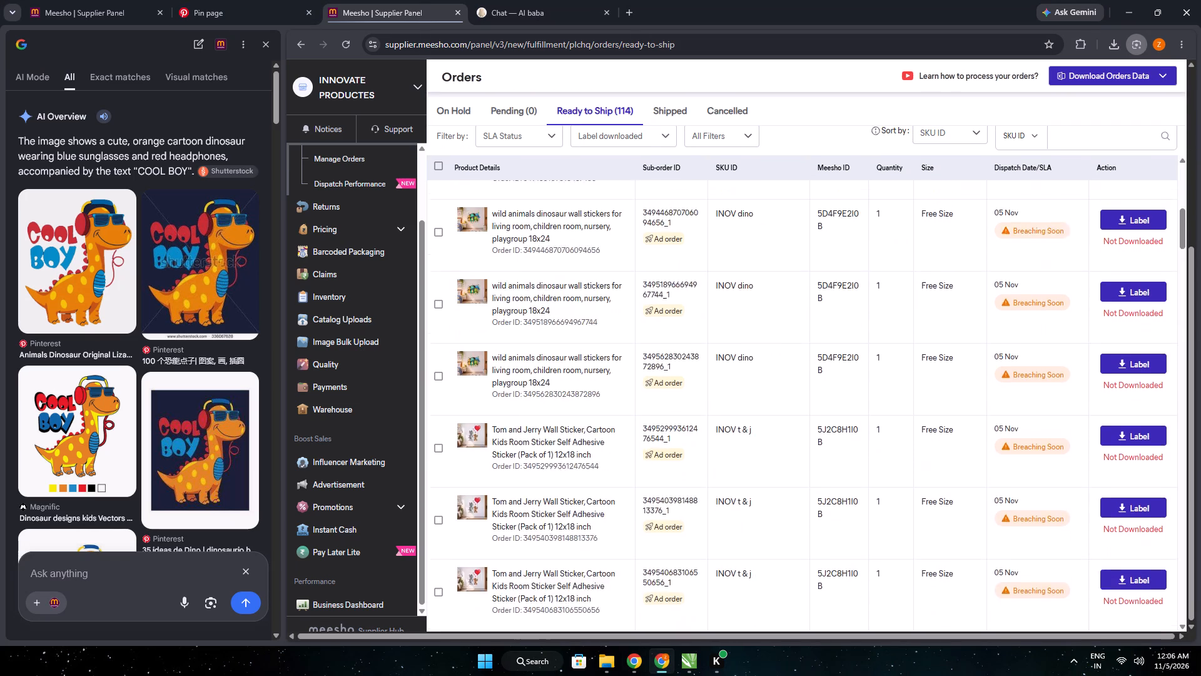
# Look through the Ready to Ship orders on the Meesho supplier panel down to the end, checking SKUs, dispatch dates and label status.
pyautogui.scroll(-20, 1085, 411)
pyautogui.scroll(-11, 1085, 411)
pyautogui.moveTo(1182, 451); pyautogui.dragTo(1179, 564)
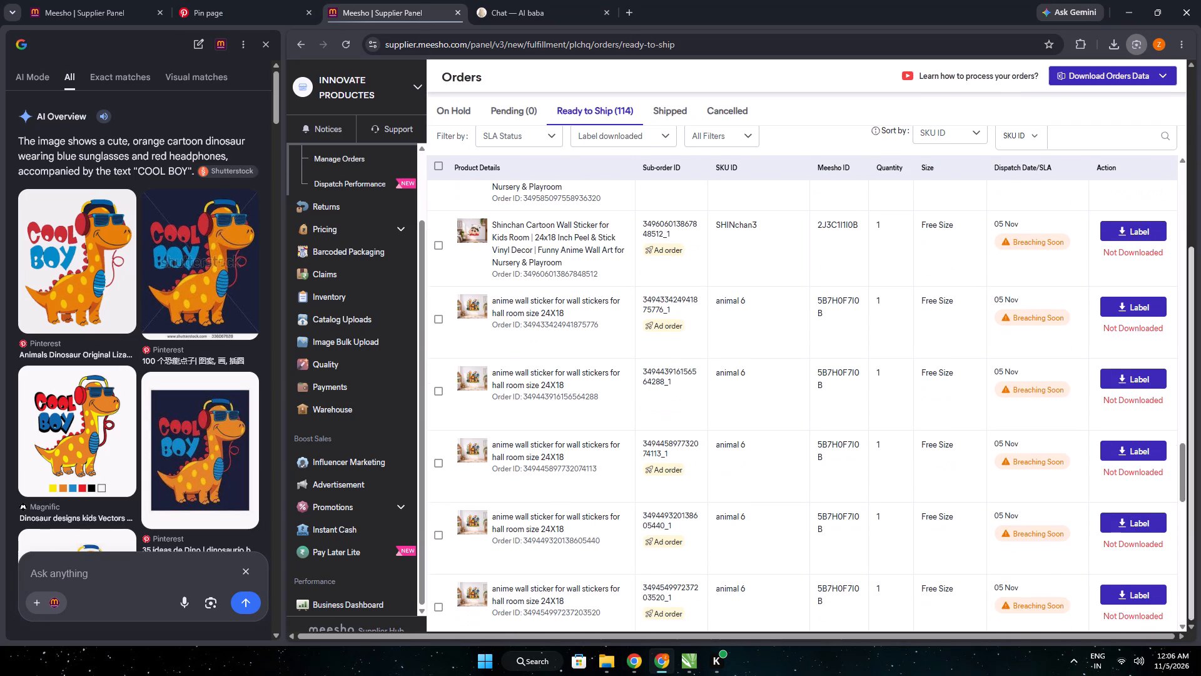
pyautogui.moveTo(1185, 478); pyautogui.dragTo(1170, 632)
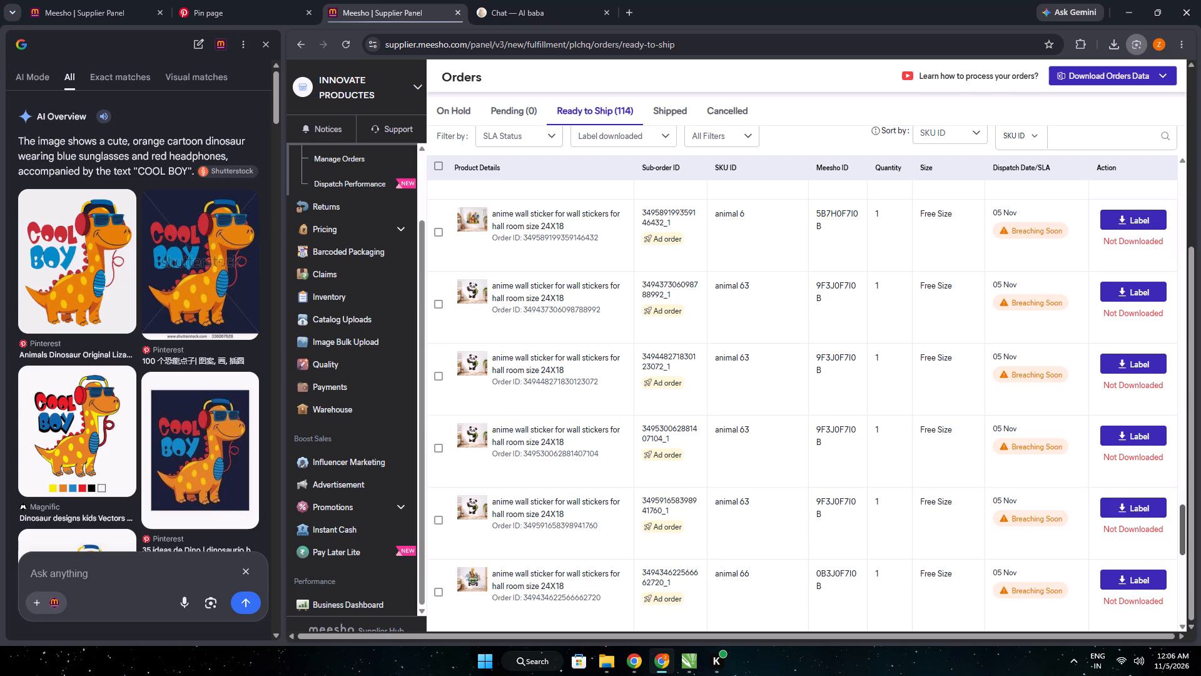
pyautogui.moveTo(1186, 521); pyautogui.dragTo(1156, 675)
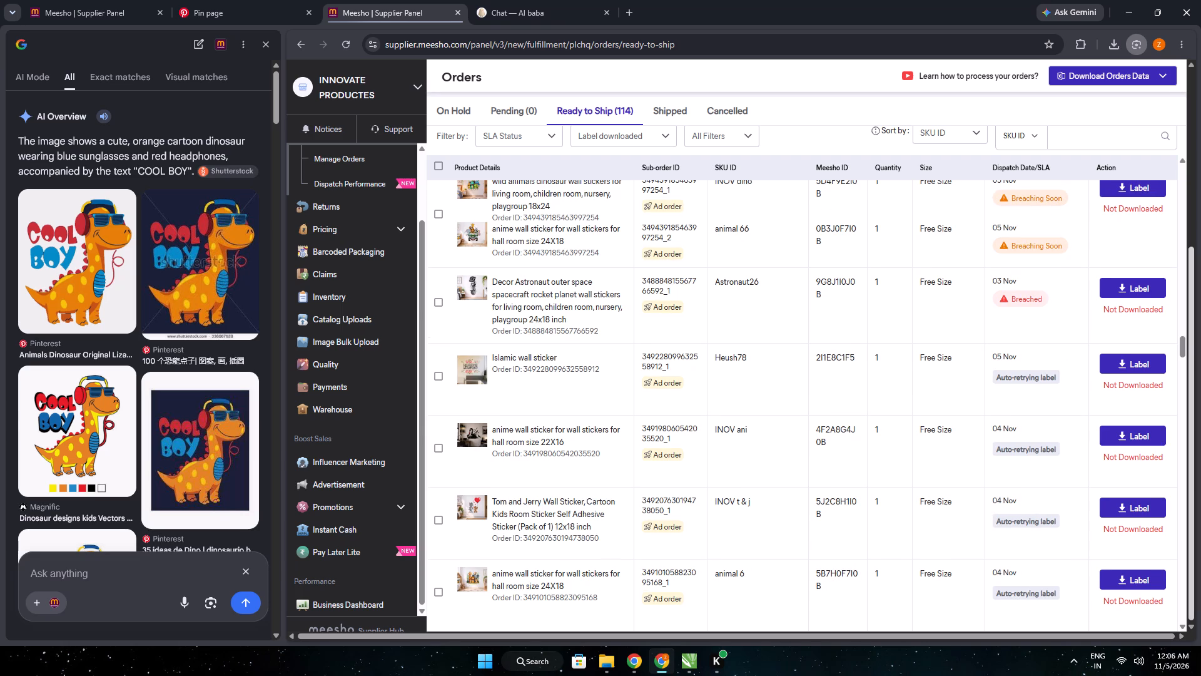
pyautogui.moveTo(1182, 339); pyautogui.dragTo(1163, 474)
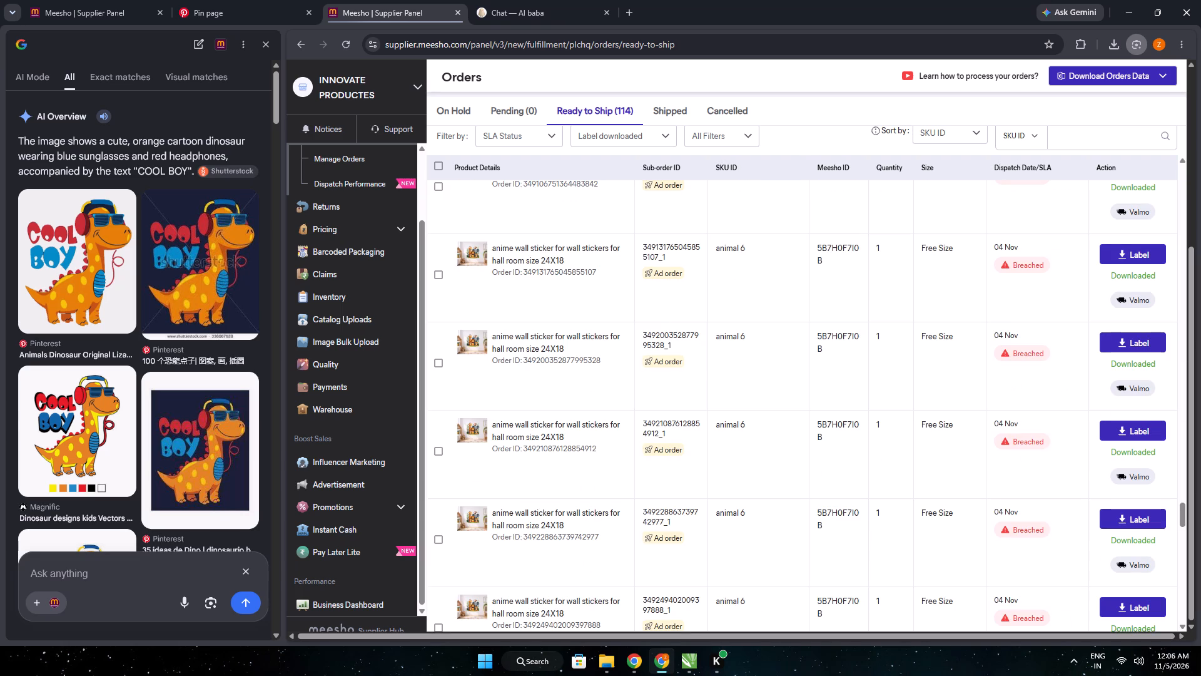
pyautogui.moveTo(1185, 509); pyautogui.dragTo(1178, 561)
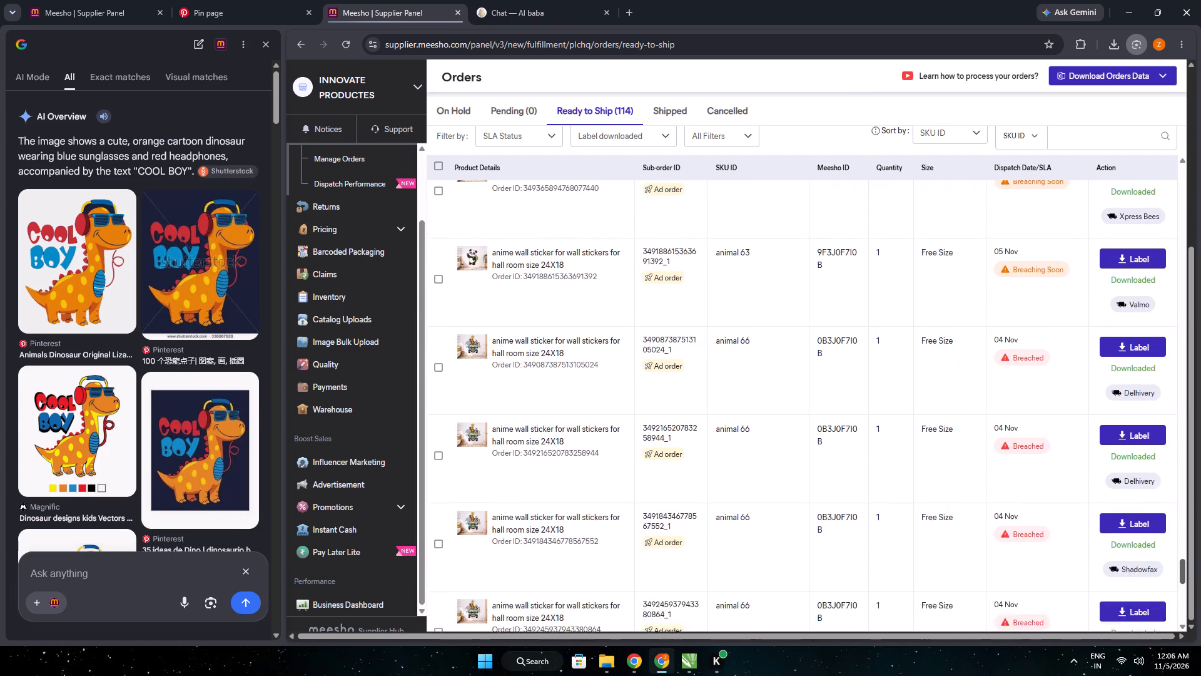
pyautogui.moveTo(1178, 561); pyautogui.dragTo(1186, 612)
pyautogui.scroll(-3, 1011, 567)
pyautogui.scroll(-7, 870, 528)
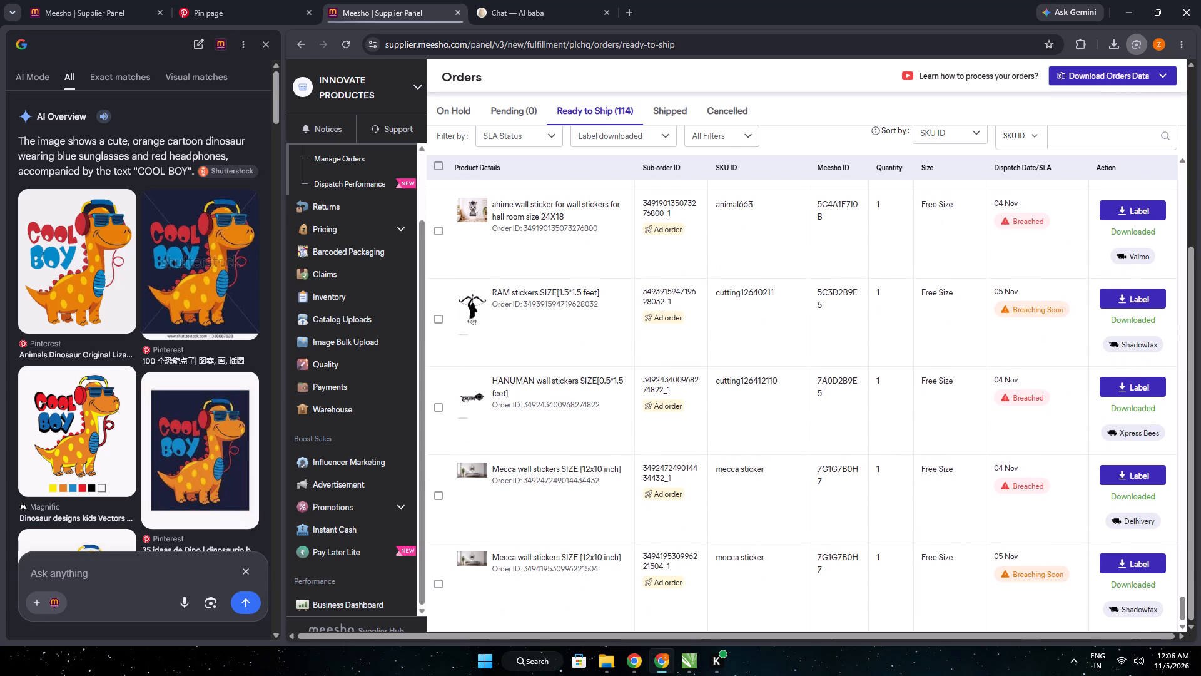
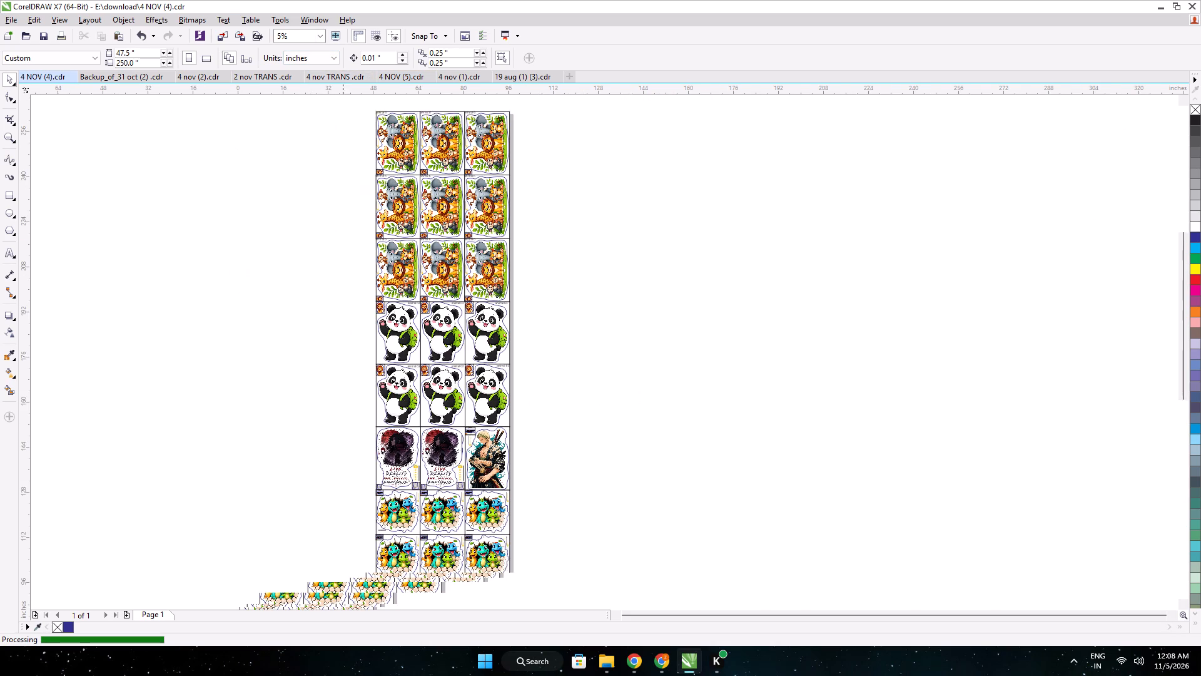
# Examine the overall layout of the 4 NOV (4) sticker sheet, from the jungle animal rows down to the bottom rows.
pyautogui.moveTo(350, 234); pyautogui.dragTo(352, 214, button='middle')
pyautogui.scroll(-2, 354, 215)
pyautogui.scroll(2, 519, 260)
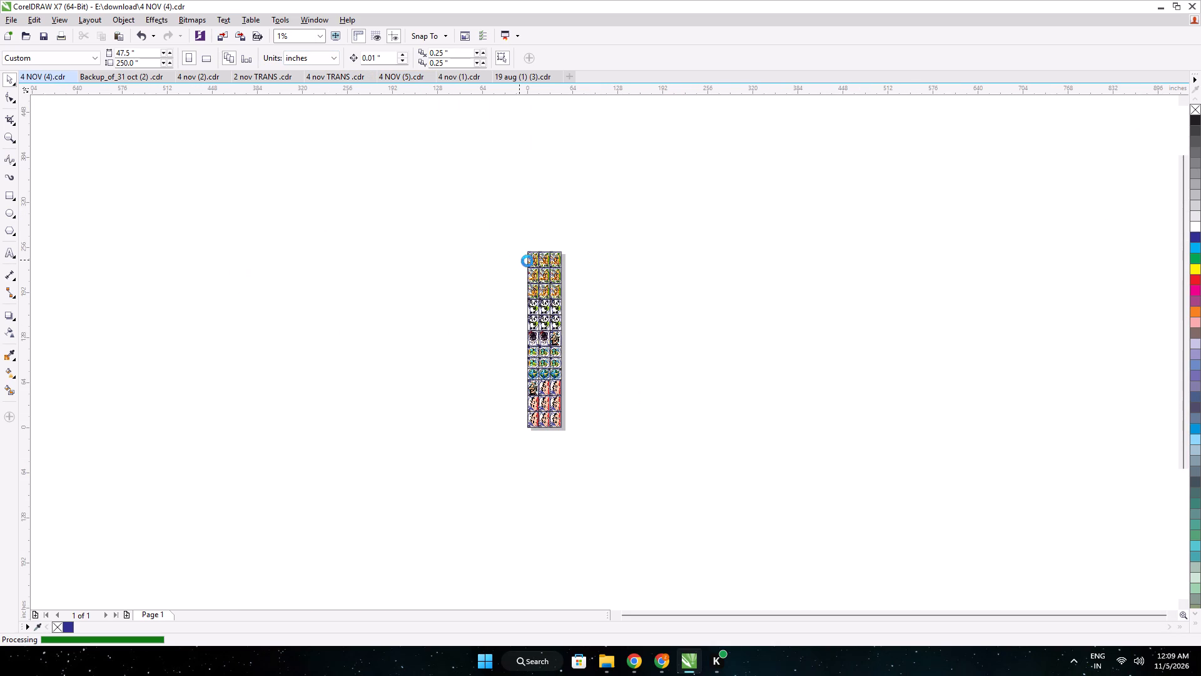
pyautogui.moveTo(517, 318); pyautogui.dragTo(529, 224, button='middle')
pyautogui.scroll(1, 519, 285)
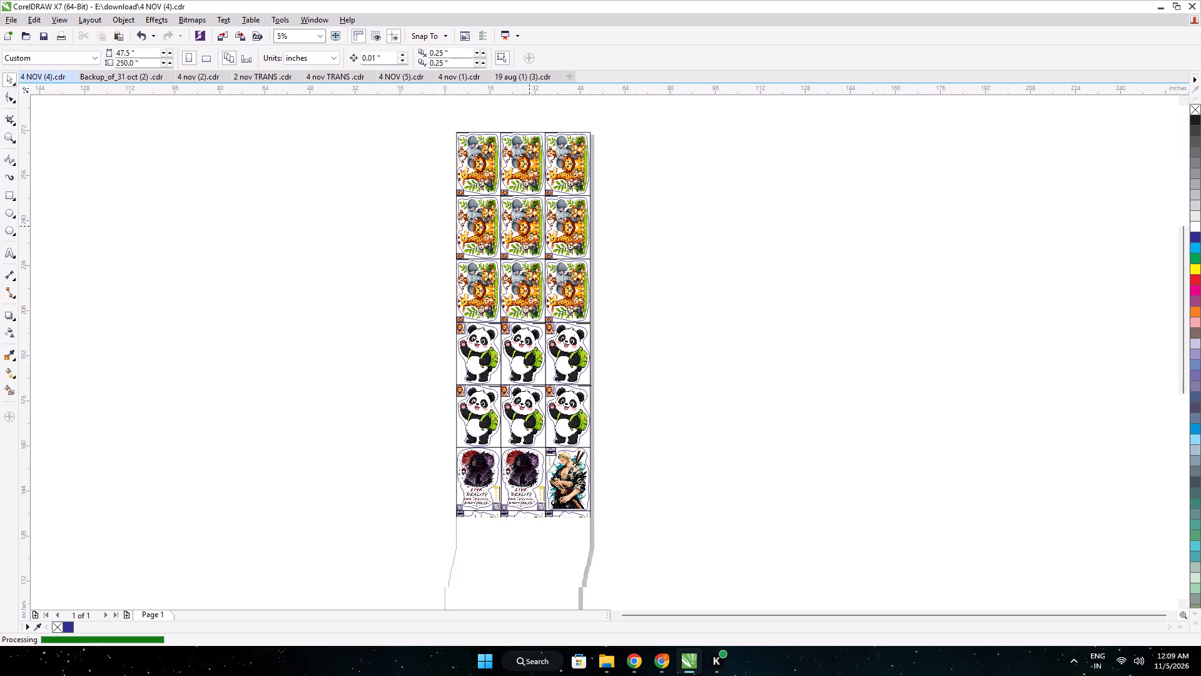
pyautogui.moveTo(529, 224); pyautogui.dragTo(532, 215, button='middle')
pyautogui.scroll(-1, 532, 215)
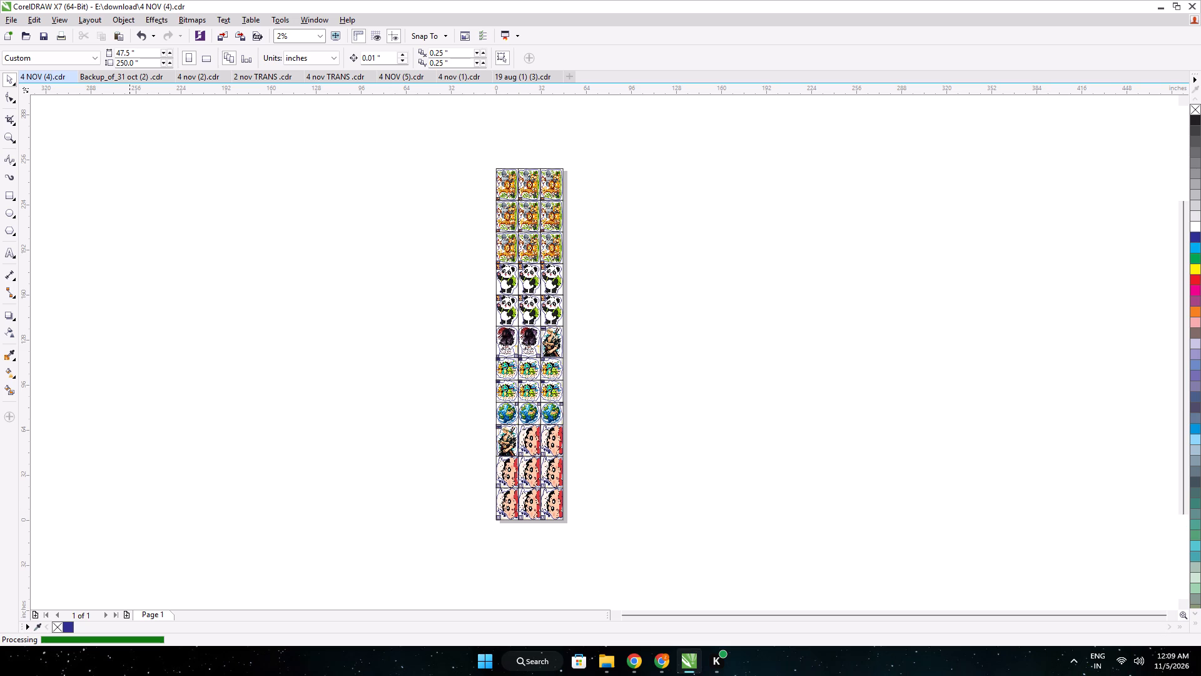
# Check the open documents and examine the whole 4 NOV (5) sheet, from its top row to its bottom row.
pyautogui.click(124, 79)
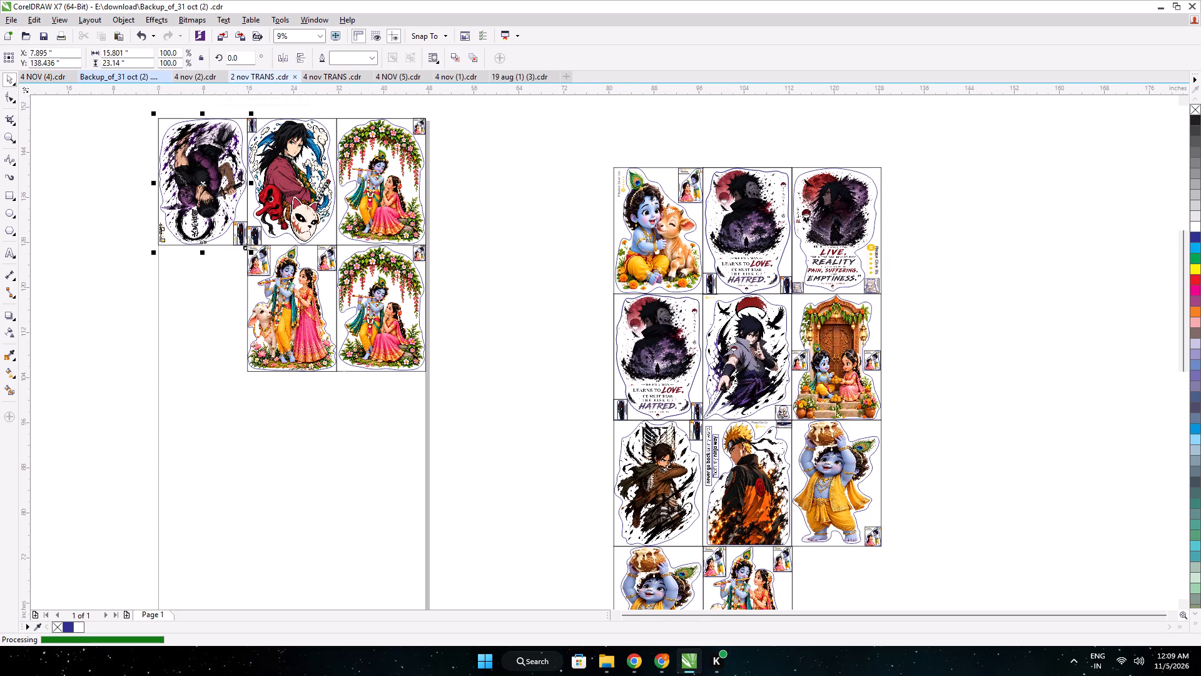
pyautogui.click(329, 82)
pyautogui.click(395, 75)
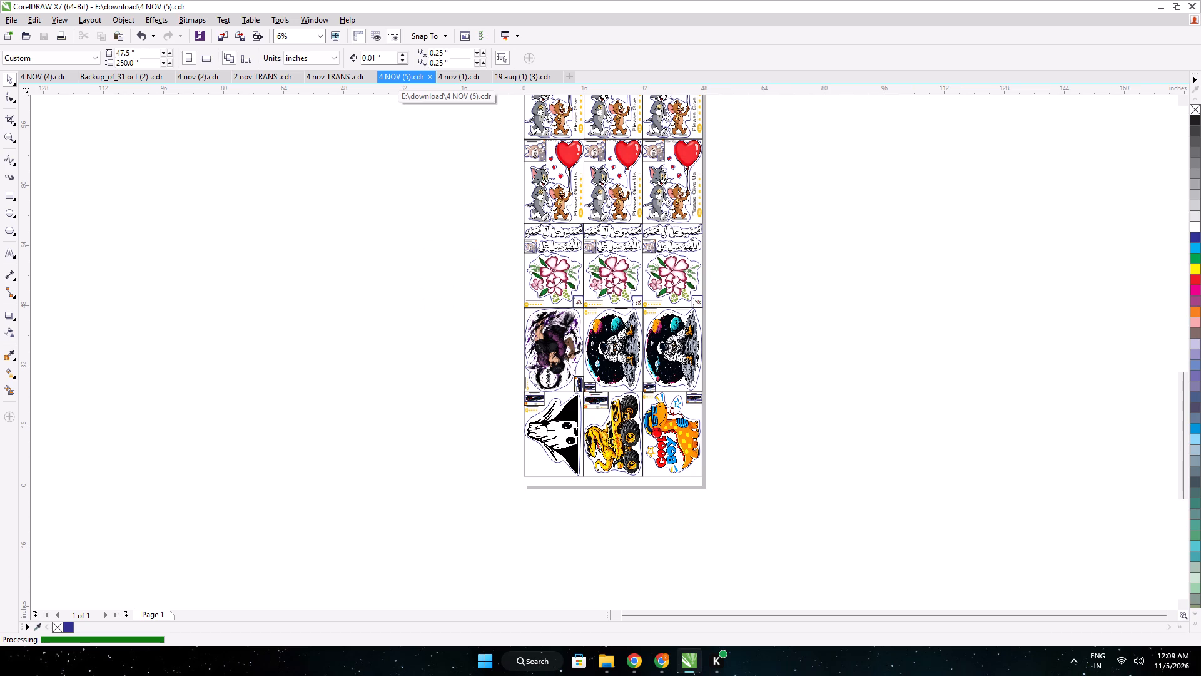
pyautogui.scroll(-1, 63, 309)
pyautogui.moveTo(366, 273); pyautogui.dragTo(334, 550, button='middle')
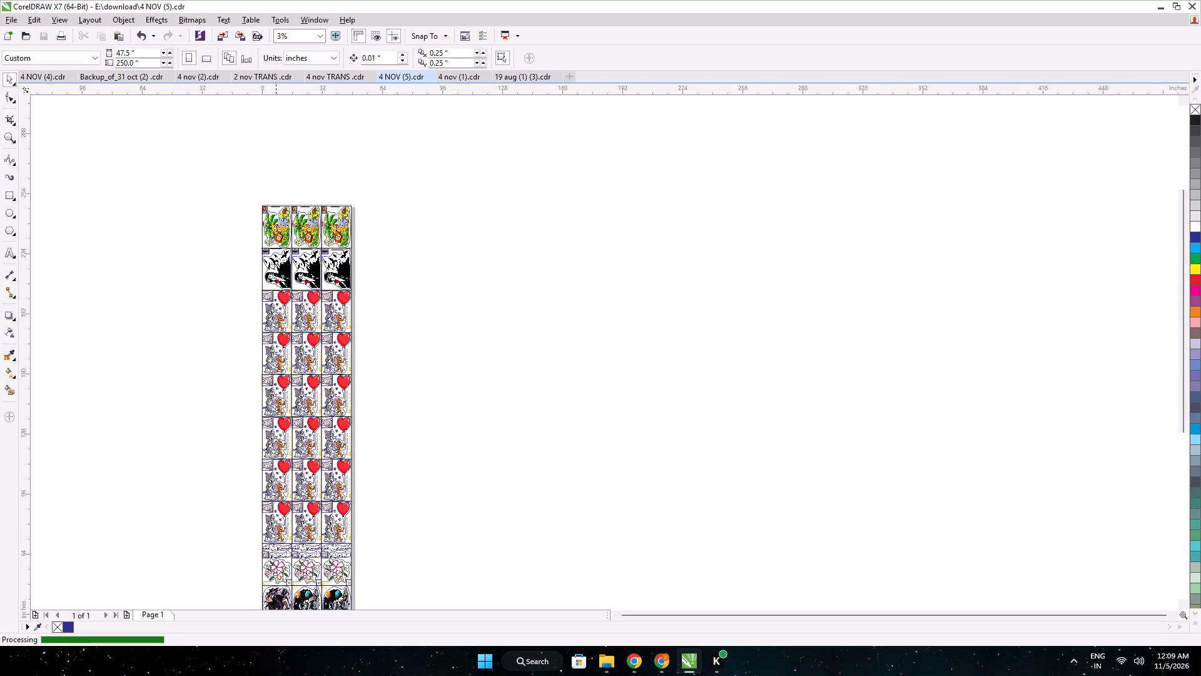
pyautogui.moveTo(275, 524); pyautogui.dragTo(275, 455, button='middle')
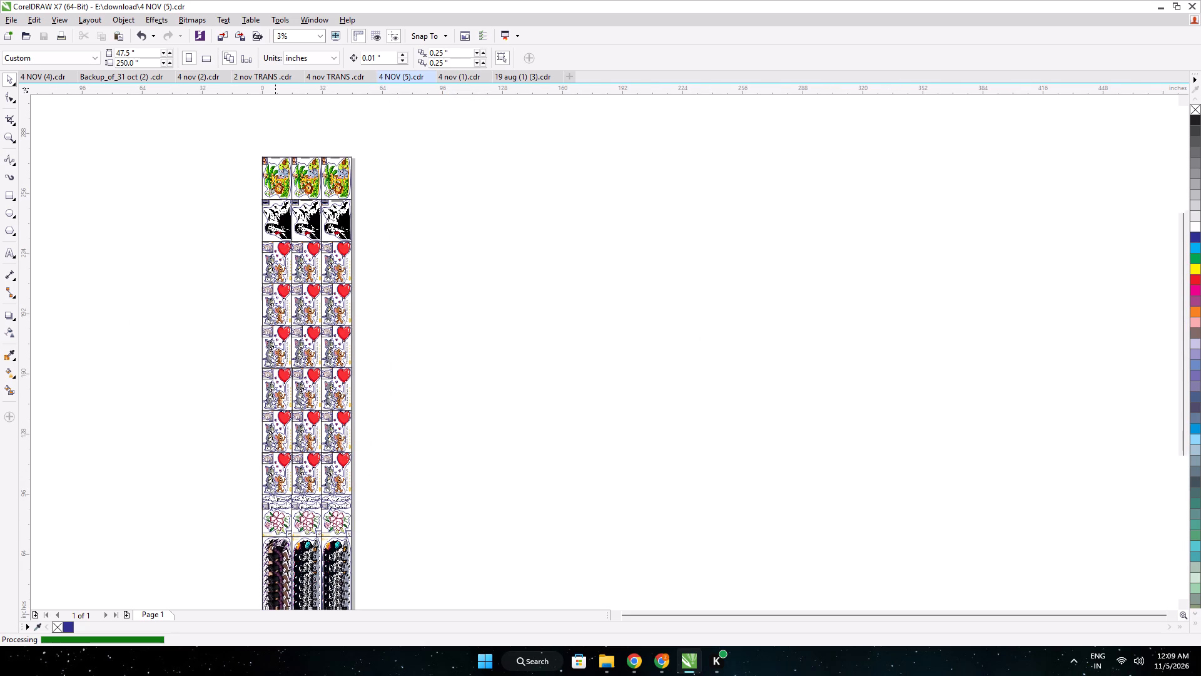
pyautogui.moveTo(275, 455); pyautogui.dragTo(285, 367, button='middle')
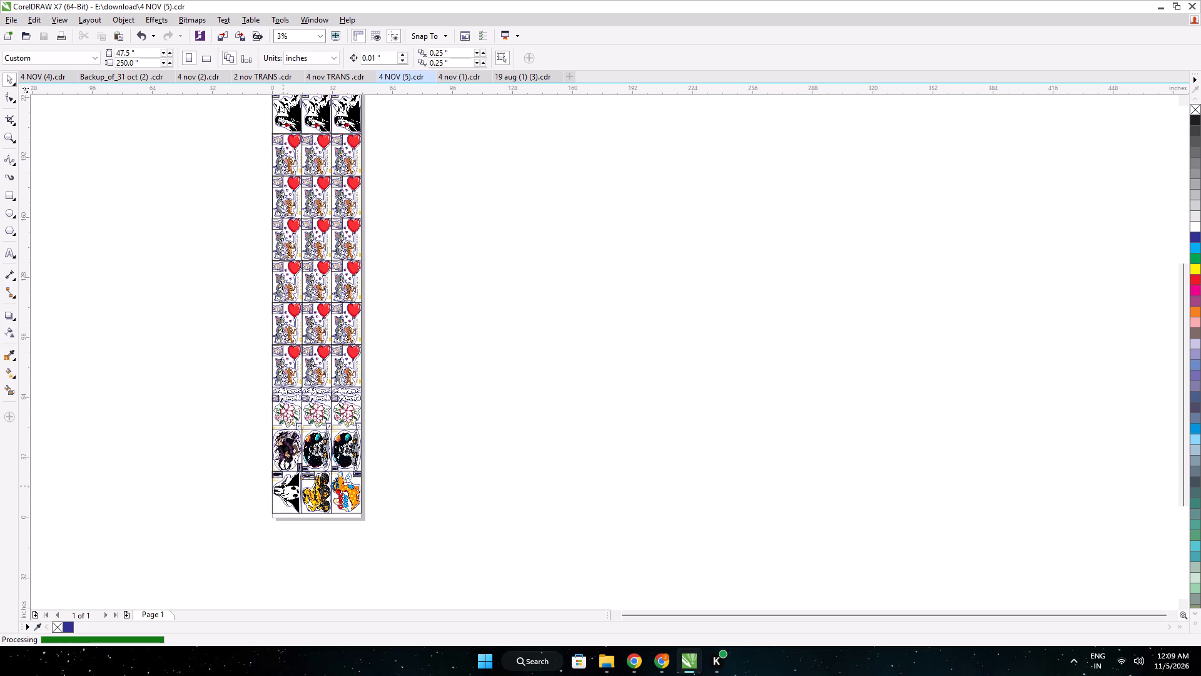
# Switch to File Explorer and open the 4 NOV (4).cdr sheet from the Downloads folder.
pyautogui.click(609, 668)
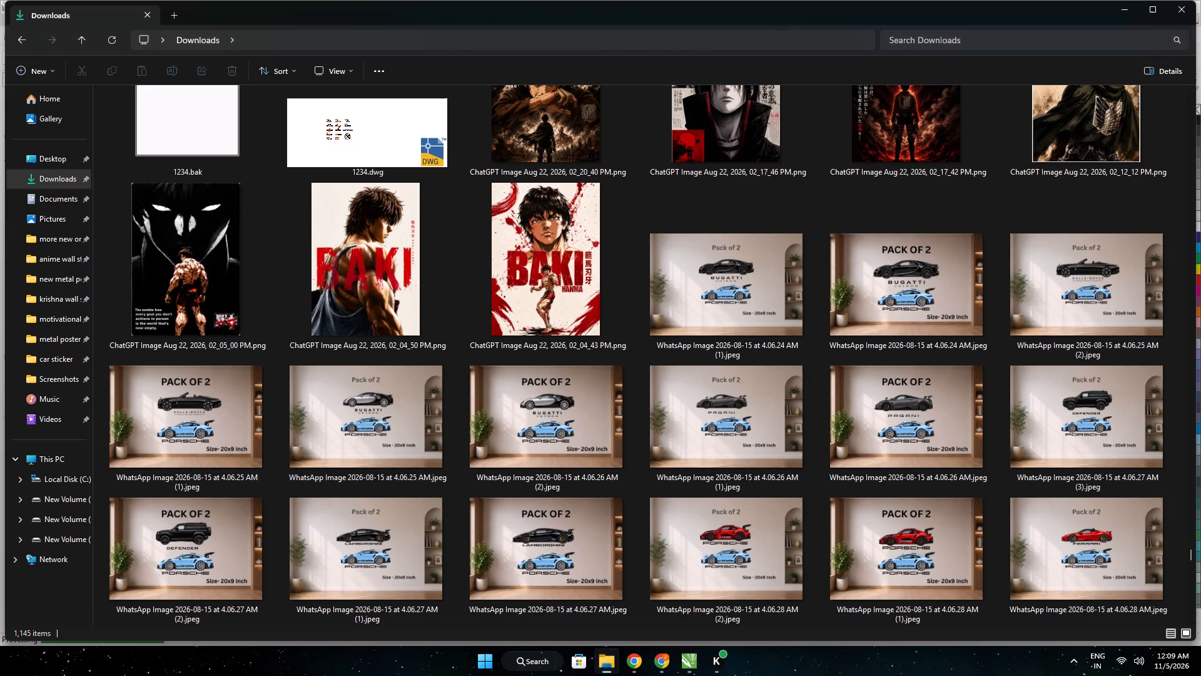
pyautogui.scroll(17, 666, 444)
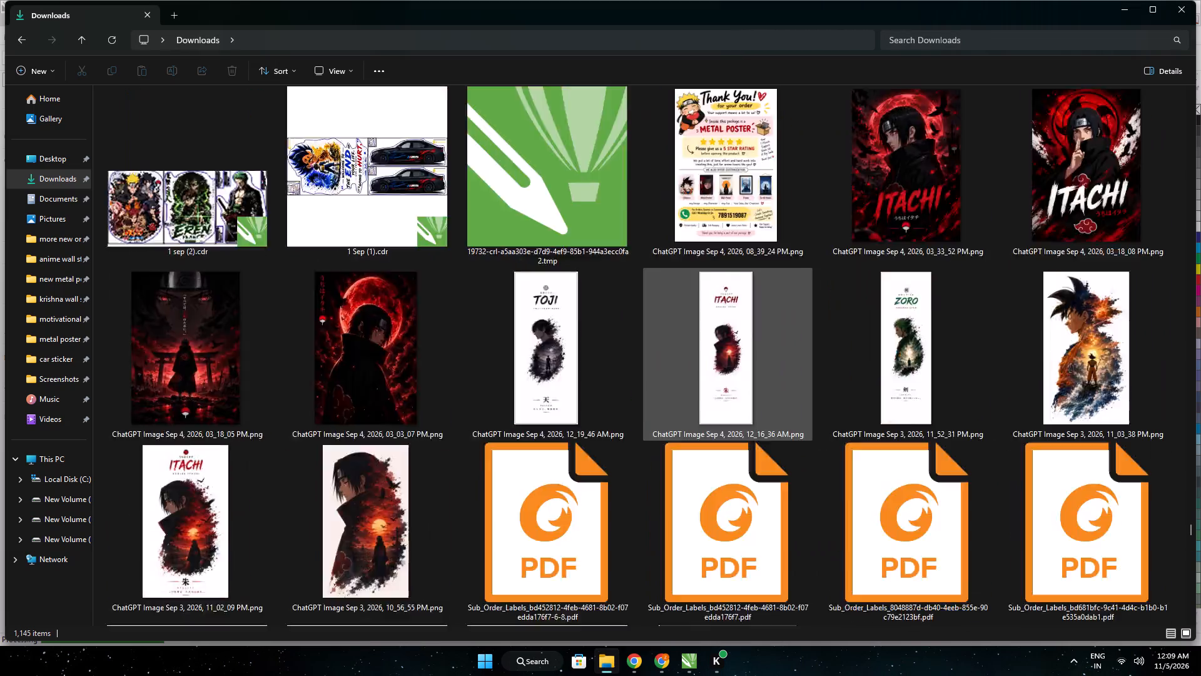
pyautogui.scroll(6, 666, 439)
pyautogui.press('Home')
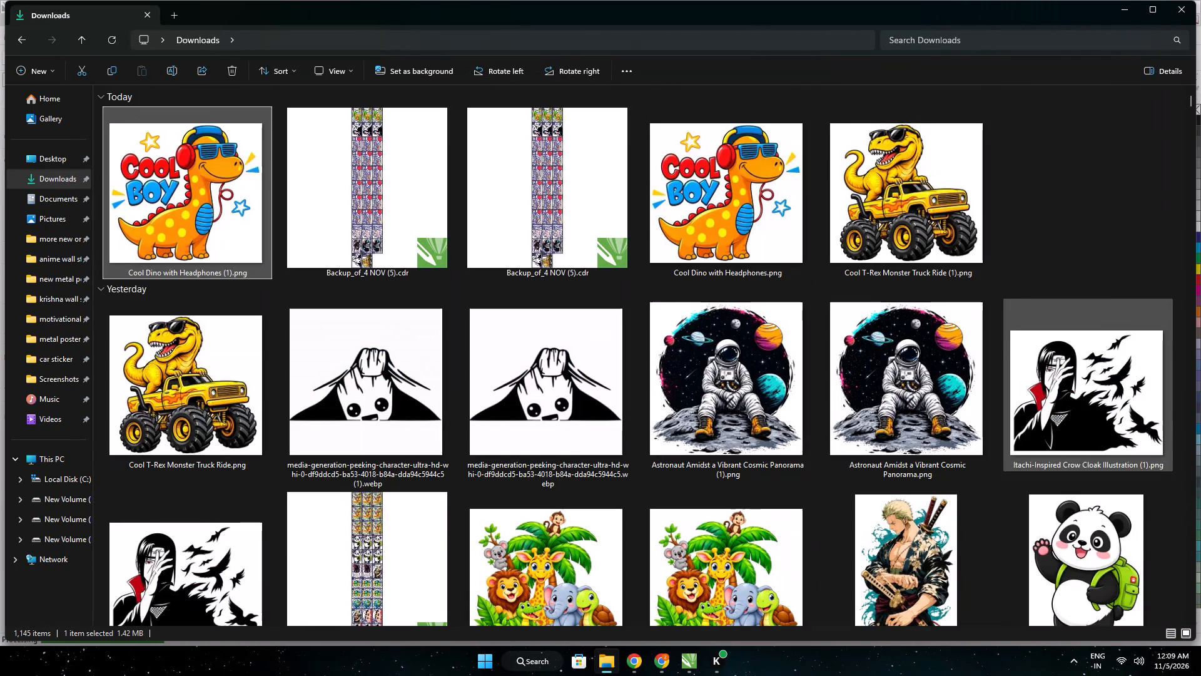
pyautogui.scroll(-1, 576, 411)
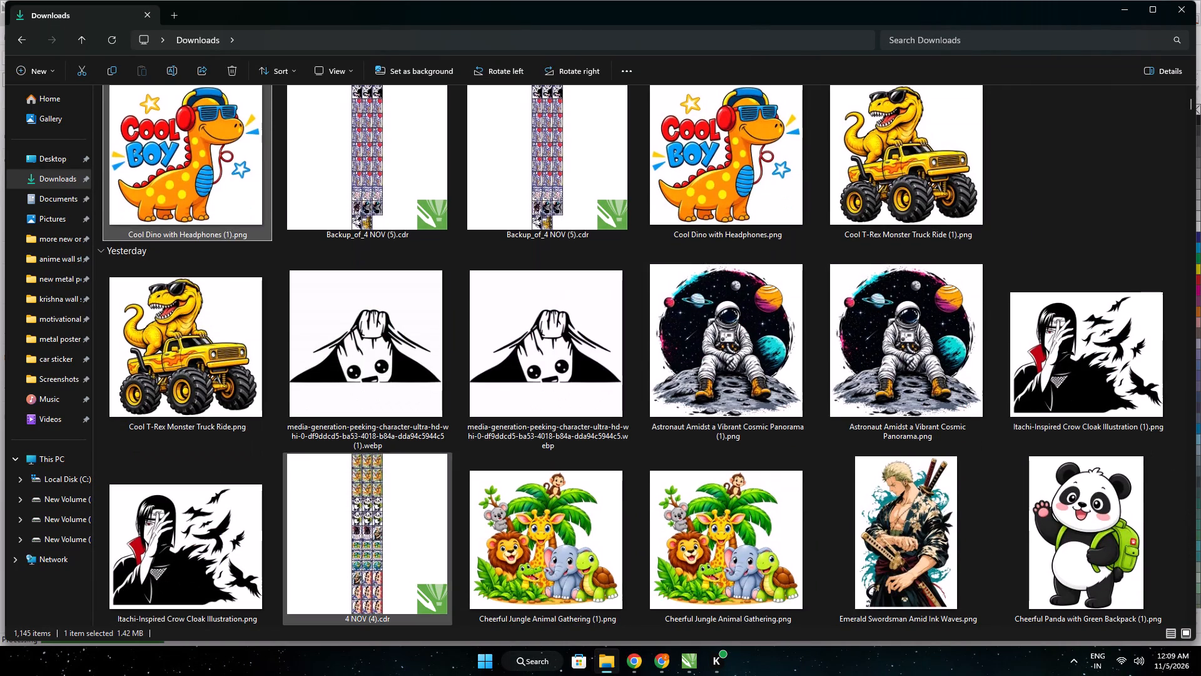
pyautogui.doubleClick(350, 536)
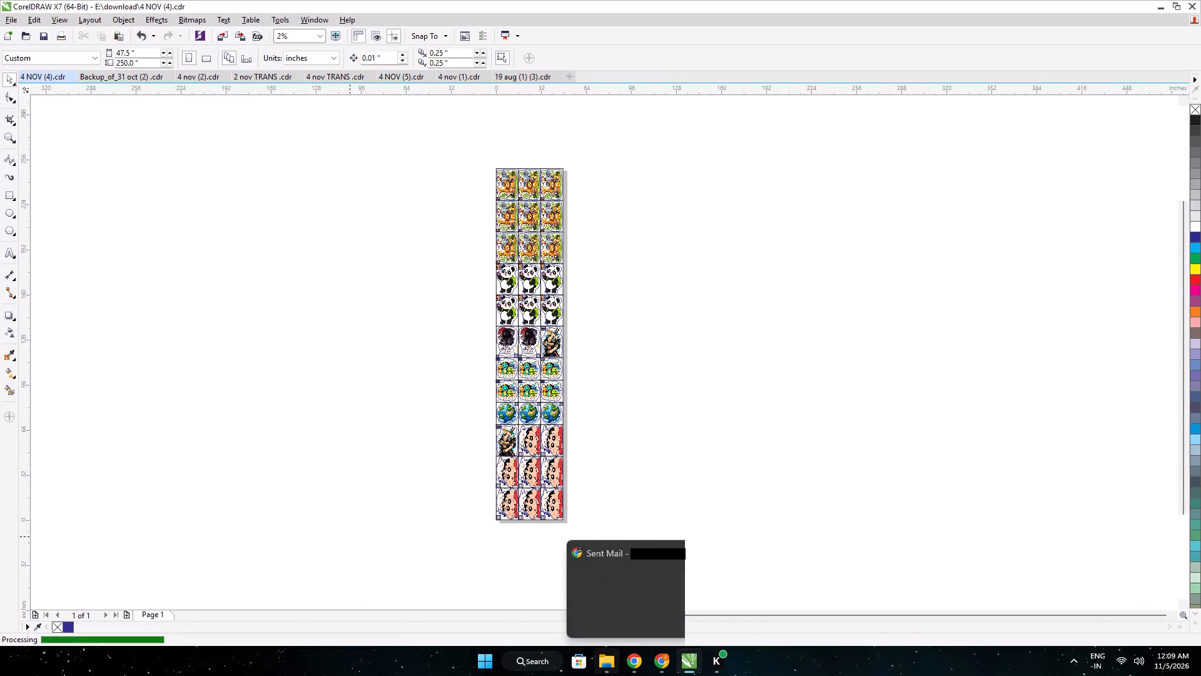
# Return to the Downloads folder in File Explorer and open the earlier sheet file 4 NOV.cdr.
pyautogui.click(606, 661)
pyautogui.scroll(-1, 615, 510)
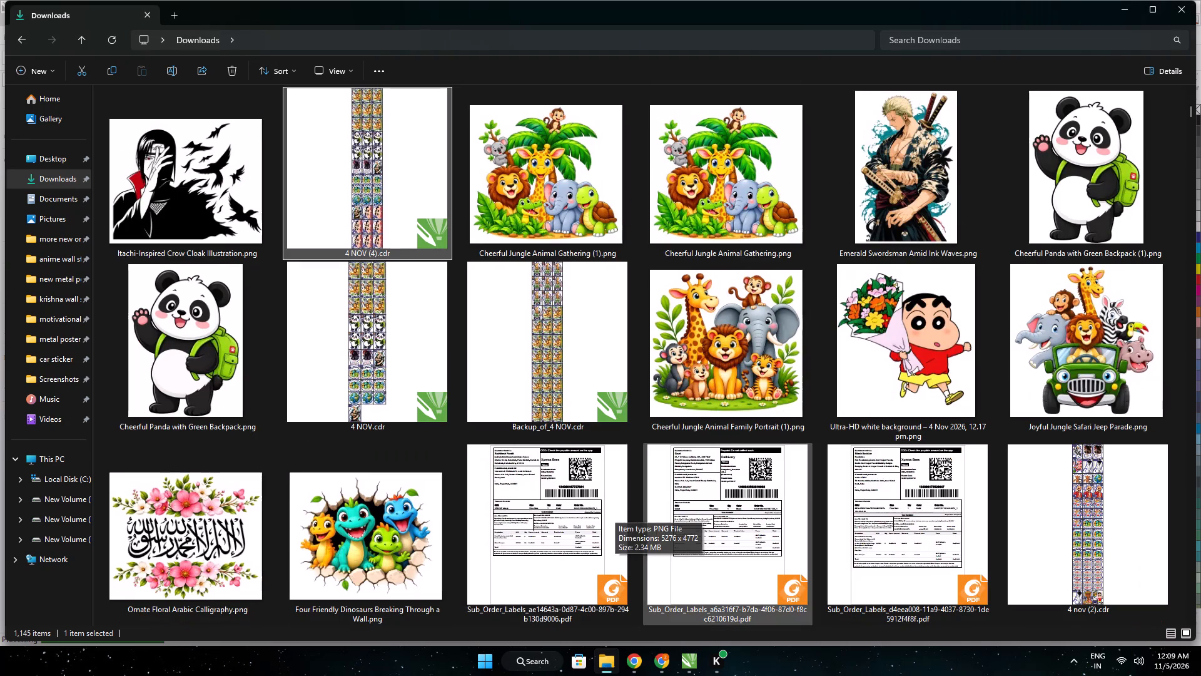
pyautogui.scroll(-1, 936, 510)
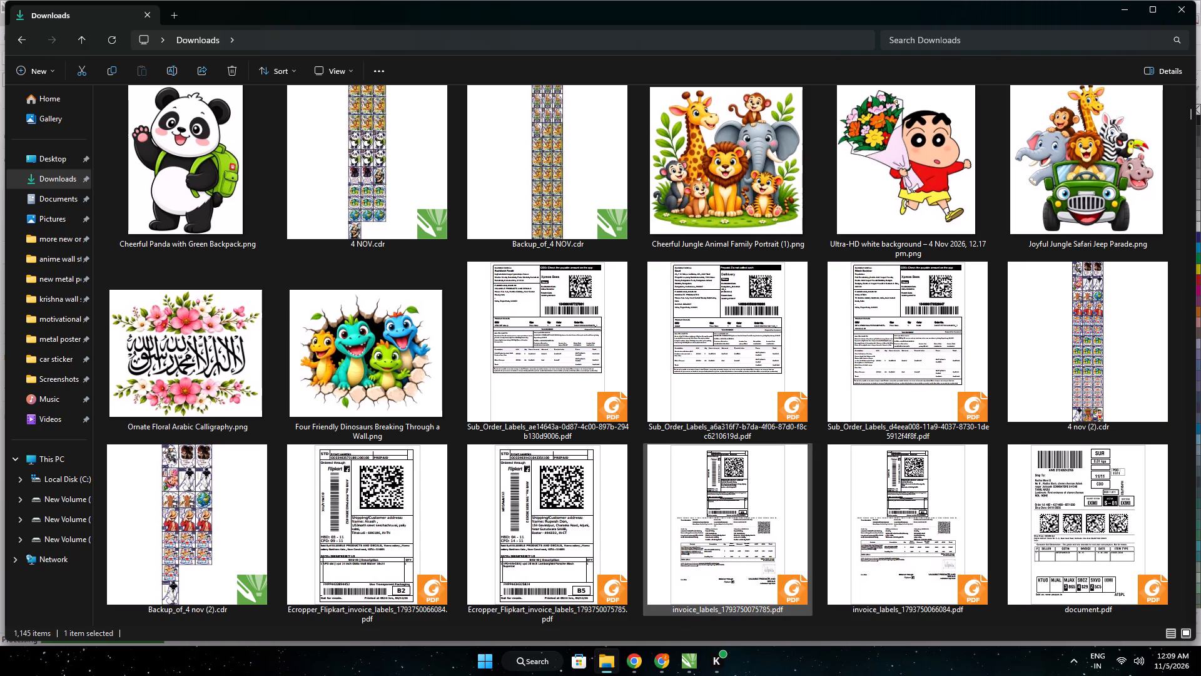
pyautogui.scroll(2, 654, 559)
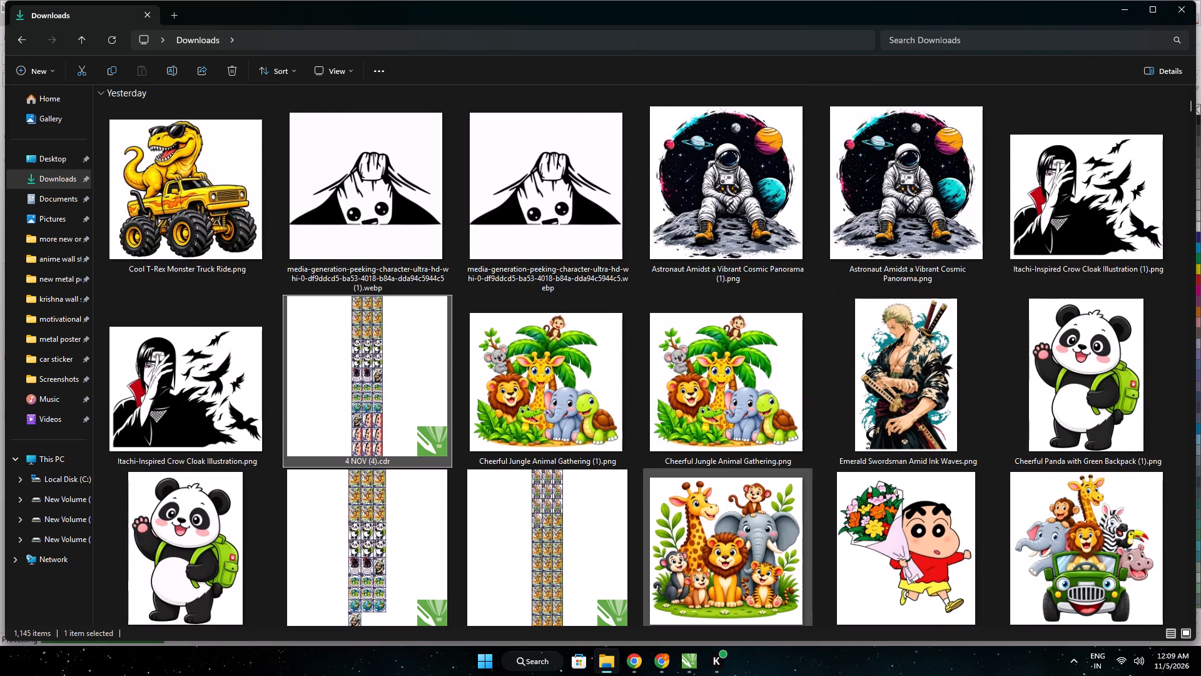
pyautogui.scroll(1, 654, 559)
pyautogui.scroll(-1, 654, 559)
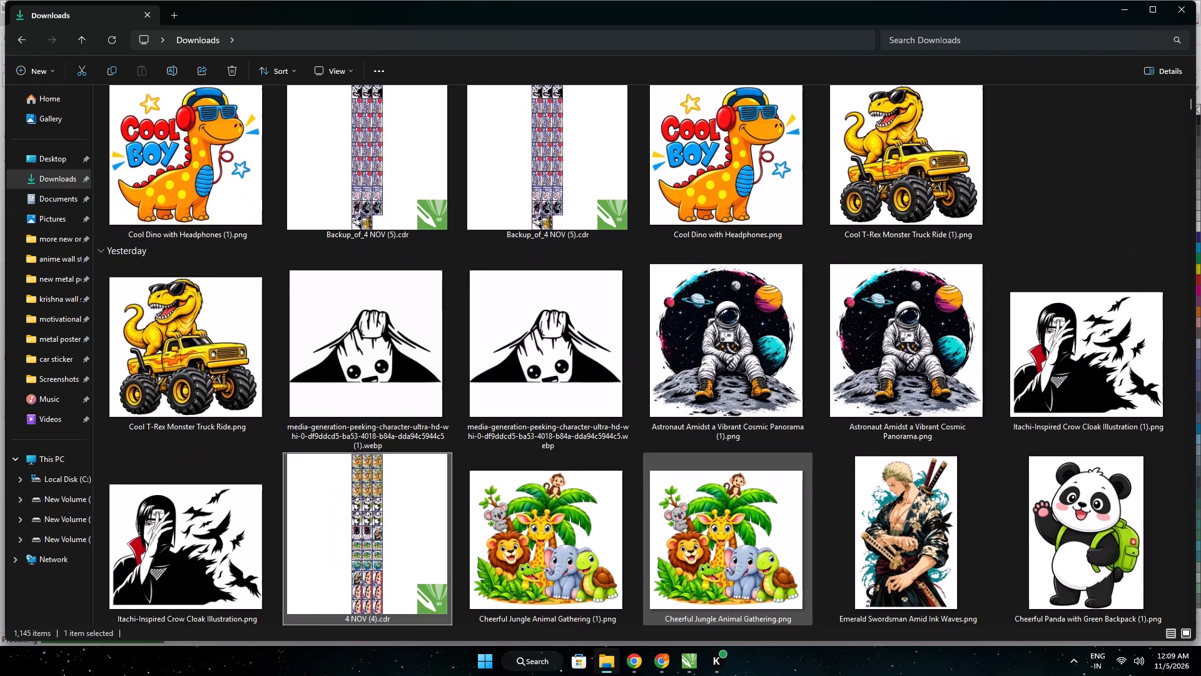
pyautogui.scroll(-2, 654, 559)
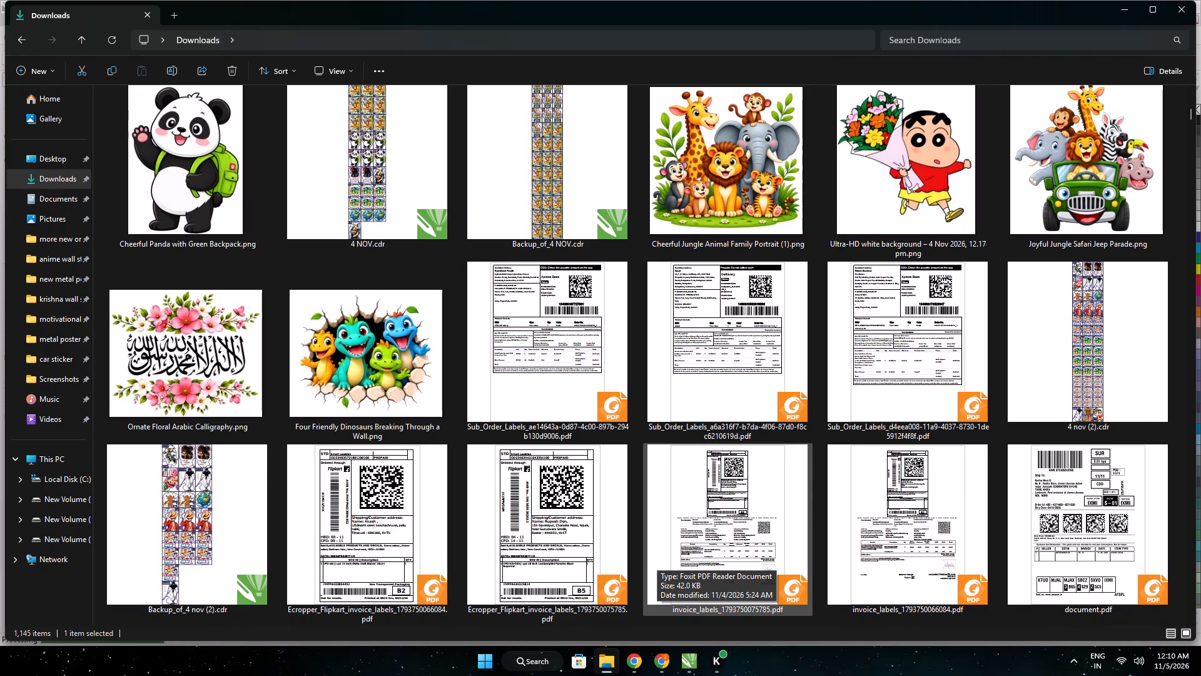
pyautogui.doubleClick(405, 213)
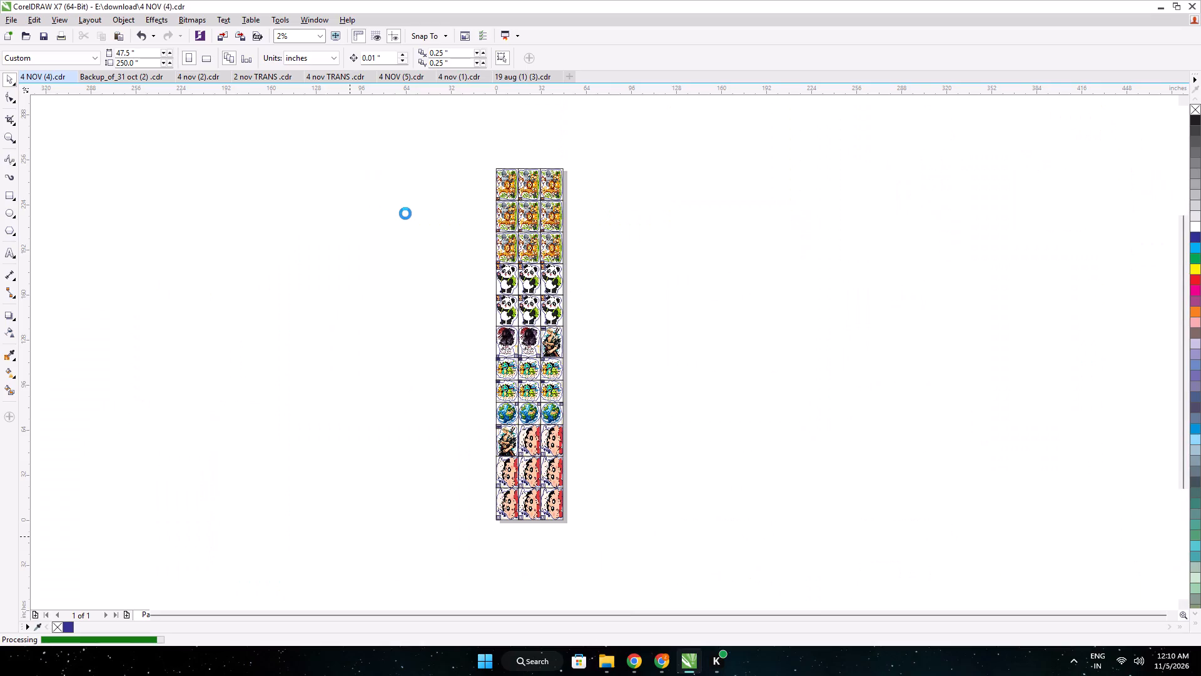
# Return to File Explorer and look through the recent files in Downloads, comparing the 4 NOV sheet thumbnails.
pyautogui.click(614, 666)
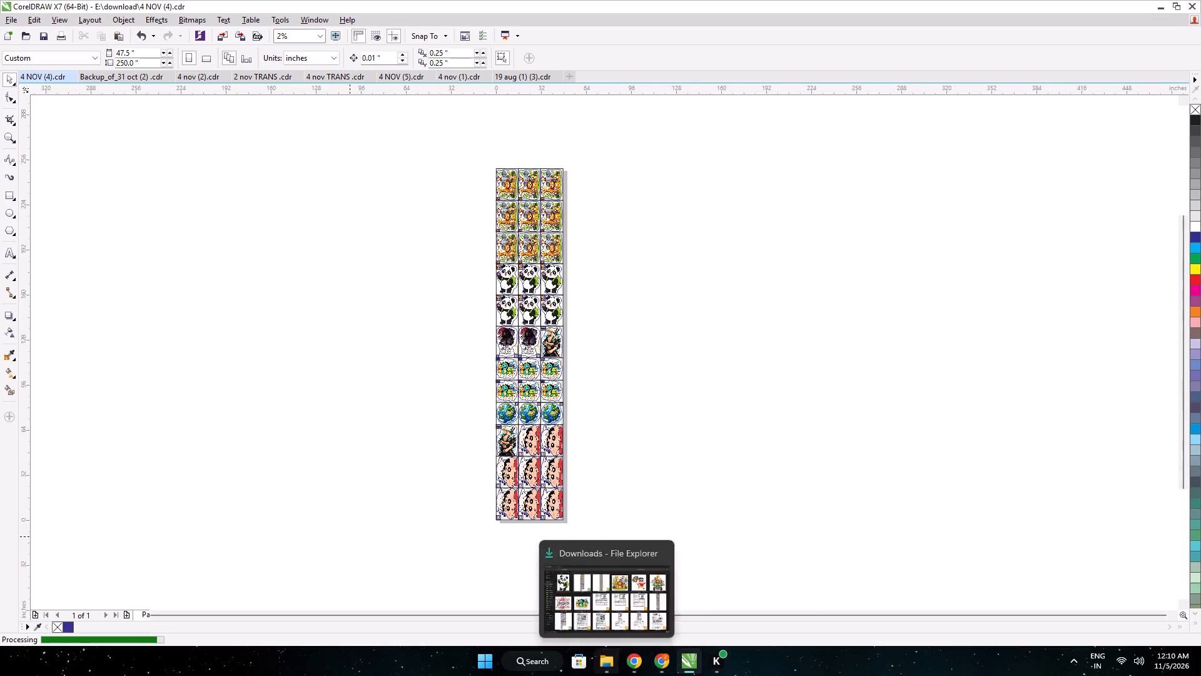
pyautogui.scroll(1, 572, 447)
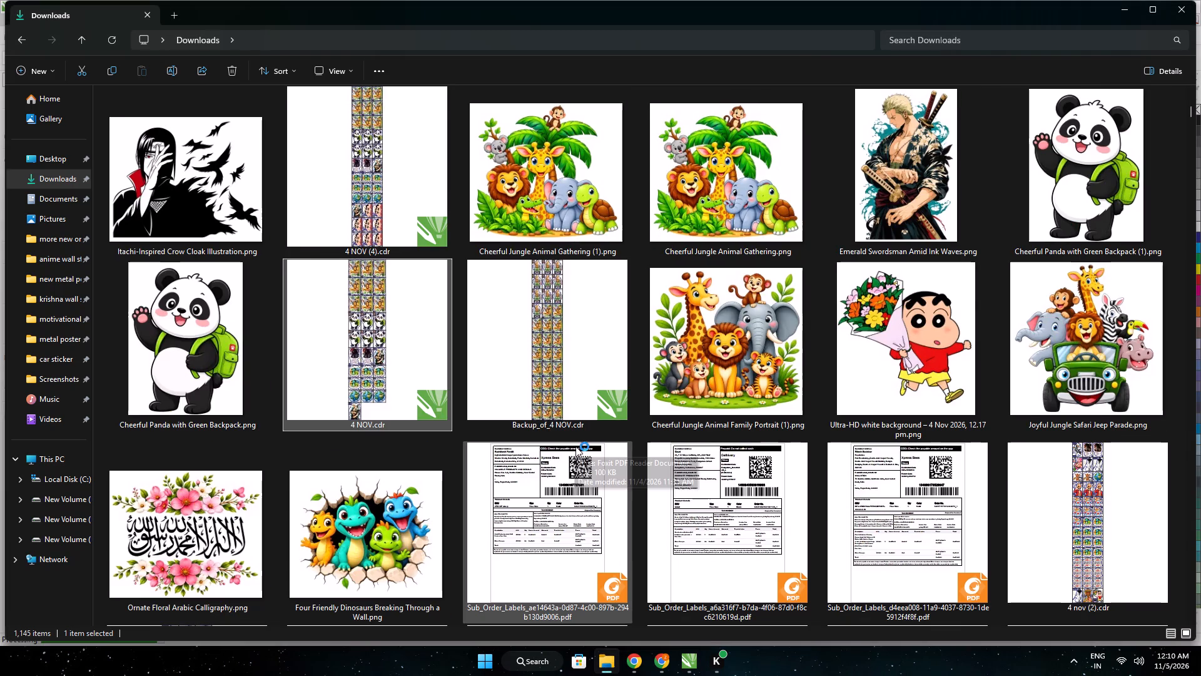
pyautogui.scroll(2, 575, 446)
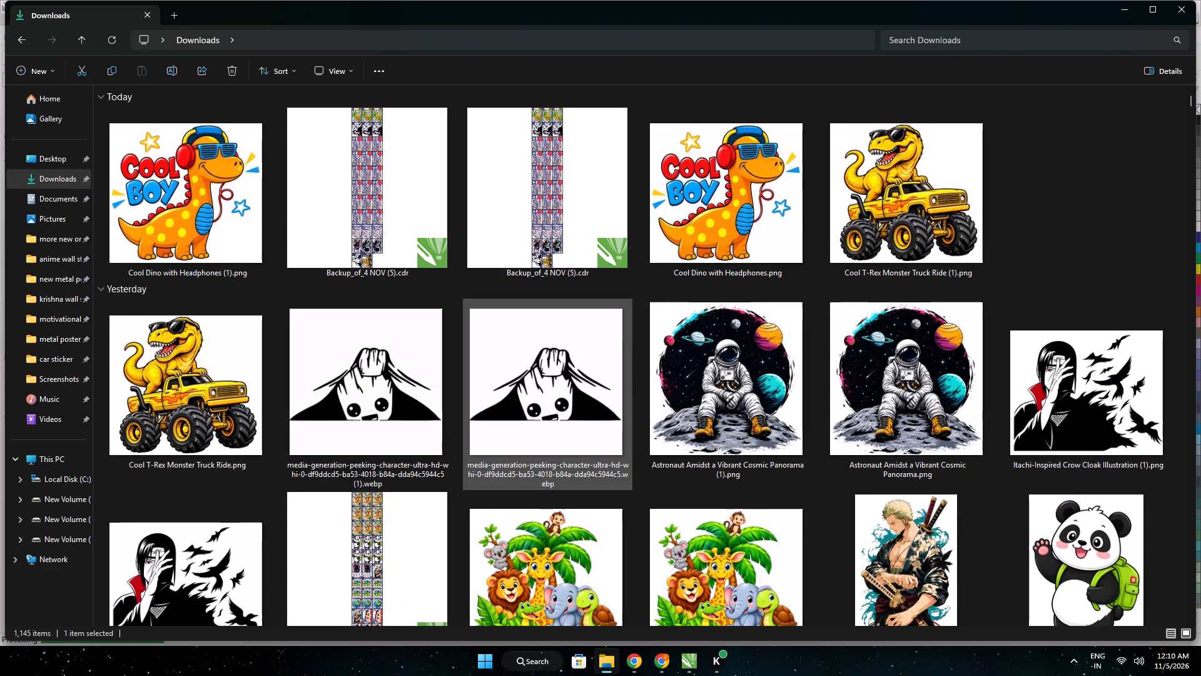
pyautogui.scroll(-1, 495, 350)
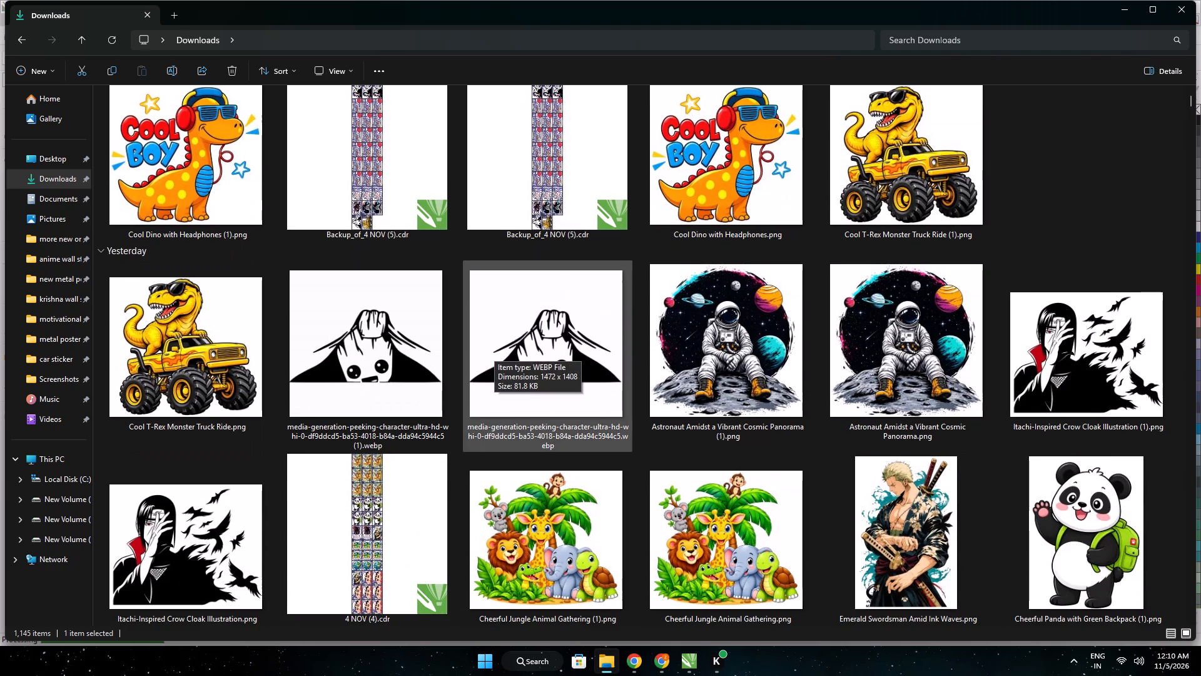
pyautogui.scroll(-1, 495, 493)
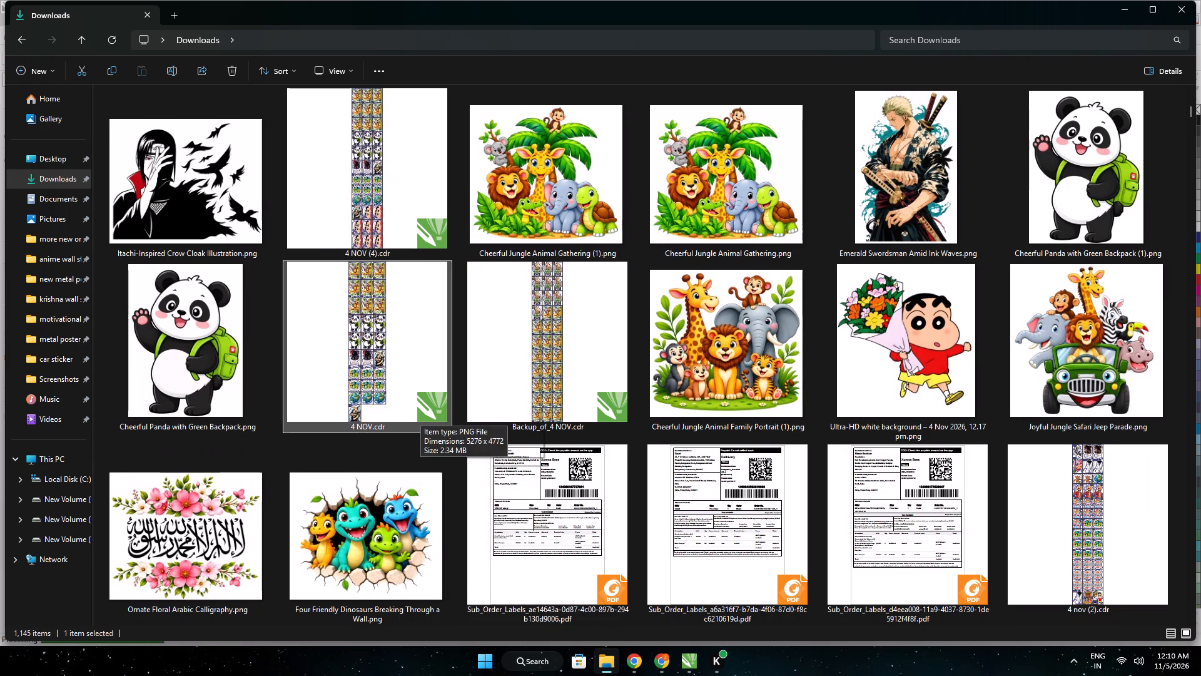
# Open the 4 NOV.cdr sticker sheet from the Downloads folder in CorelDRAW for a closer check.
pyautogui.doubleClick(412, 400)
pyautogui.scroll(1, 576, 459)
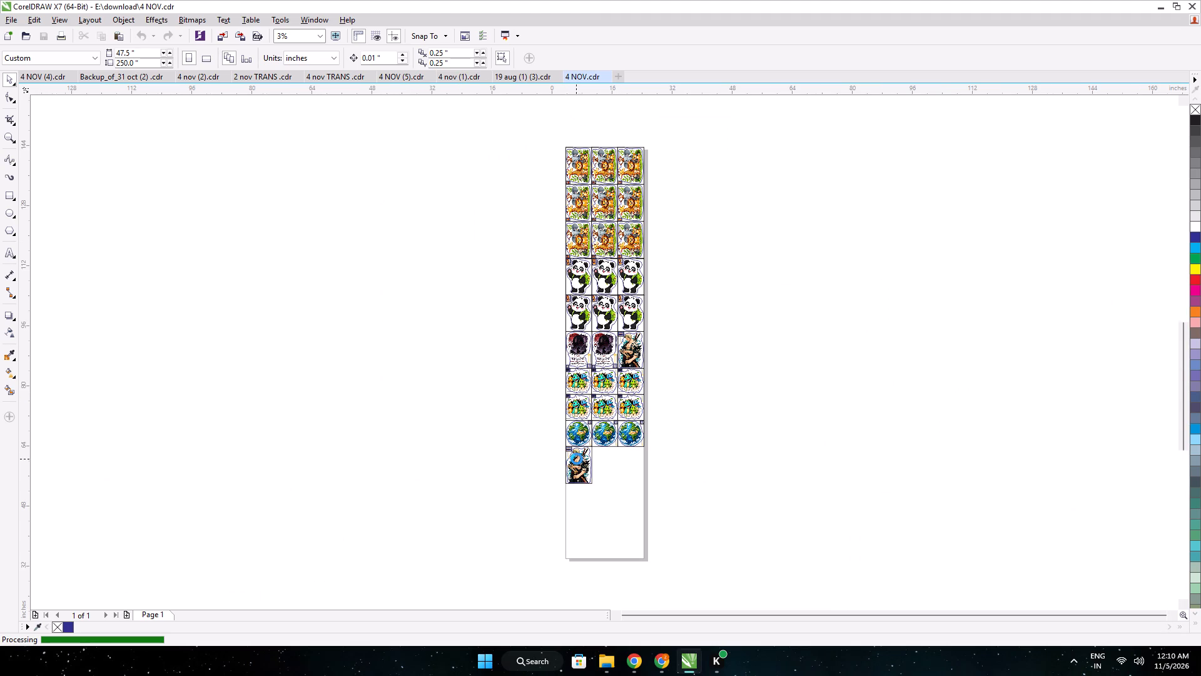
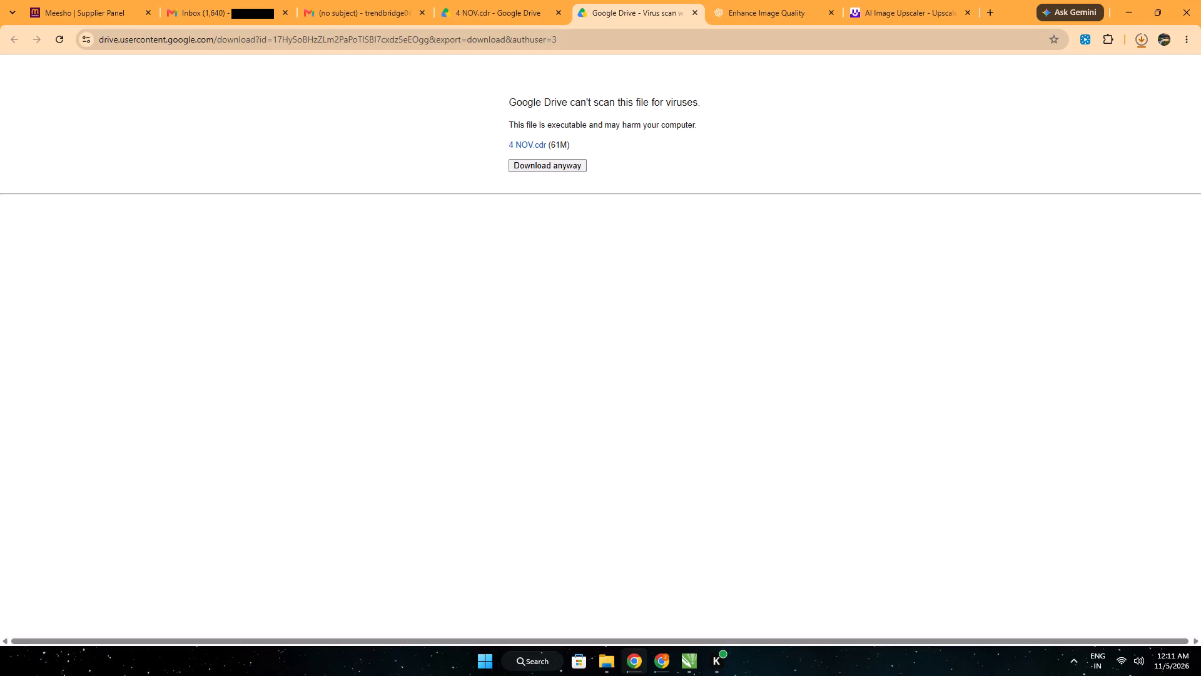
# Open the downloaded 4 NOV (3).cdr from the browser's recent downloads and examine the animal 66 stickers in the sheet's upper rows.
pyautogui.click(1135, 43)
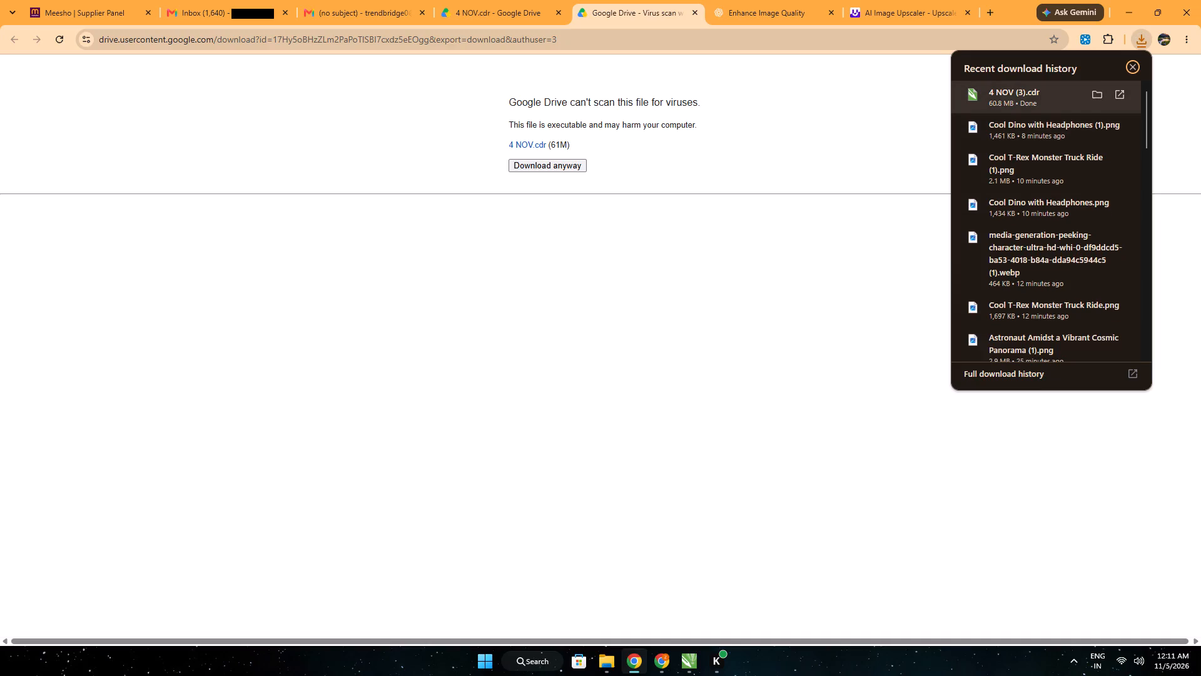
pyautogui.click(1073, 101)
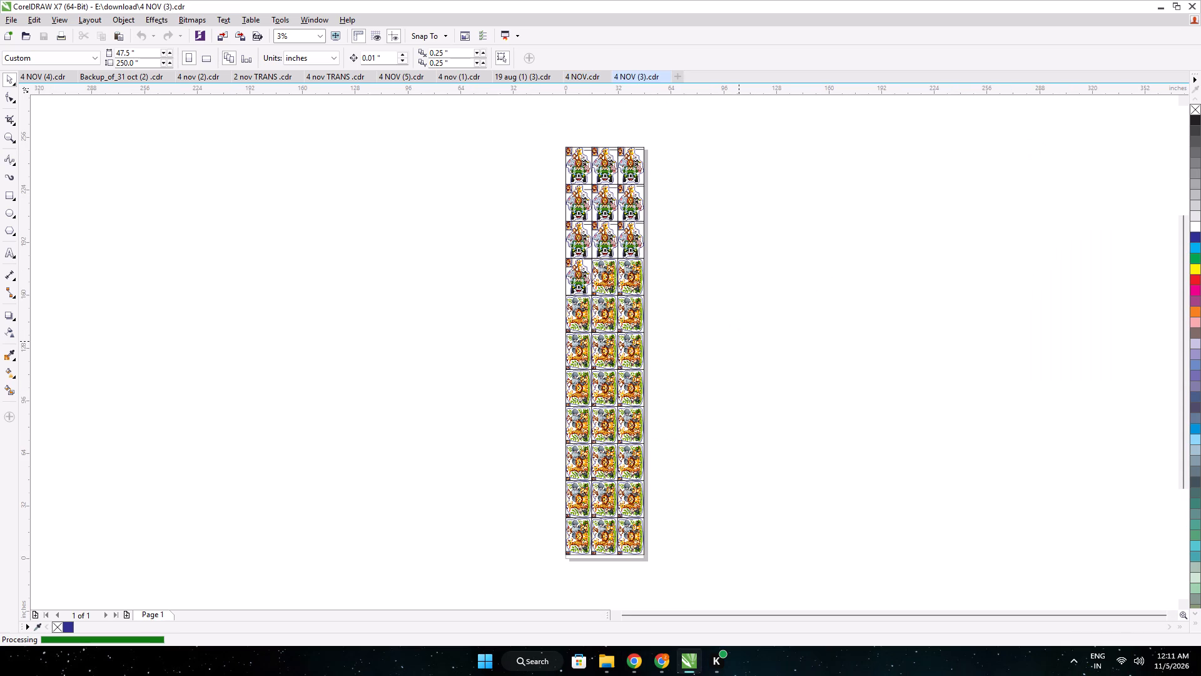
pyautogui.scroll(1, 577, 121)
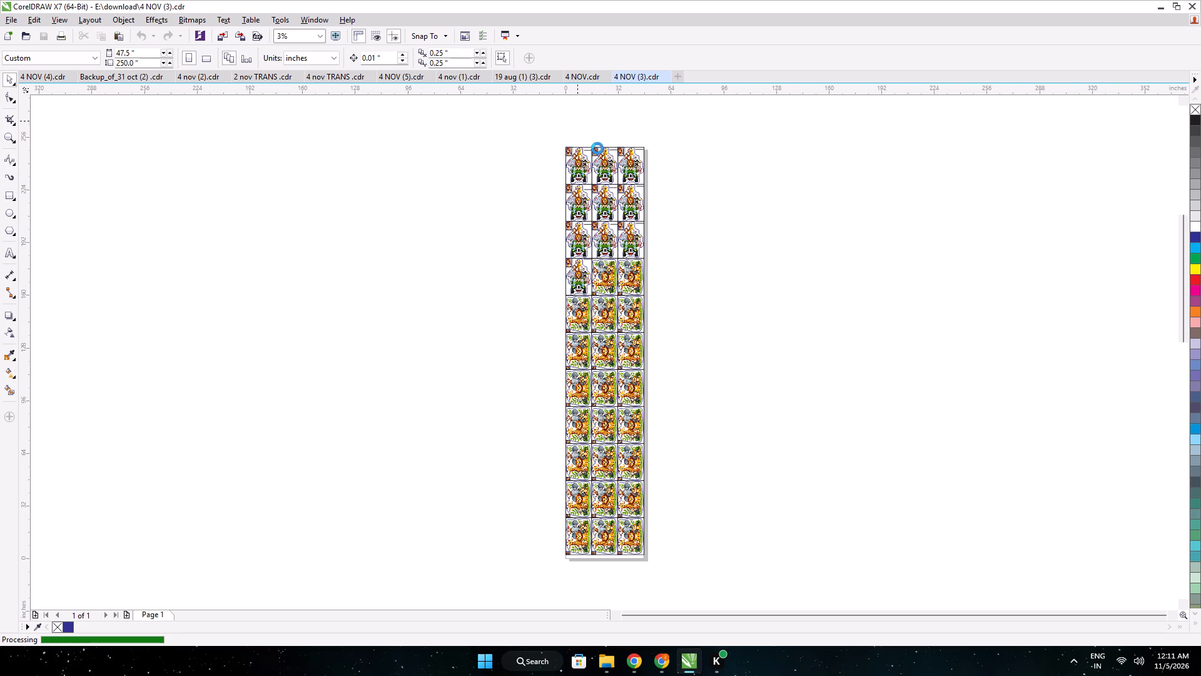
pyautogui.scroll(1, 597, 148)
pyautogui.scroll(1, 658, 158)
pyautogui.scroll(-3, 729, 203)
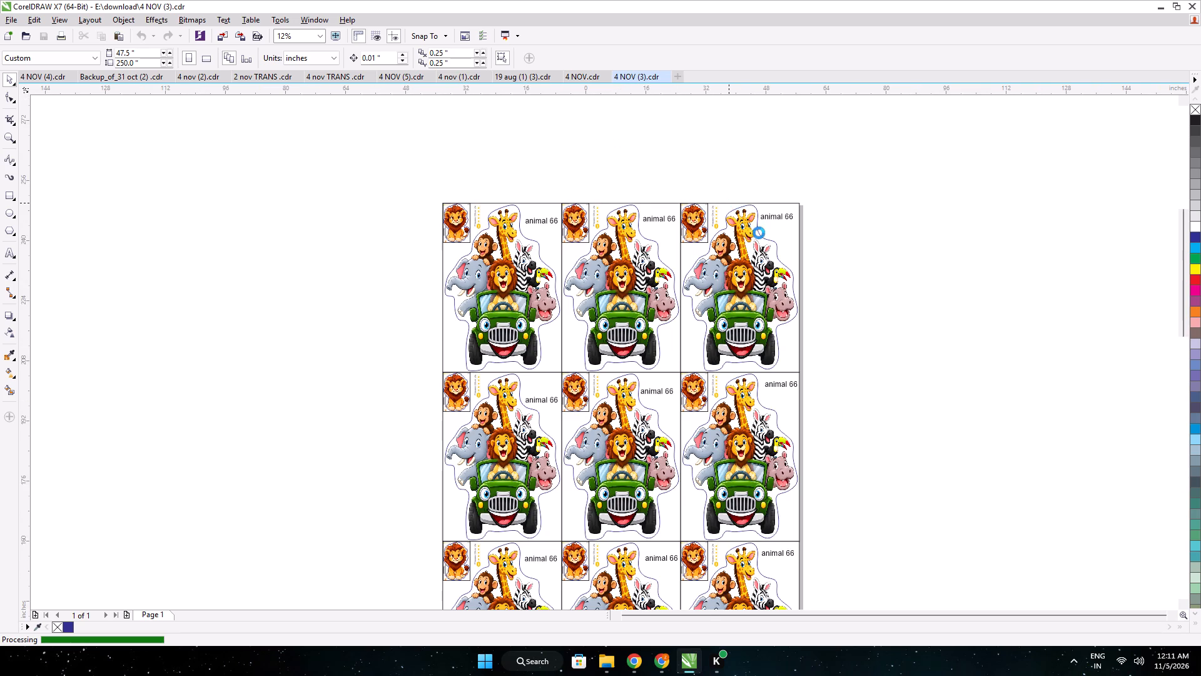
pyautogui.scroll(-1, 759, 235)
# Switch to the Meesho supplier panel, close the image search results, and check the Advertisement overview for Today and for Yesterday.
pyautogui.click(663, 665)
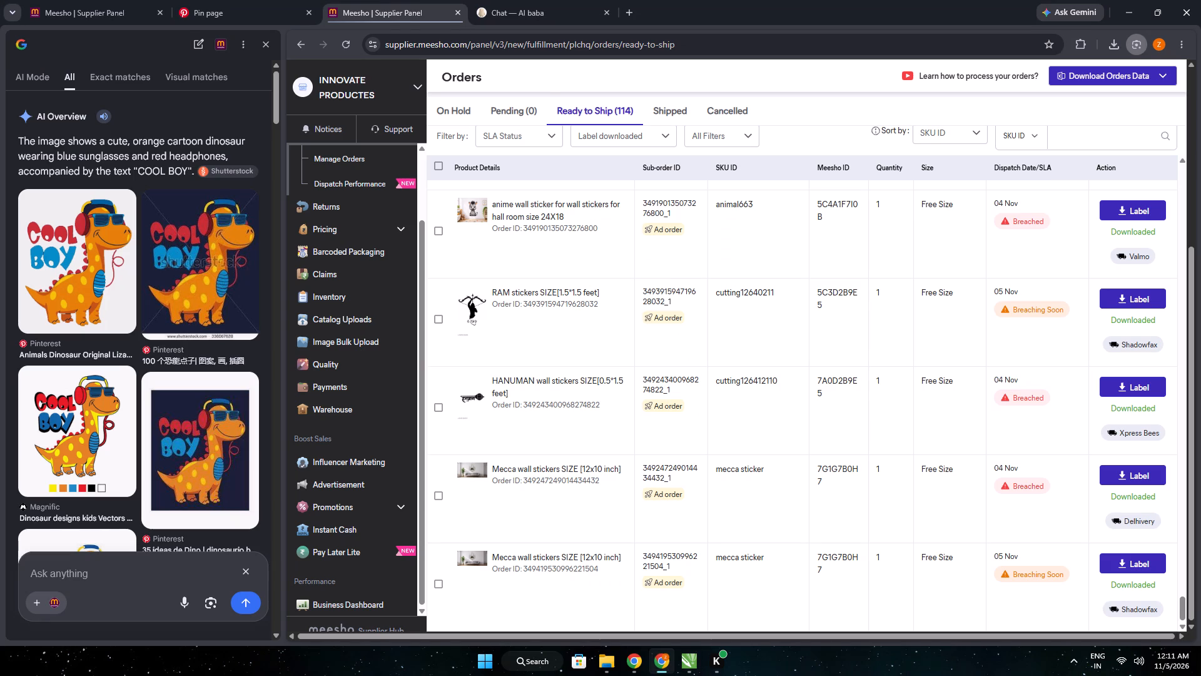
pyautogui.click(266, 44)
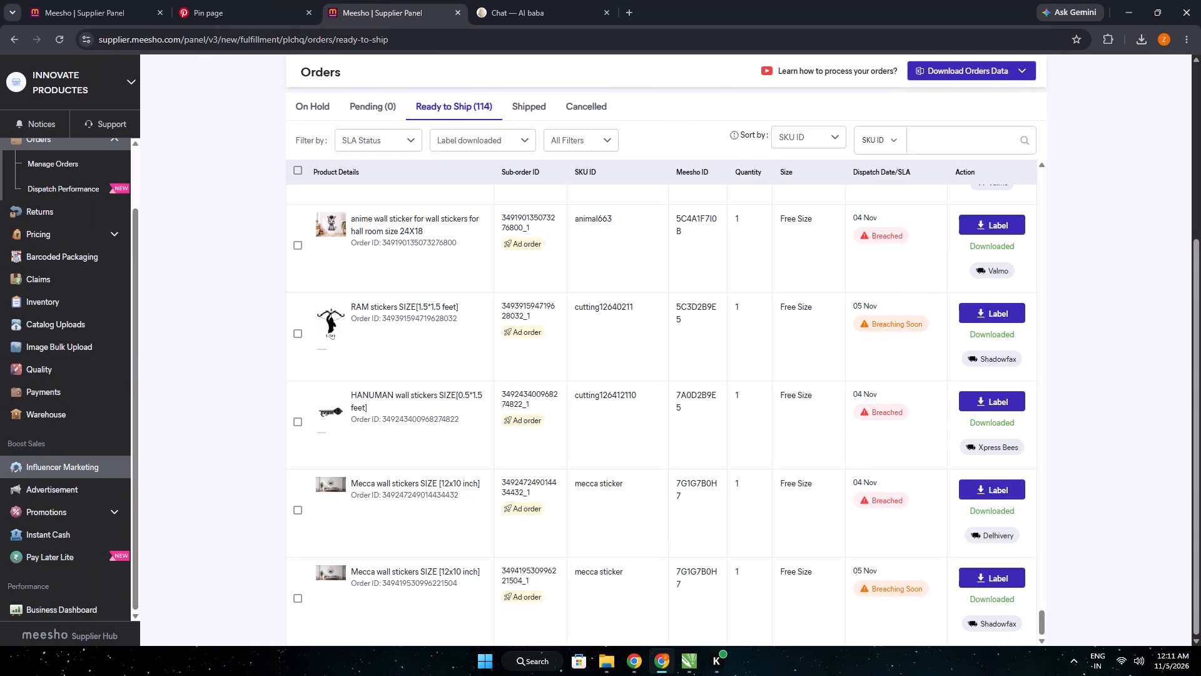
pyautogui.click(38, 482)
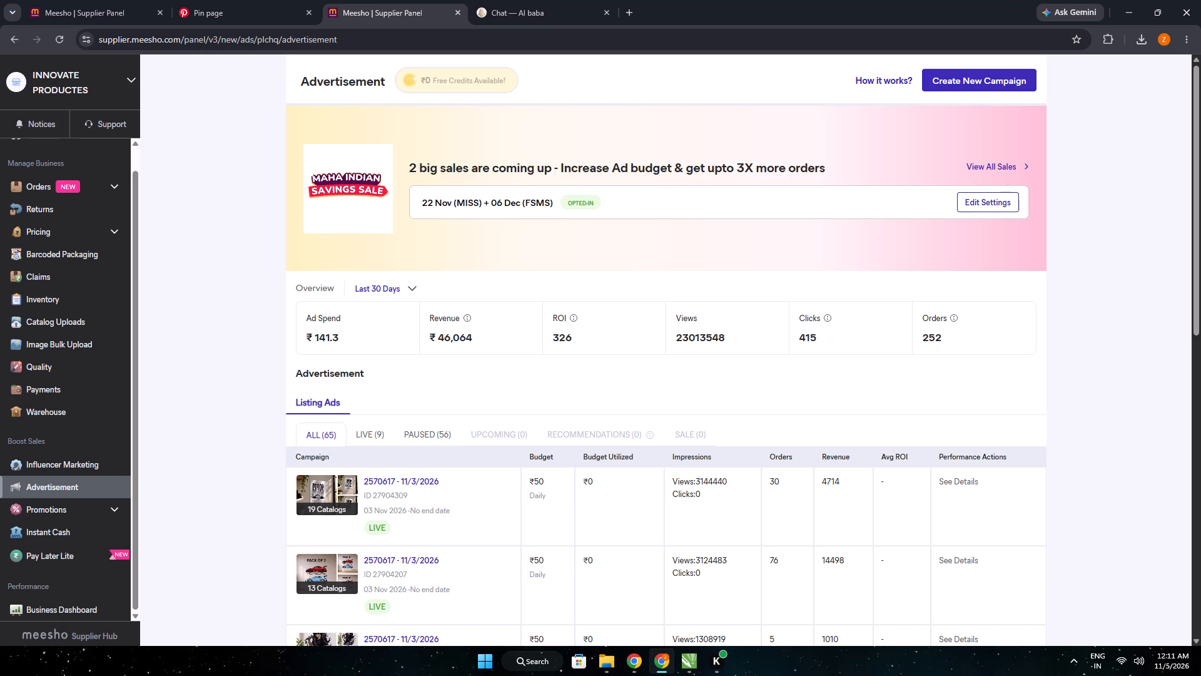
pyautogui.click(390, 287)
pyautogui.click(425, 403)
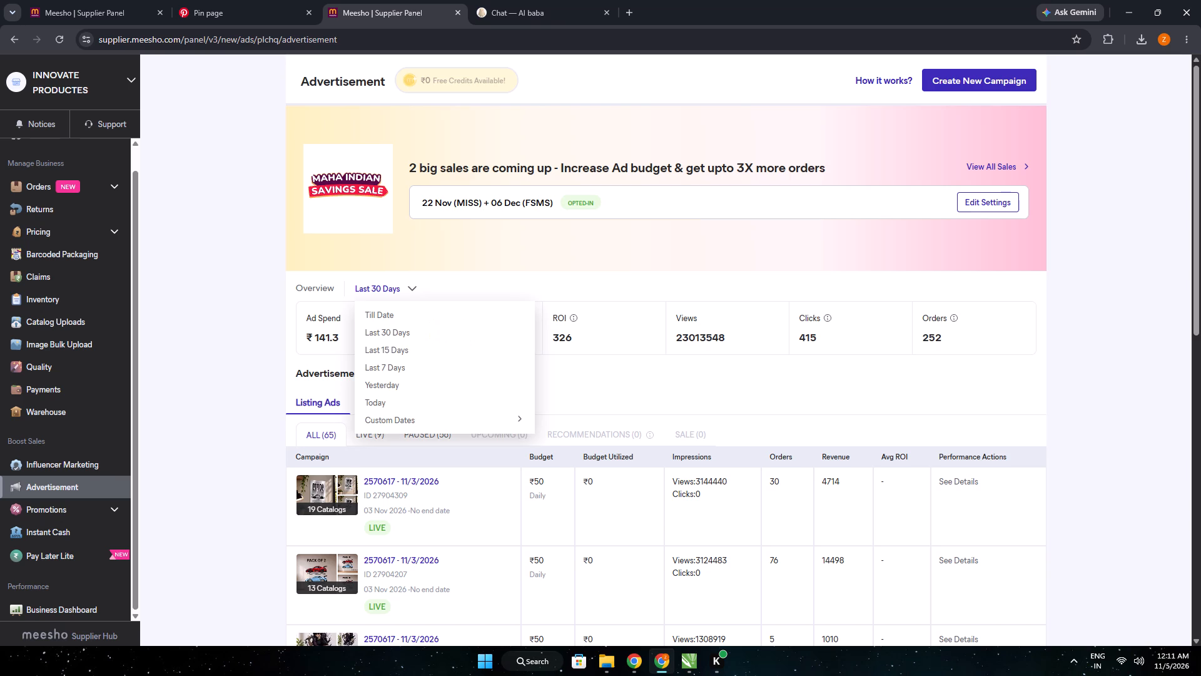
pyautogui.click(370, 295)
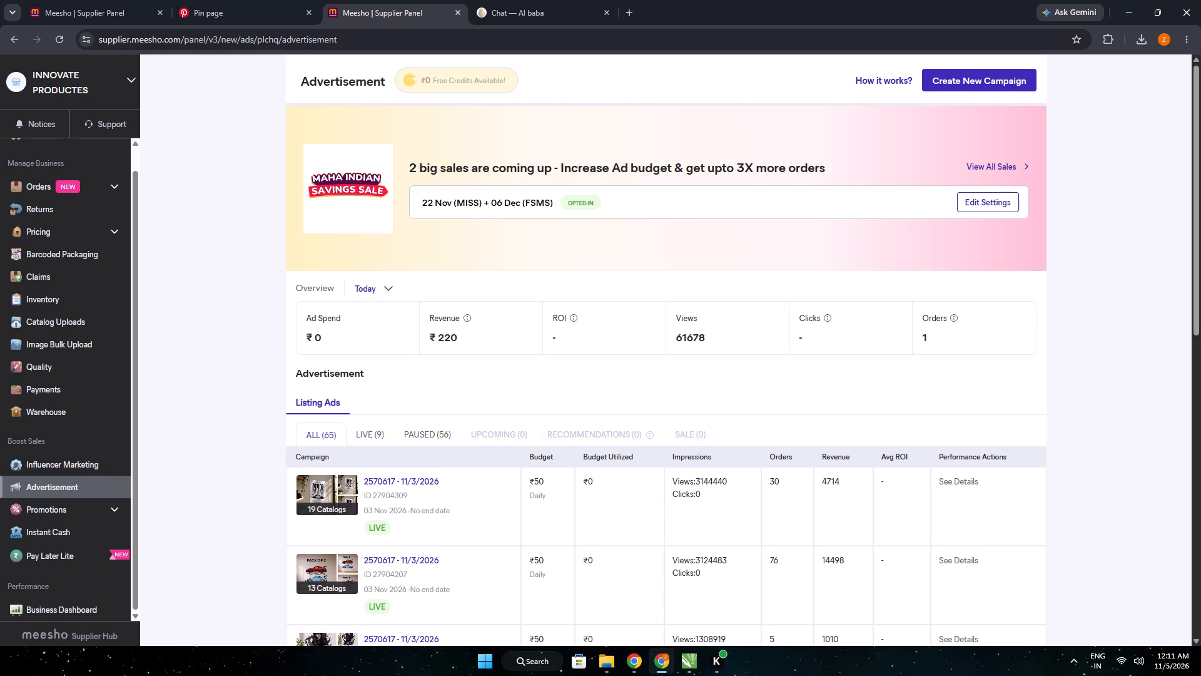
pyautogui.click(368, 390)
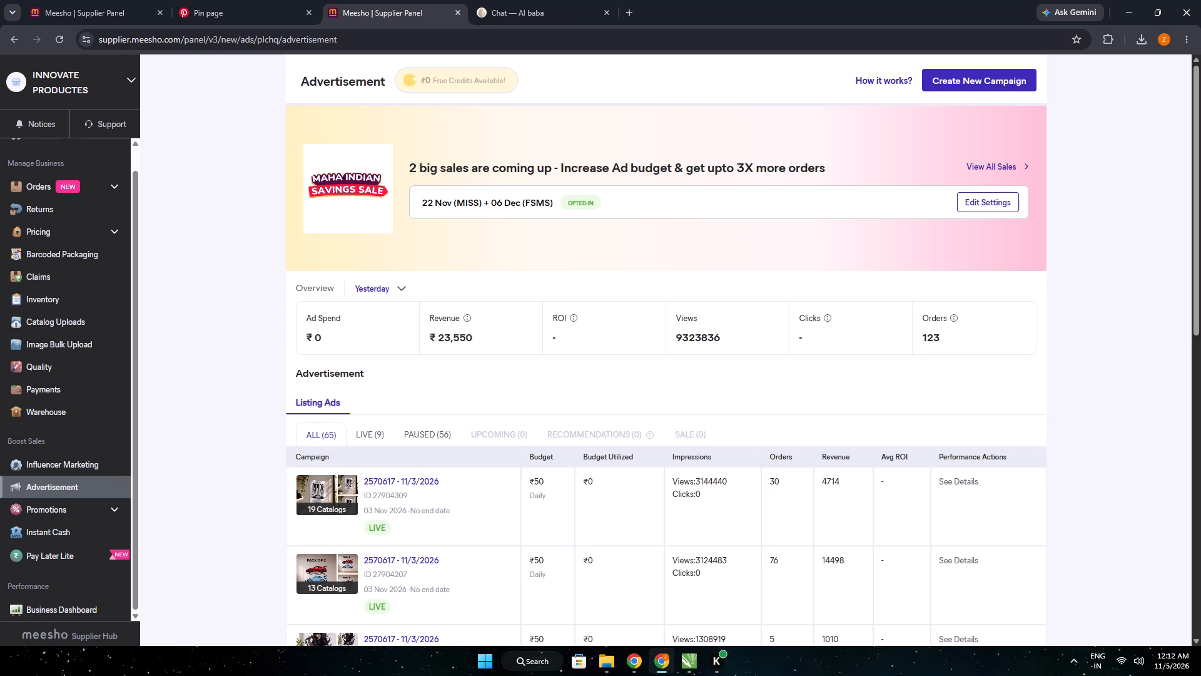
pyautogui.click(674, 330)
# Check the pending orders in the Meesho supplier panel, and open the unscheduled payments details from the Payments page.
pyautogui.click(59, 195)
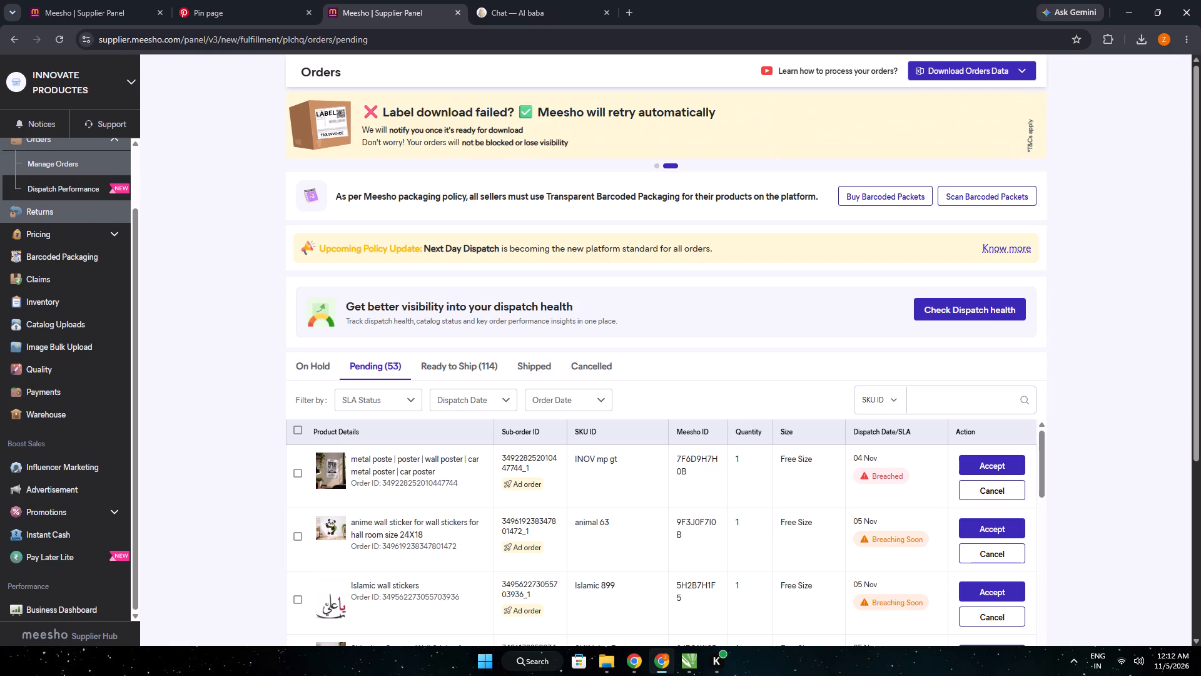
pyautogui.scroll(2, 46, 357)
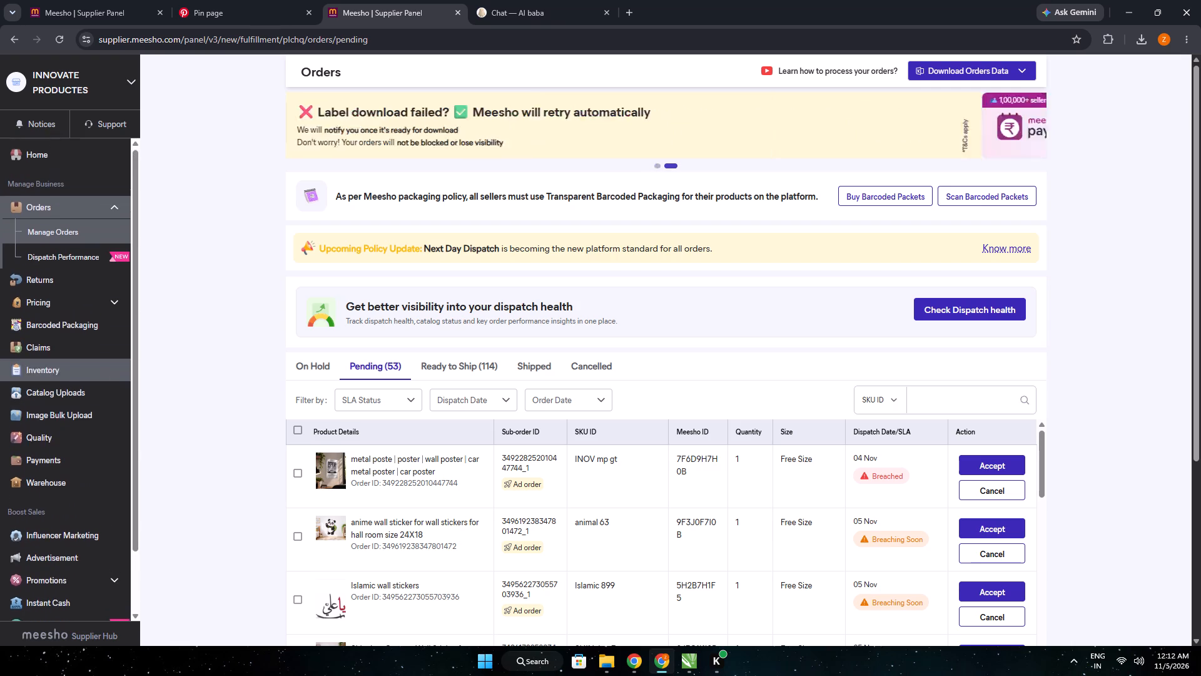
pyautogui.click(44, 461)
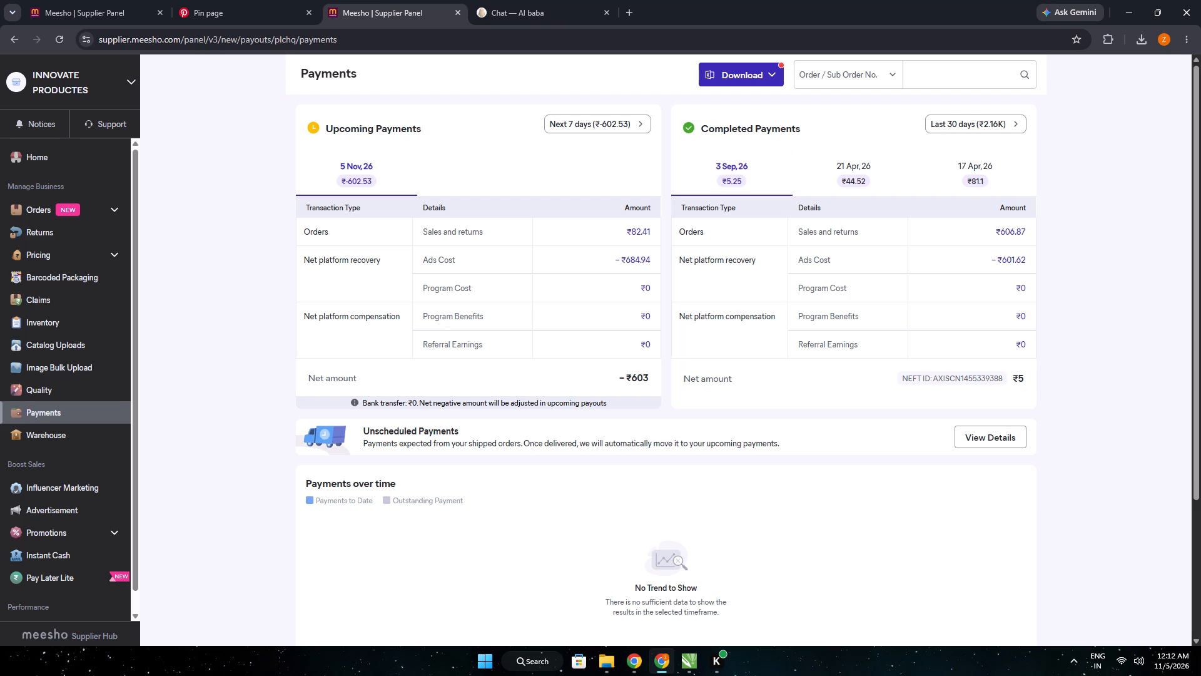
pyautogui.click(981, 435)
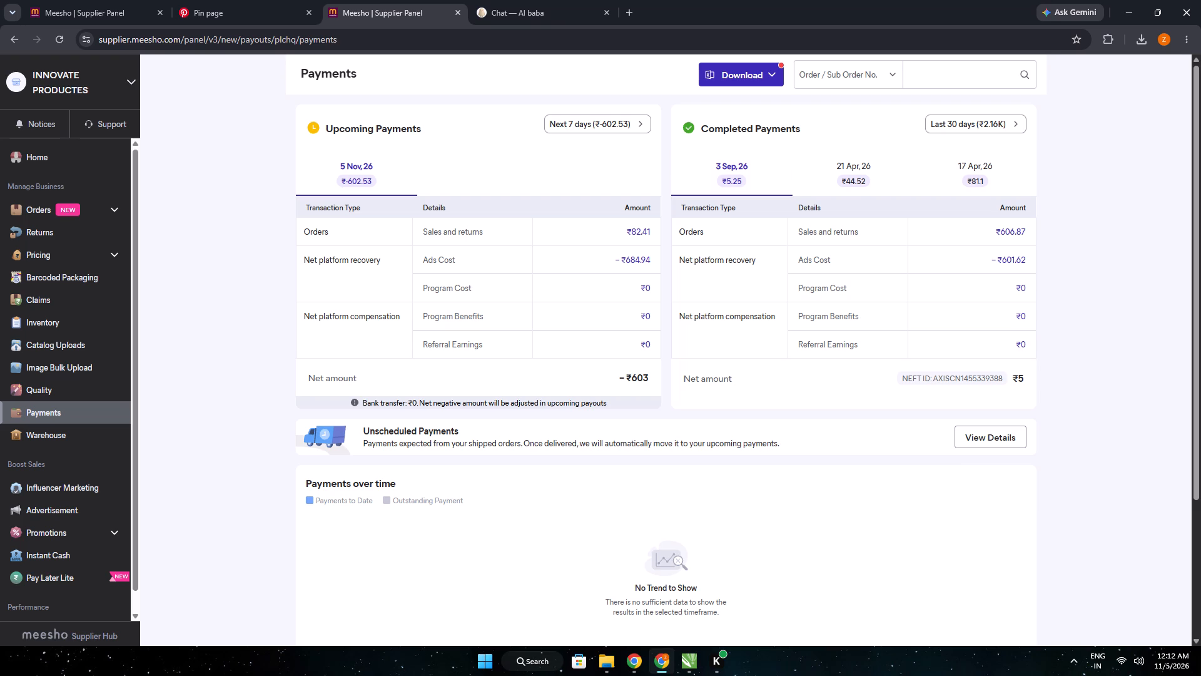
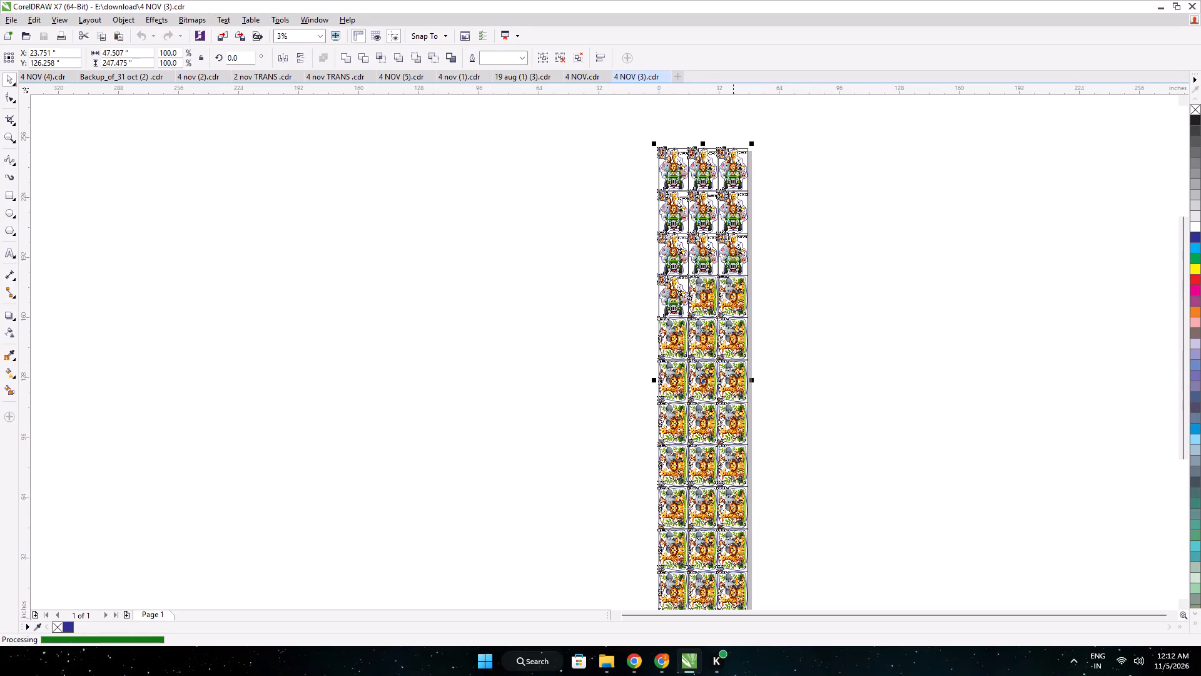
# Review the sticker layouts of the open sheets 4 NOV (3), 4 NOV (4), 4 nov (2) and 4 NOV (5), including the top rows of 4 NOV (5).
pyautogui.scroll(-1, 667, 289)
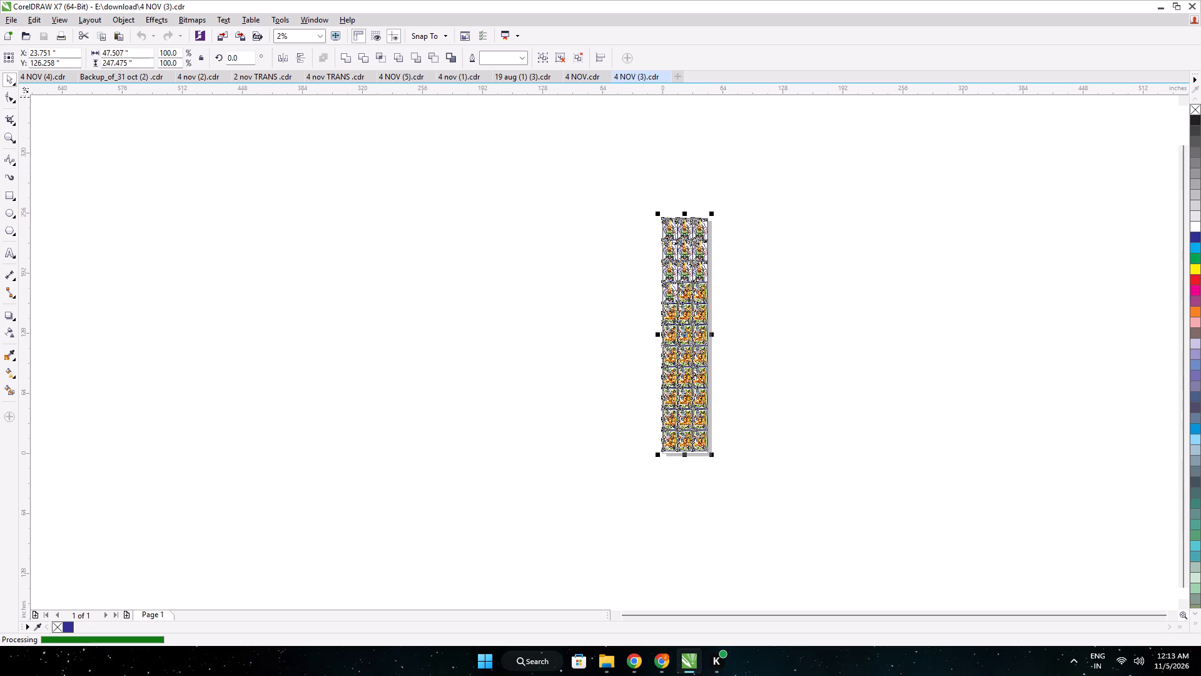
pyautogui.click(48, 74)
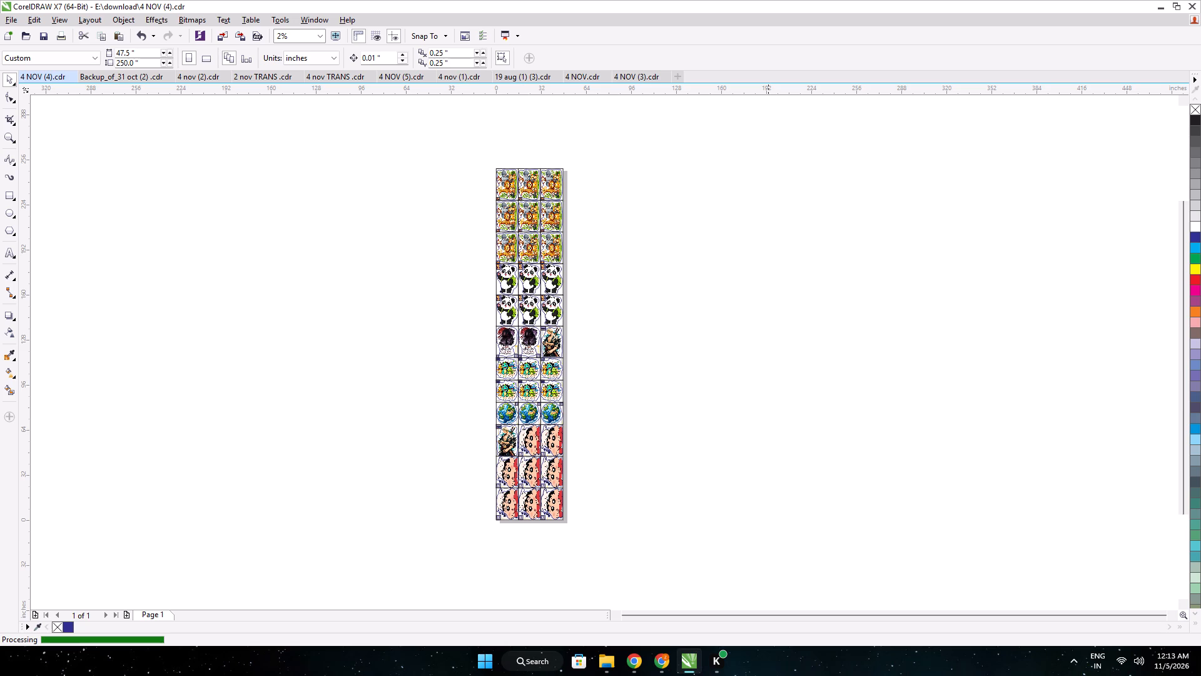
pyautogui.click(193, 76)
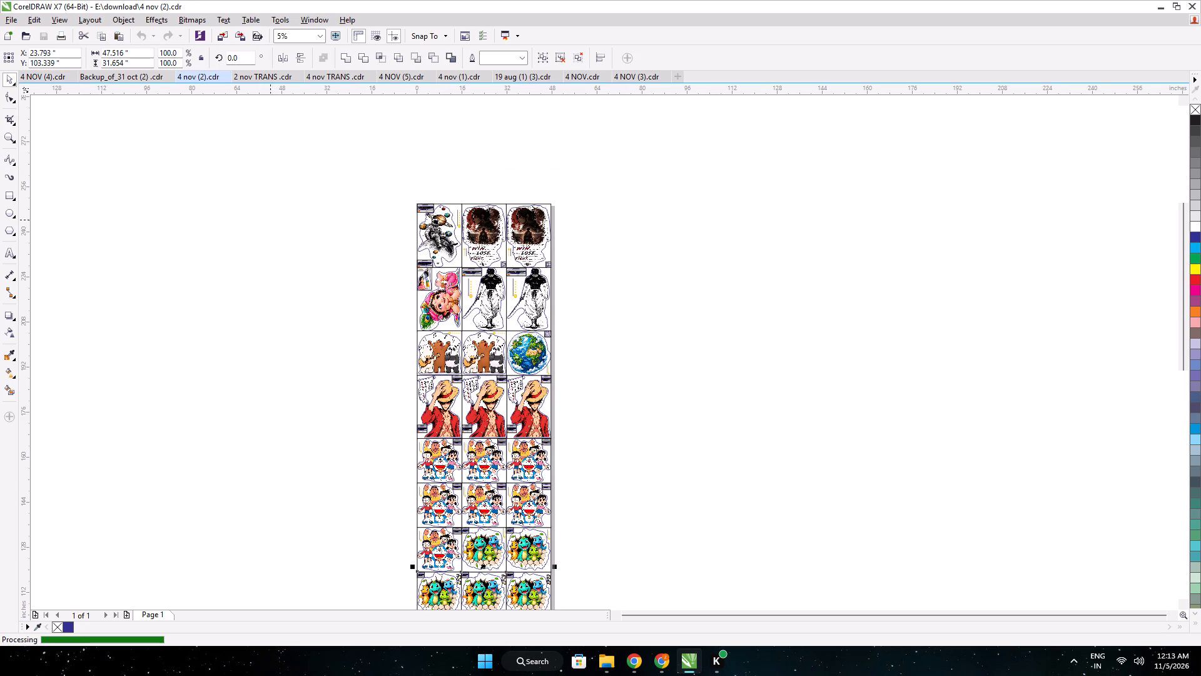
pyautogui.click(400, 78)
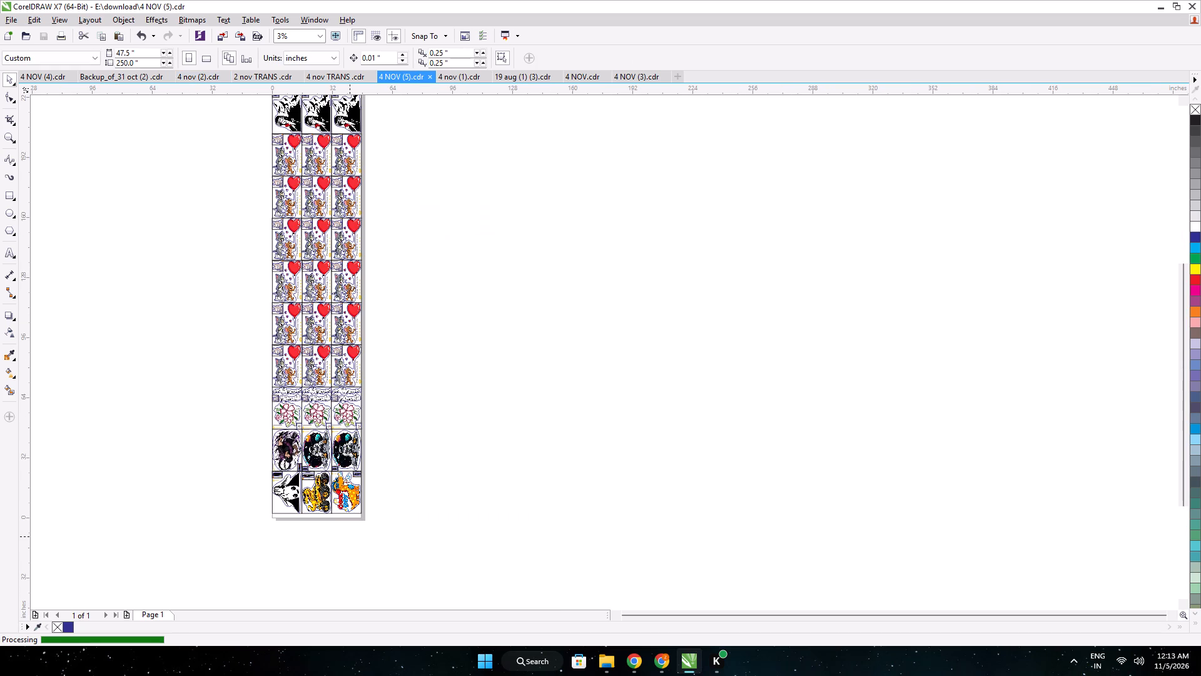
pyautogui.moveTo(262, 207); pyautogui.dragTo(286, 251, button='middle')
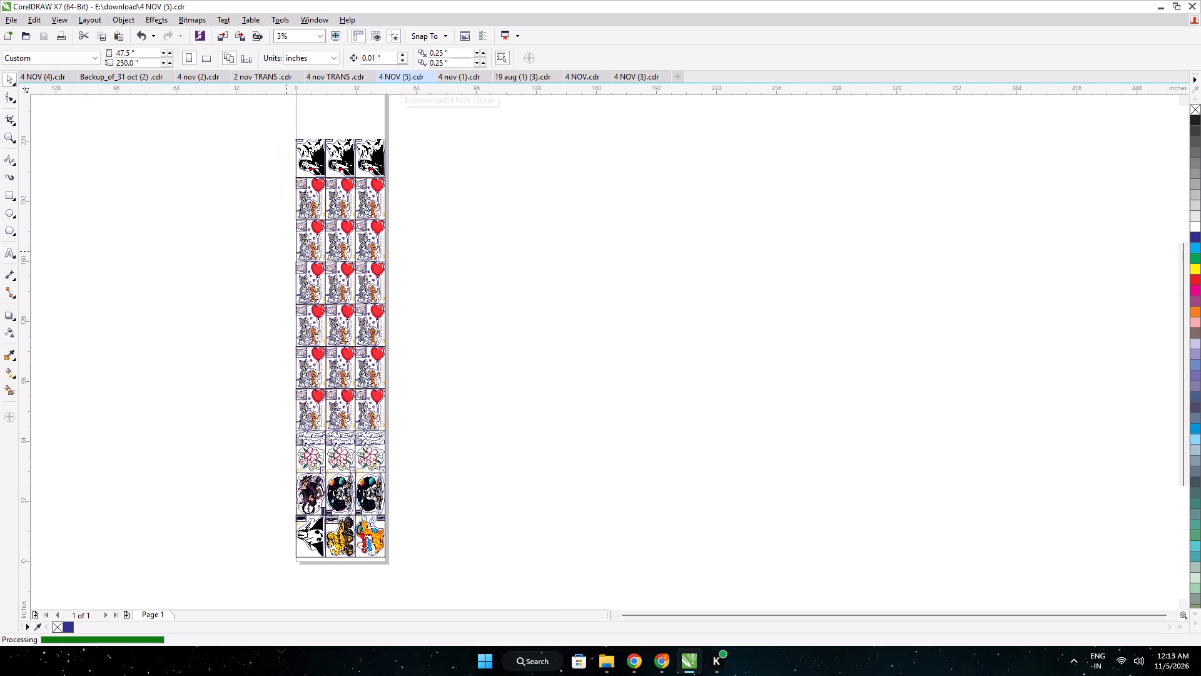
pyautogui.moveTo(286, 251); pyautogui.dragTo(287, 251, button='middle')
pyautogui.moveTo(250, 386); pyautogui.dragTo(295, 466, button='middle')
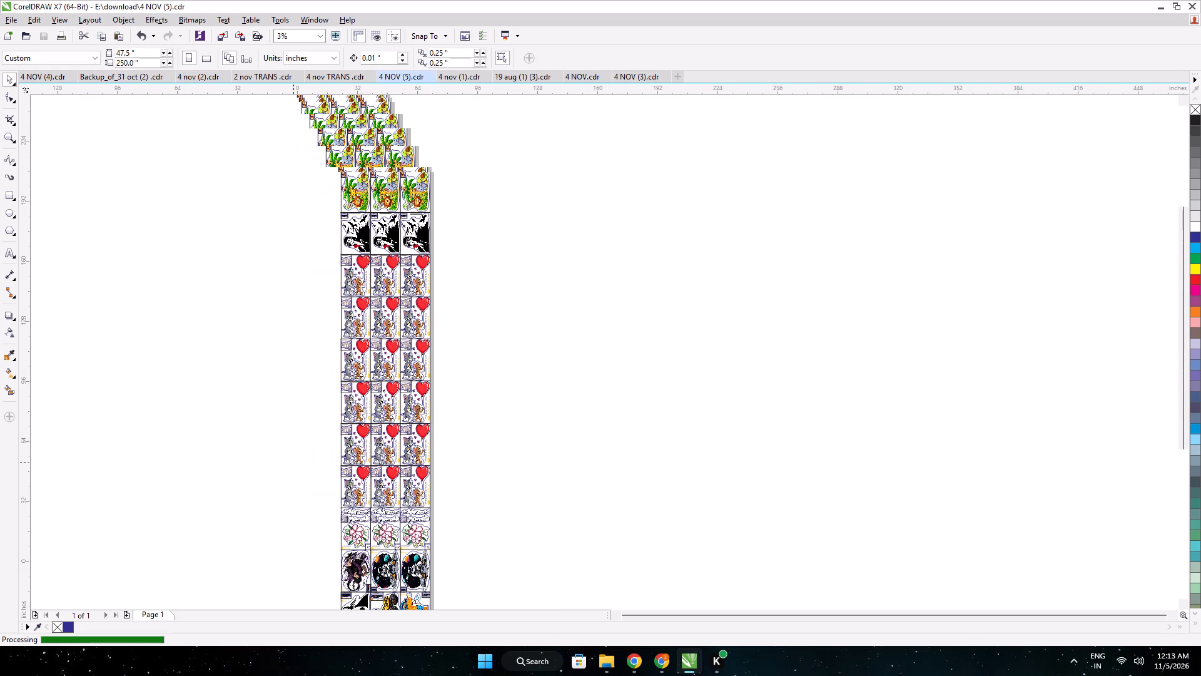
pyautogui.moveTo(295, 466); pyautogui.dragTo(300, 474, button='middle')
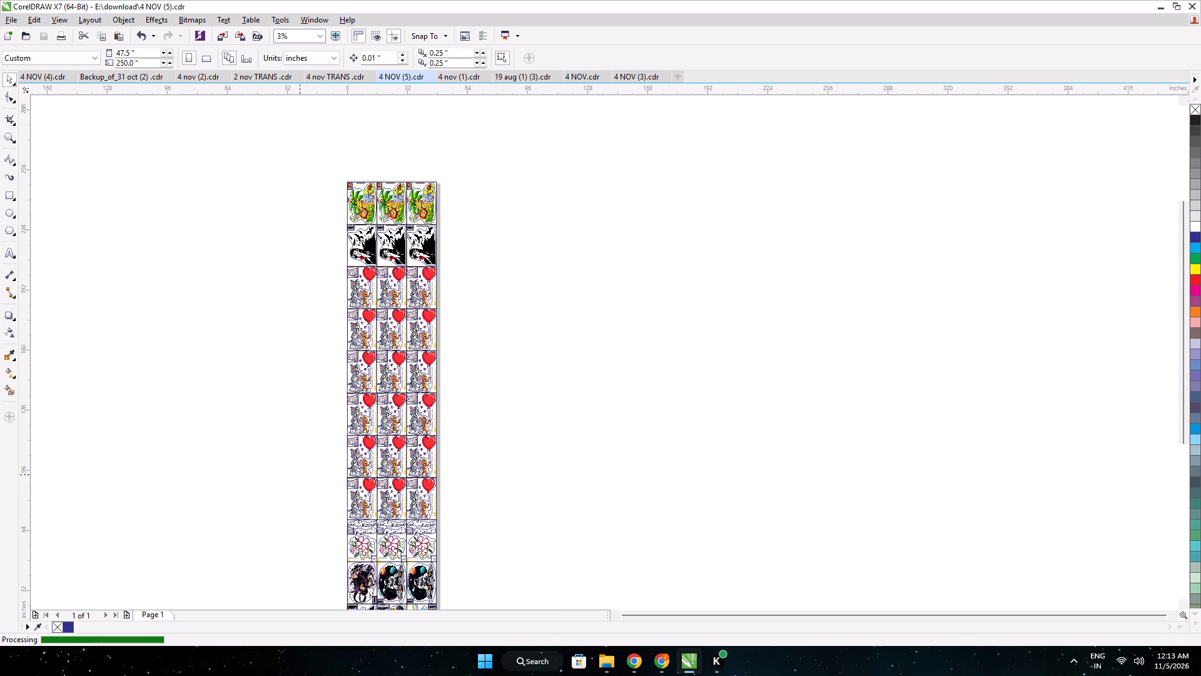
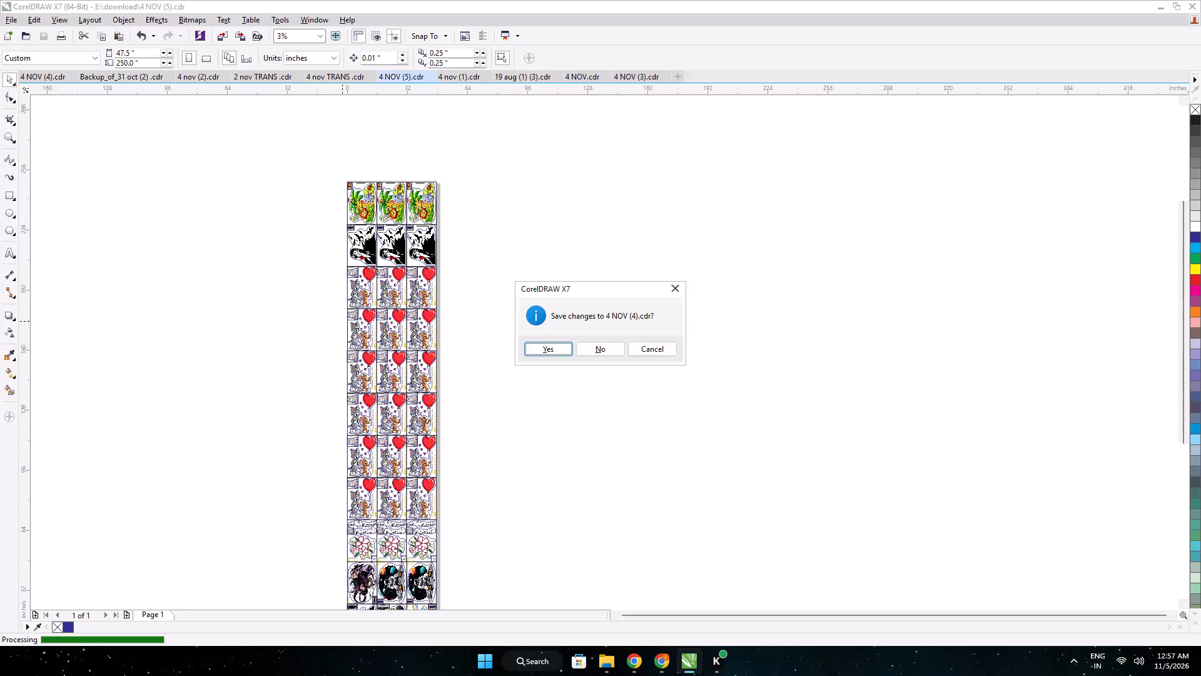
# Discard the unsaved changes to 4 NOV (4).cdr while closing the open sheets.
pyautogui.press('Right')
pyautogui.press('Return')
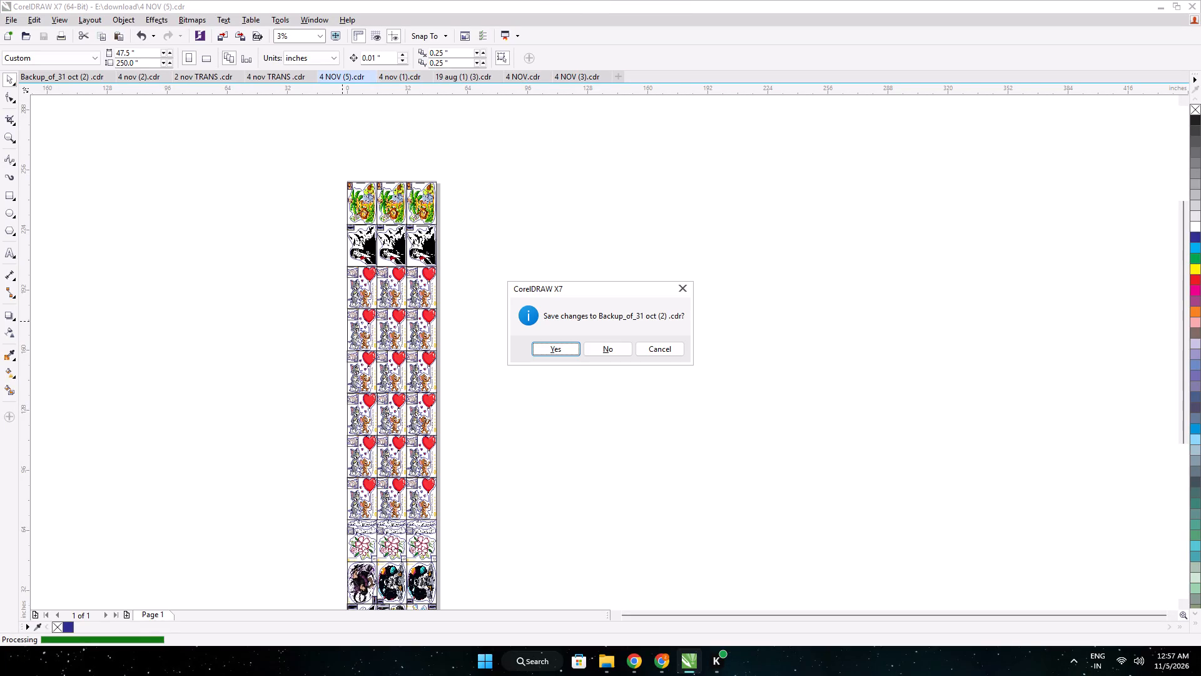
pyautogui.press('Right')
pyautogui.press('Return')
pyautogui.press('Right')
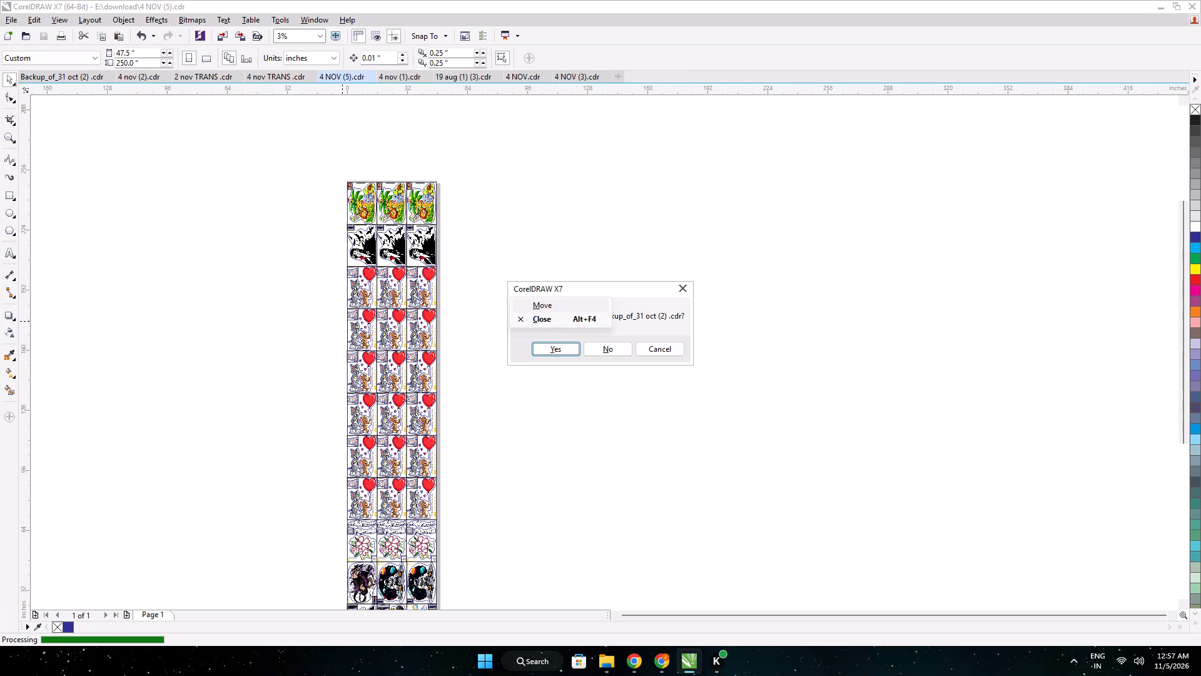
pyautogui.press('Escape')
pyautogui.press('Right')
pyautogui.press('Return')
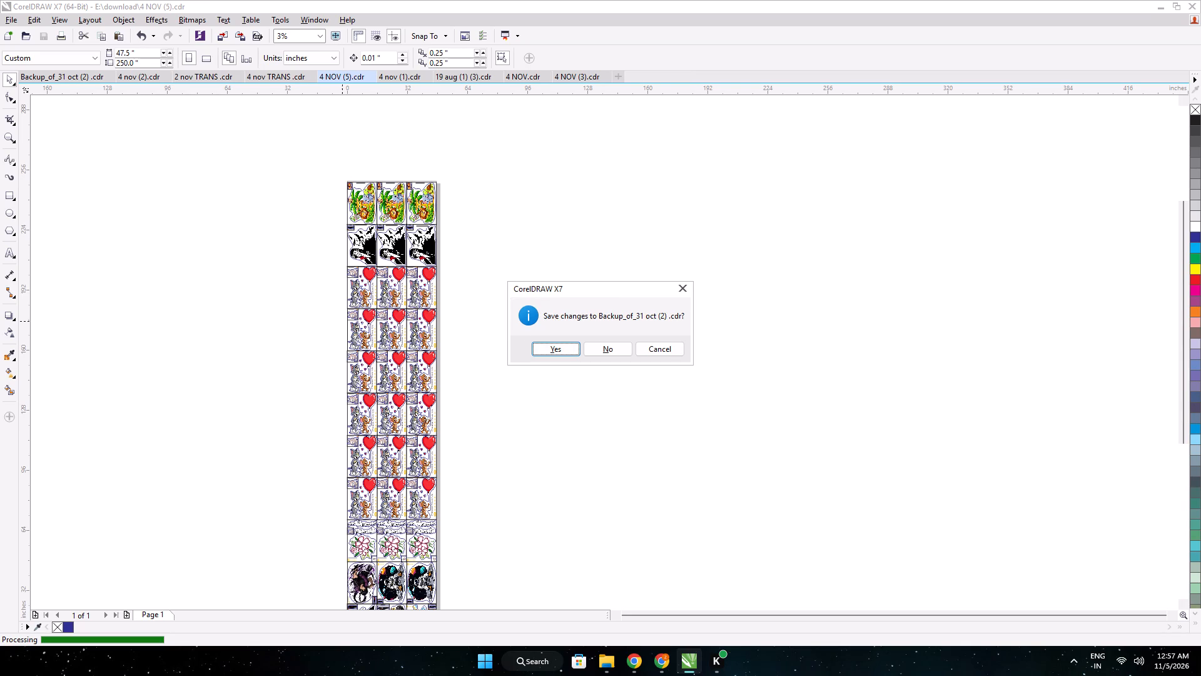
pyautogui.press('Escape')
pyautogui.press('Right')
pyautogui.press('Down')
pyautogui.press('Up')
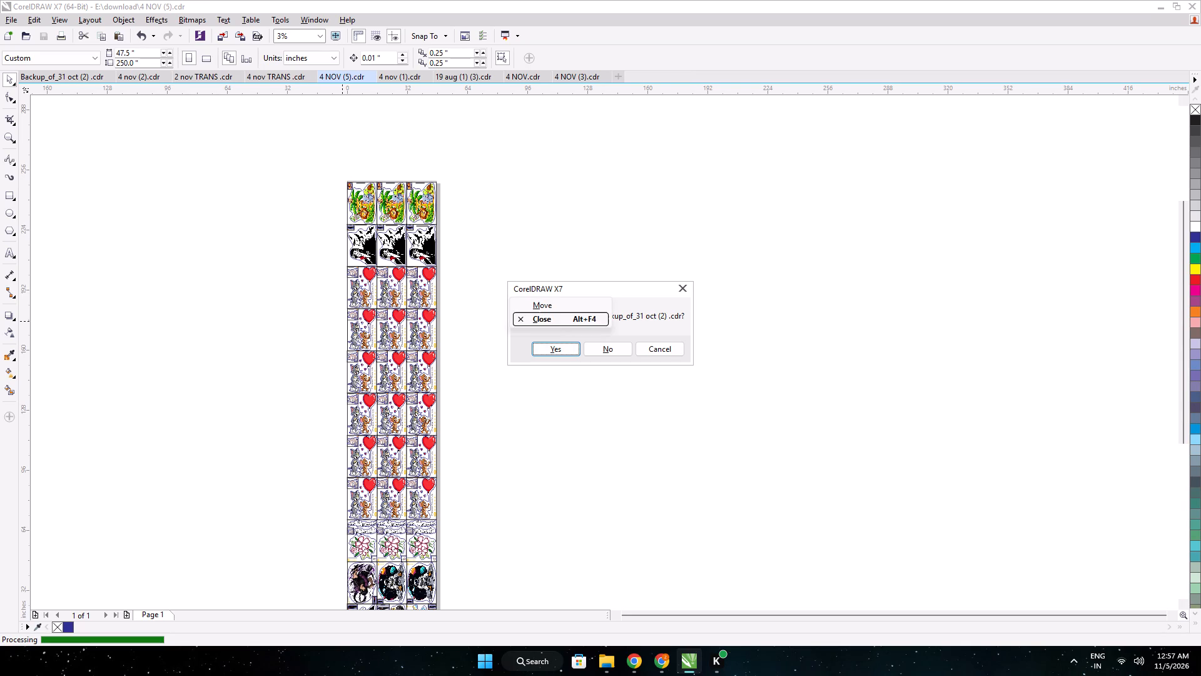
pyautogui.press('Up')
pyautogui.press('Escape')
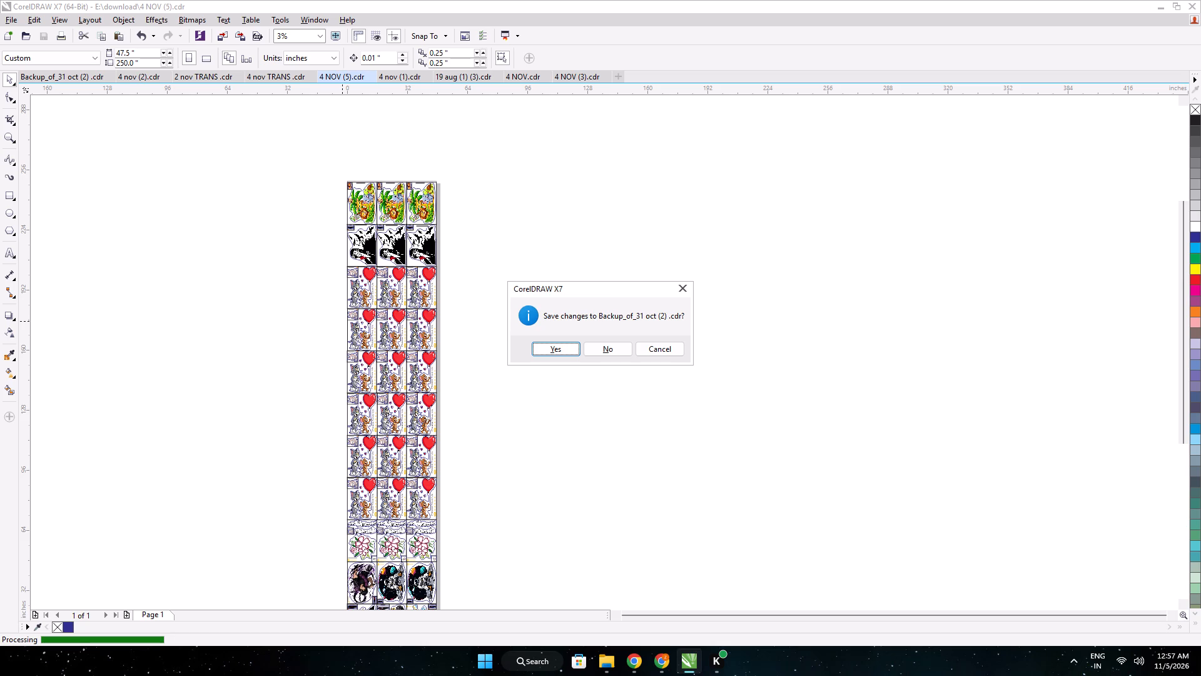
# Close Backup_of_31 oct (2).cdr and 4 nov TRANS.cdr without saving their changes.
pyautogui.click(612, 347)
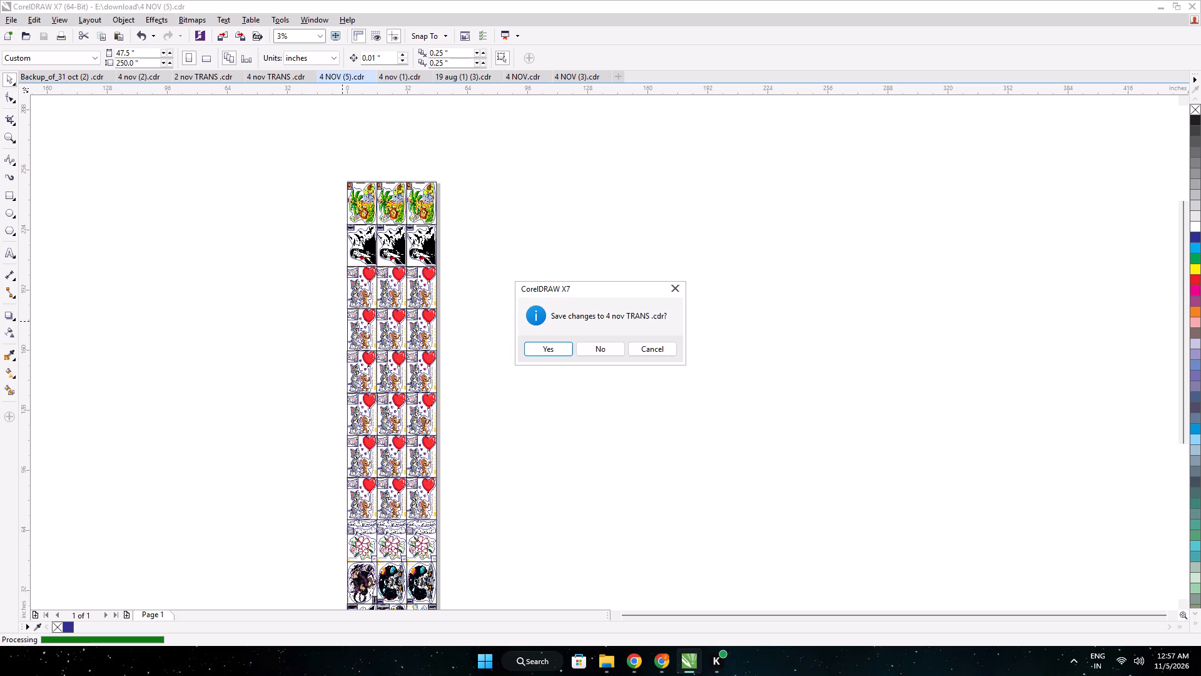
pyautogui.click(616, 354)
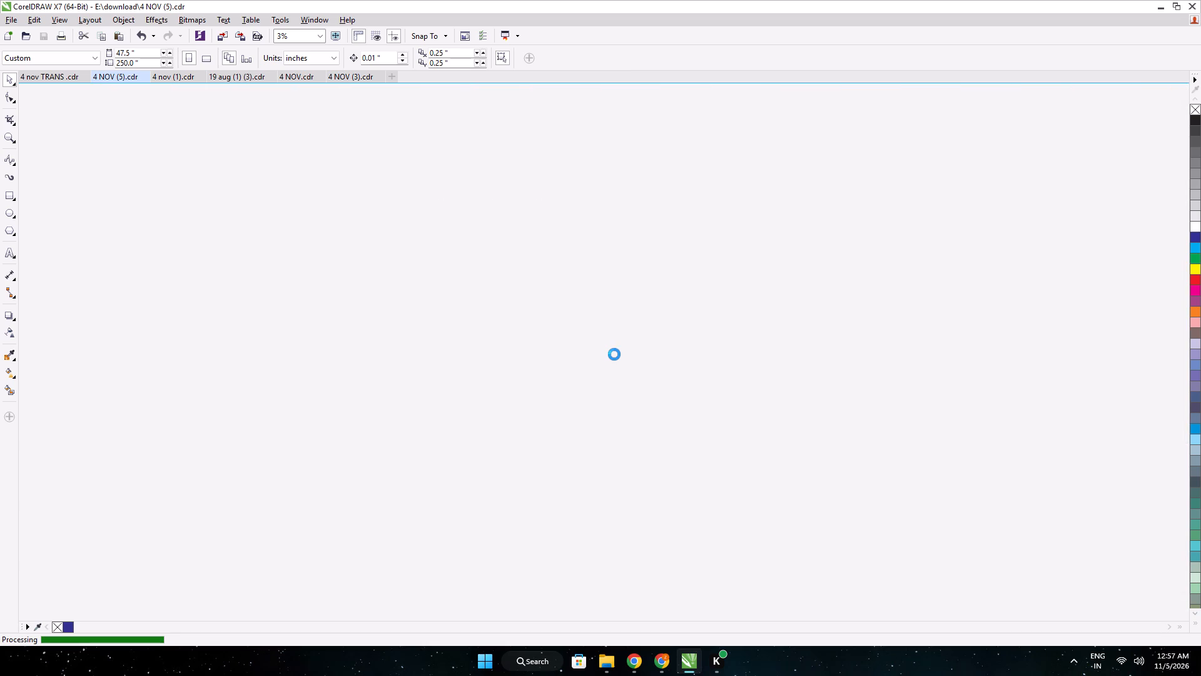
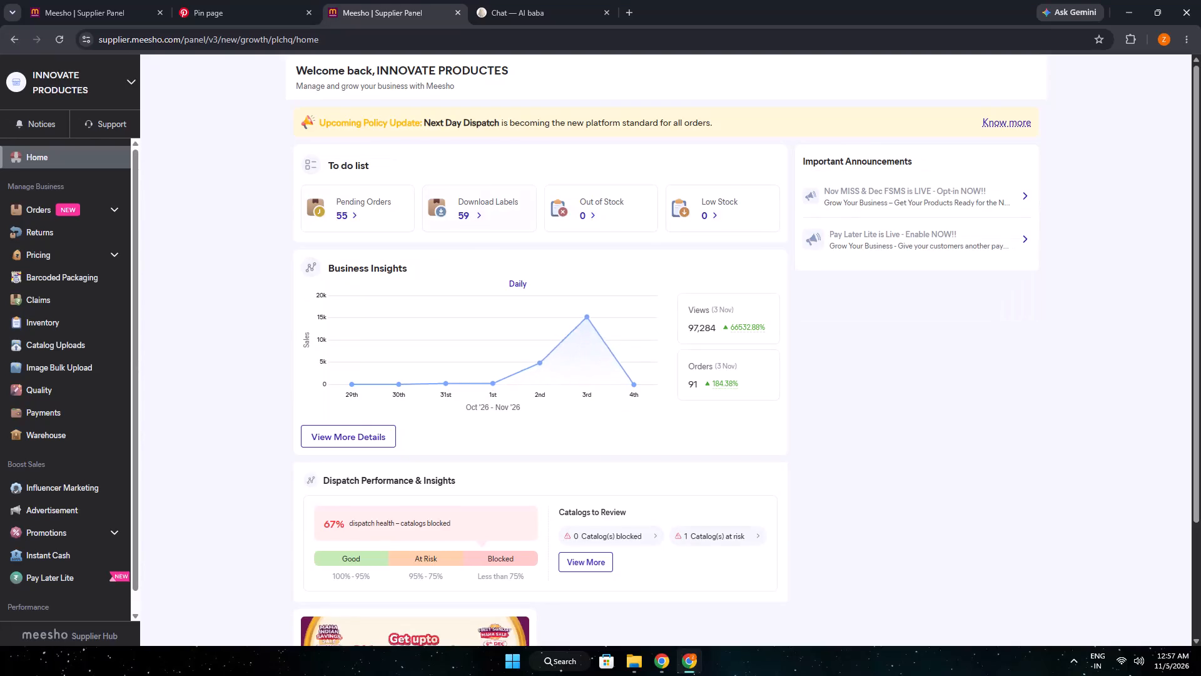
# Close both open Chrome windows and the Downloads folder window, leaving only the desktop.
pyautogui.click(1182, 0)
pyautogui.rightClick(1182, 0)
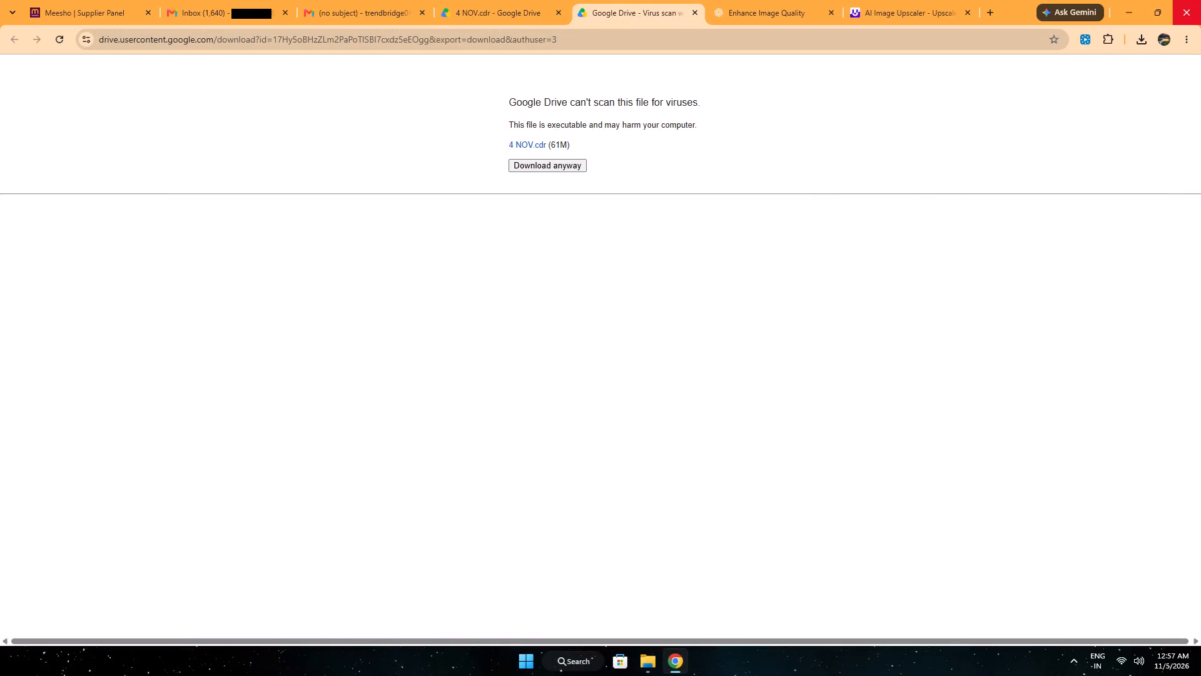
pyautogui.click(1185, 6)
pyautogui.rightClick(1185, 6)
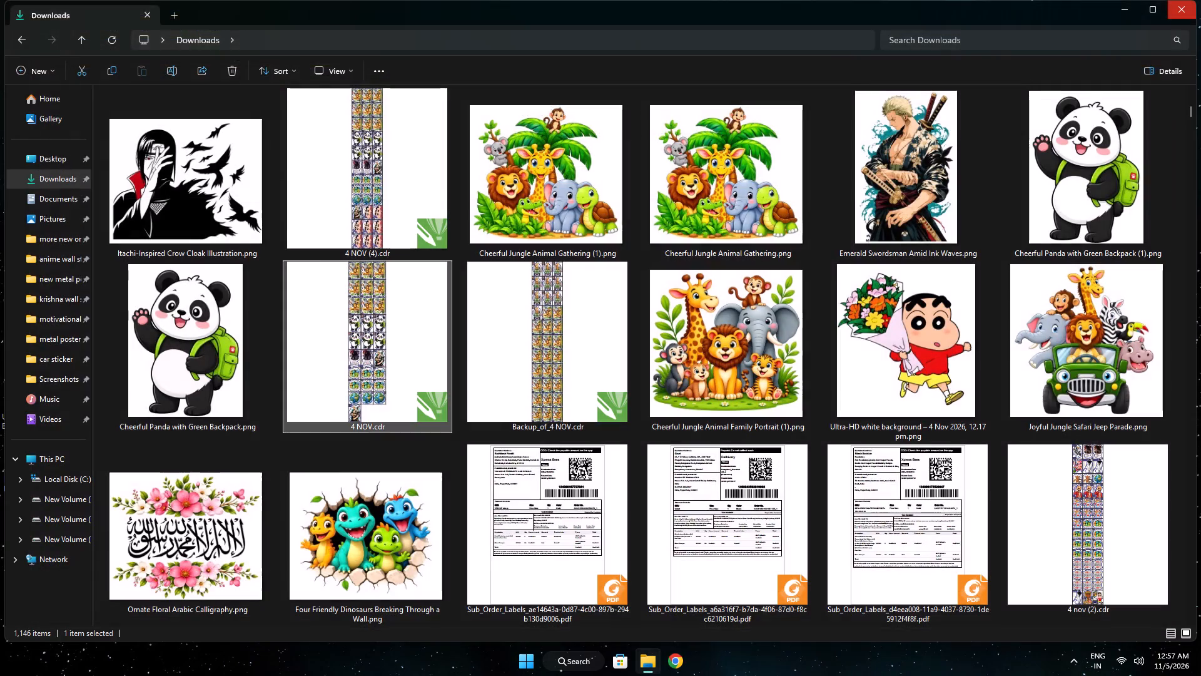
pyautogui.click(1186, 8)
pyautogui.rightClick(1186, 8)
pyautogui.moveTo(1052, 118); pyautogui.dragTo(1043, 125, button='right')
pyautogui.click(1073, 178)
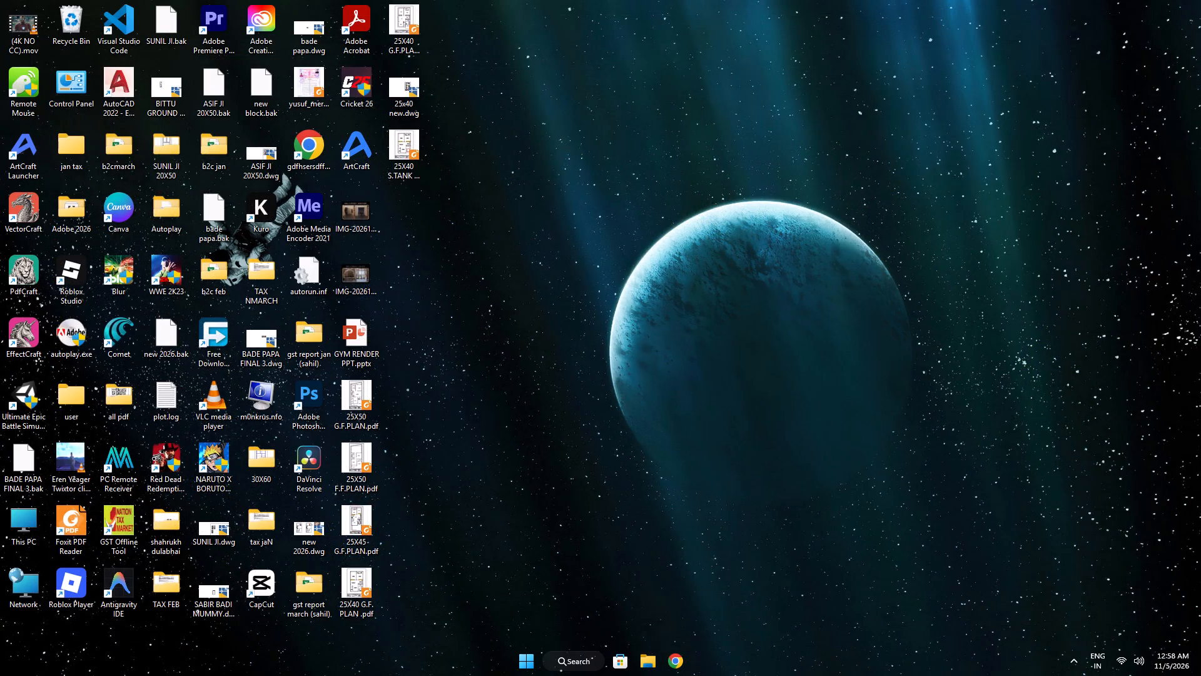
# Shut down the computer.
pyautogui.click(529, 660)
pyautogui.click(724, 620)
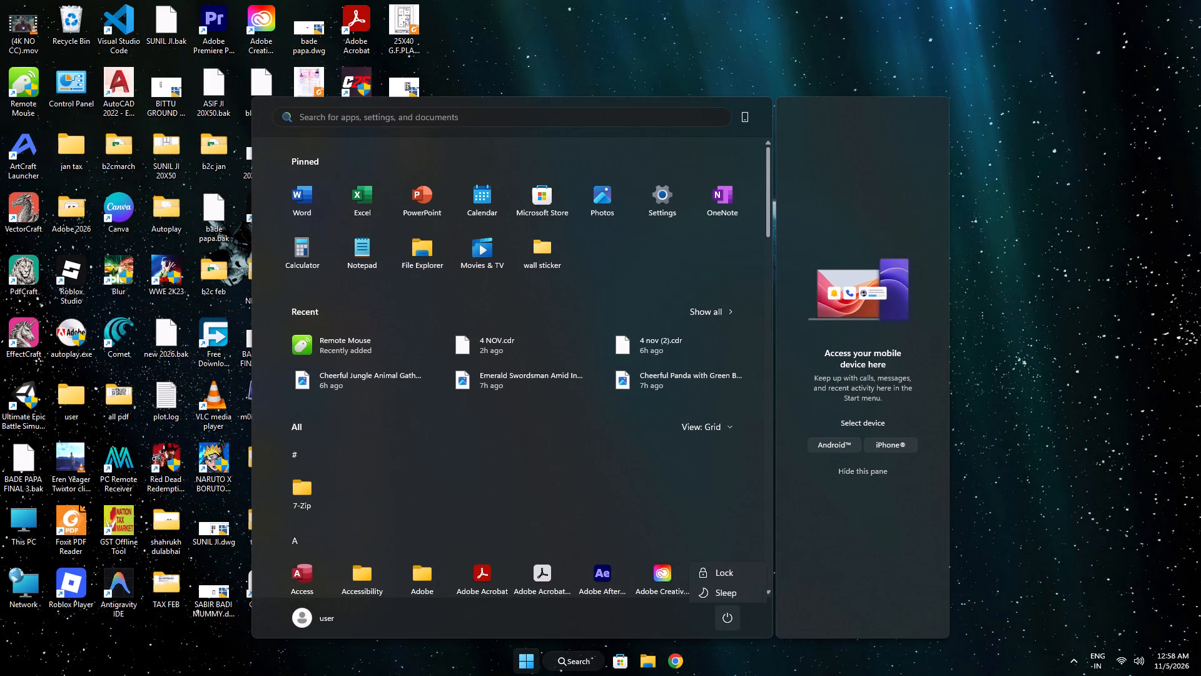
pyautogui.click(743, 568)
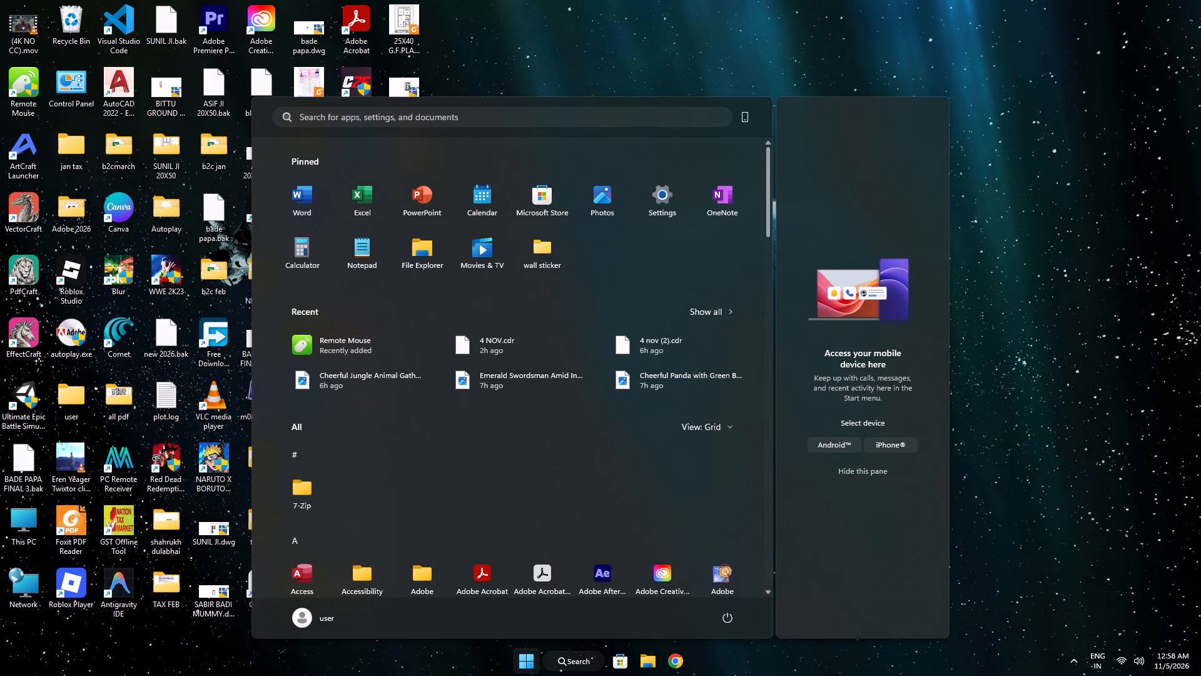